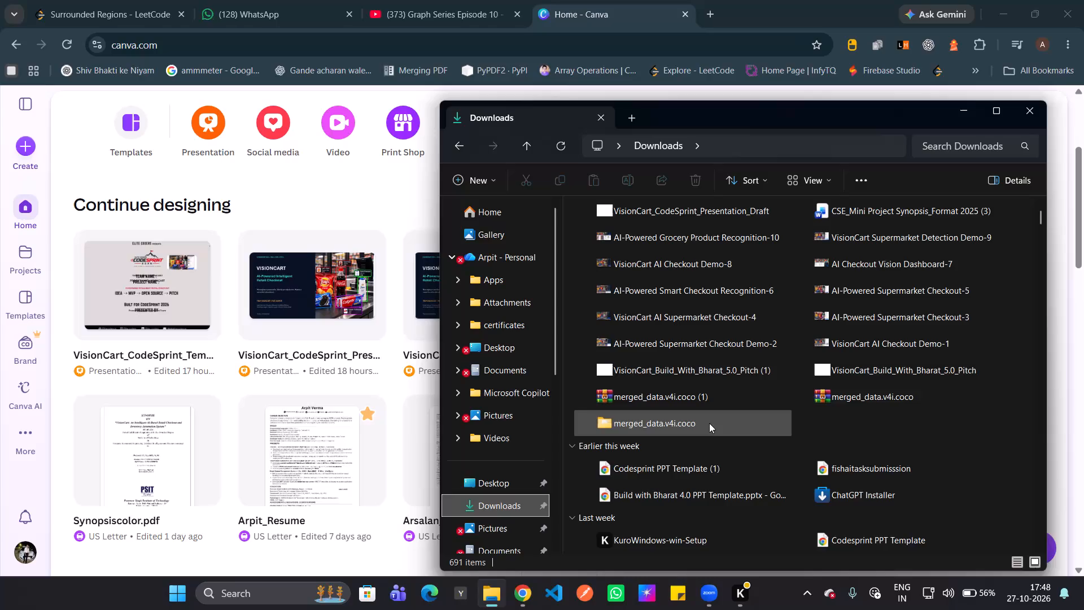
# Upload the "Build with Bharat 4.0 PPT Template" file from the Downloads folder to Canva.
pyautogui.scroll(-2, 717, 450)
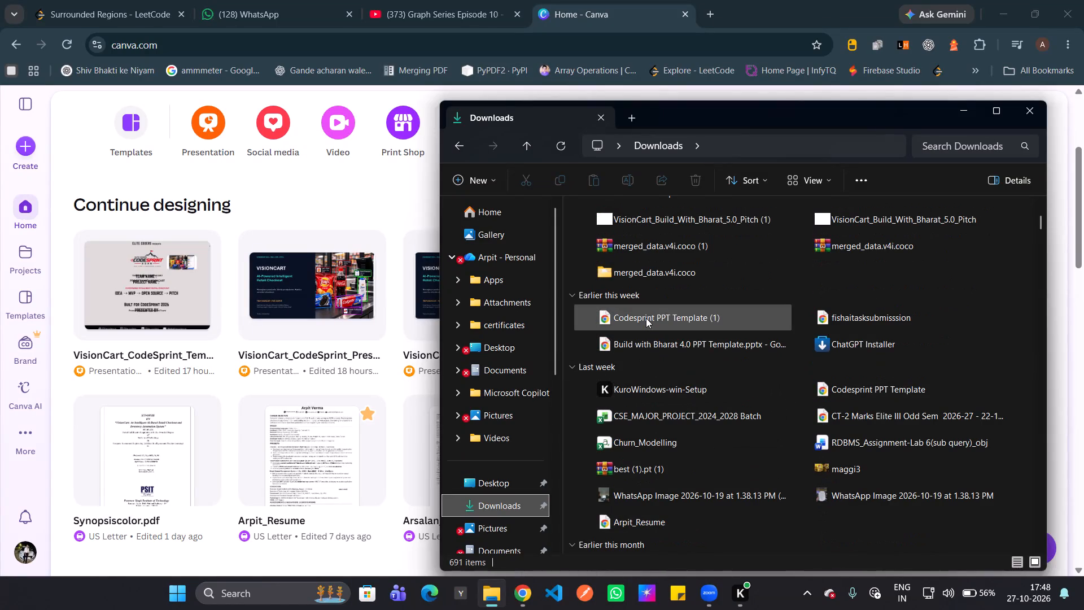
pyautogui.click(662, 353)
pyautogui.moveTo(697, 349); pyautogui.dragTo(252, 297)
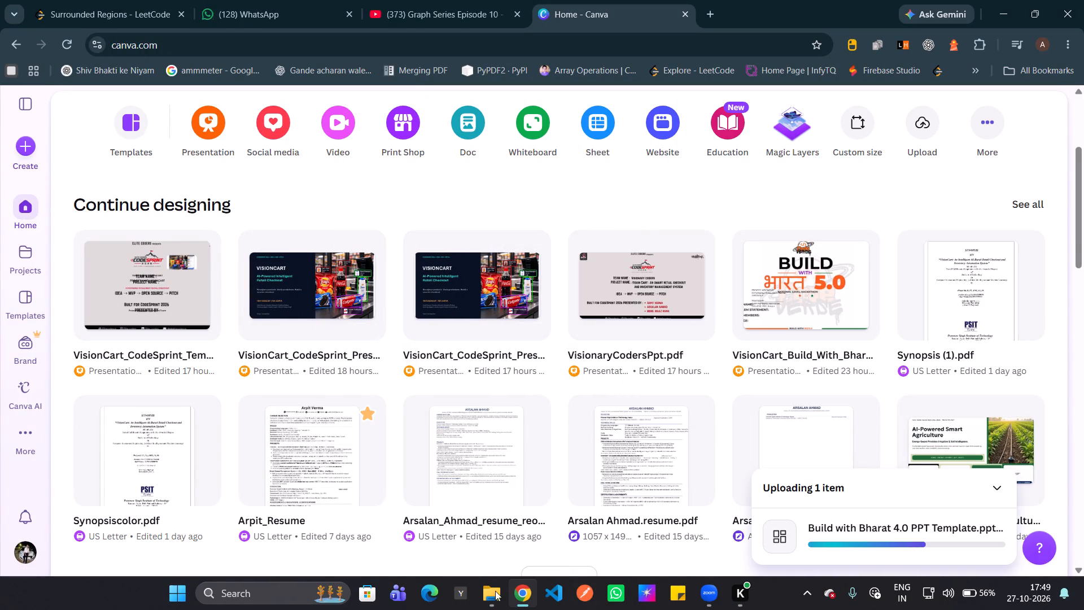
# Look through the Downloads folder for further presentation files, and return to the Canva home page.
pyautogui.click(490, 590)
pyautogui.scroll(-2, 741, 274)
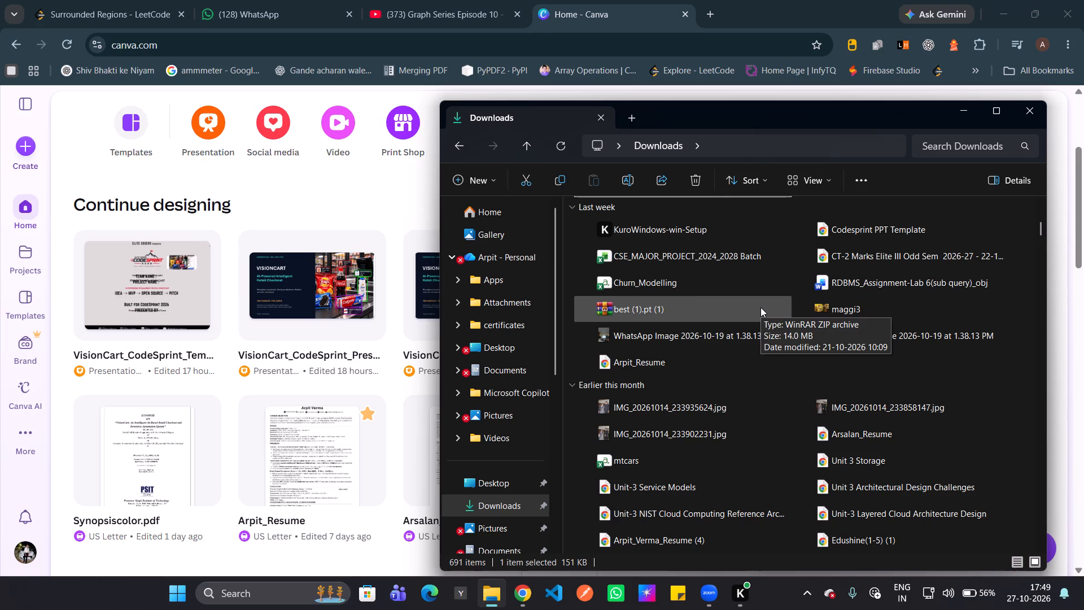
pyautogui.scroll(-4, 717, 300)
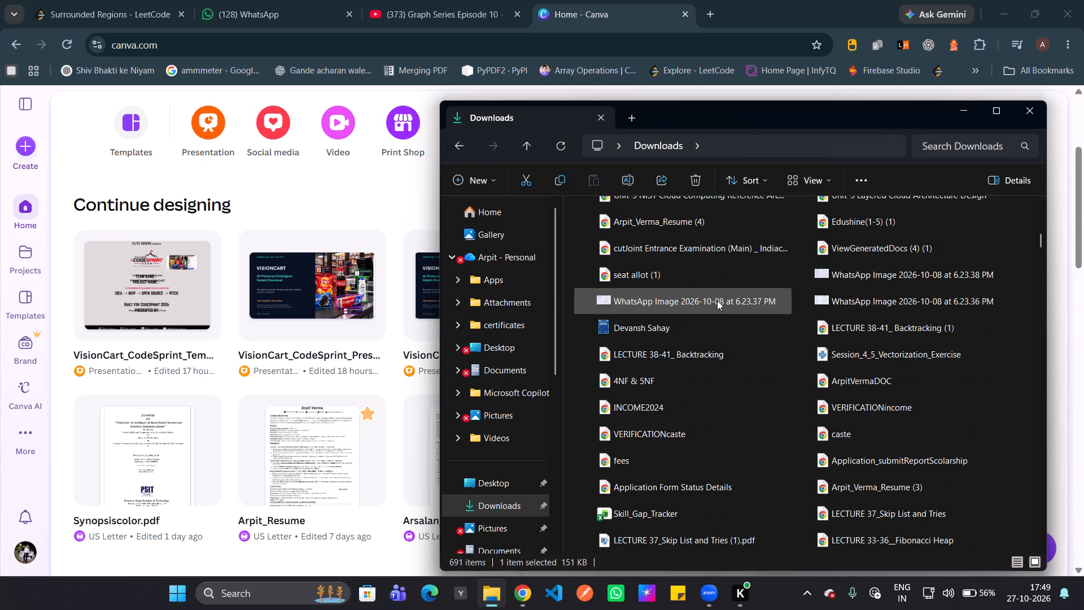
pyautogui.scroll(1, 717, 300)
pyautogui.scroll(4, 787, 322)
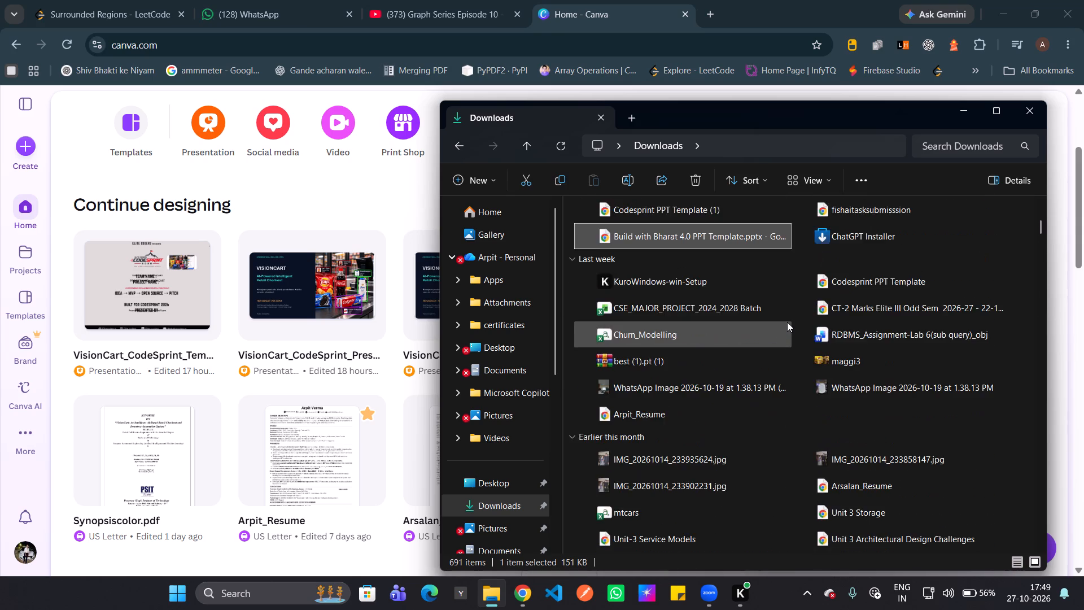
pyautogui.scroll(6, 787, 322)
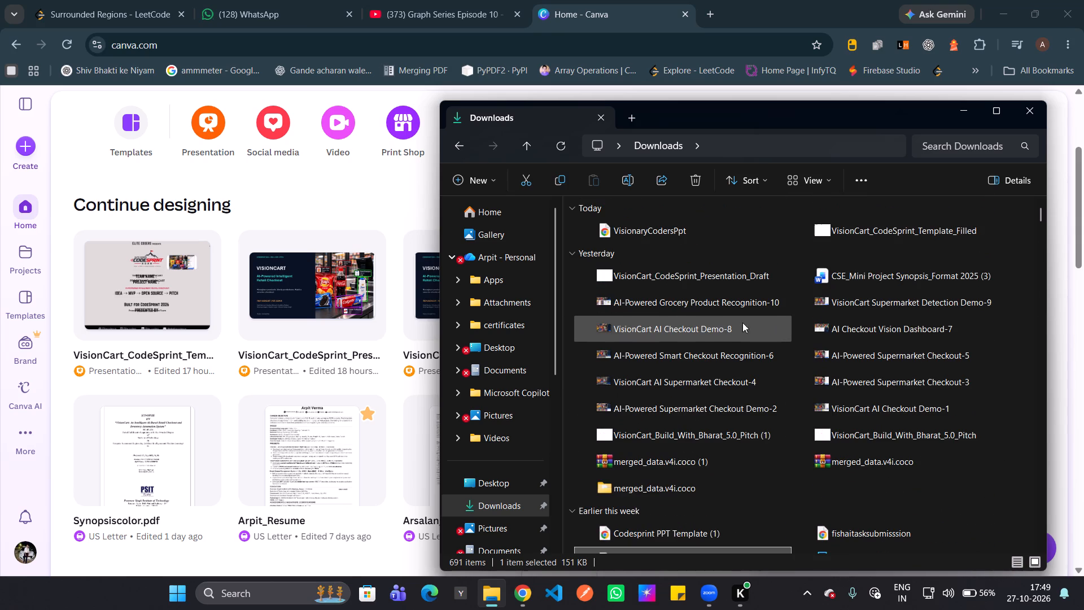
pyautogui.click(342, 213)
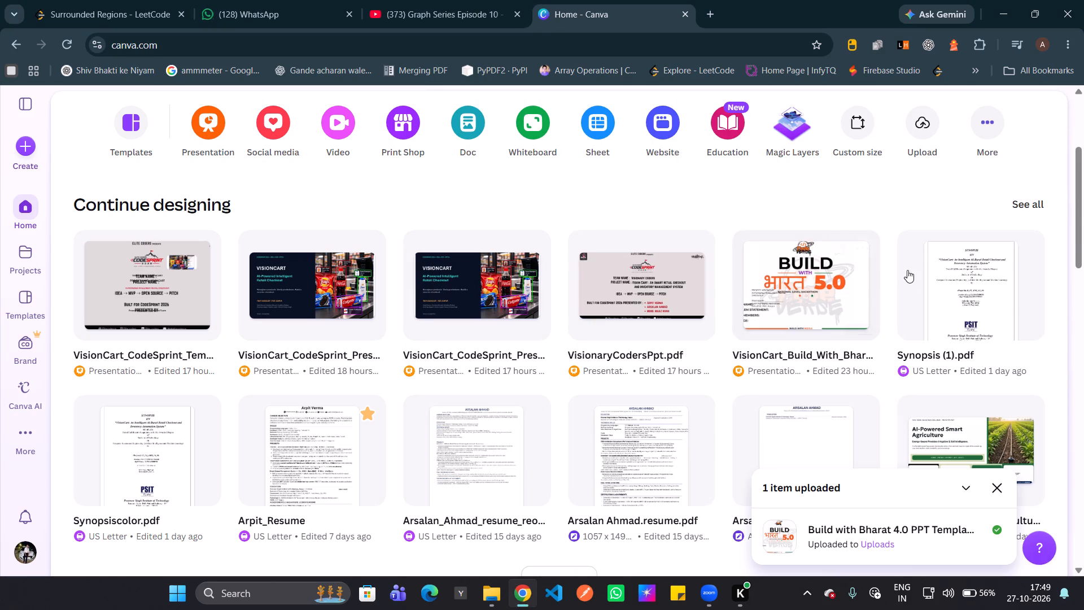
# Open the uploaded Build with Bharat template and VisionaryCodersPpt.pdf from the Uploads folder.
pyautogui.click(876, 551)
pyautogui.click(876, 543)
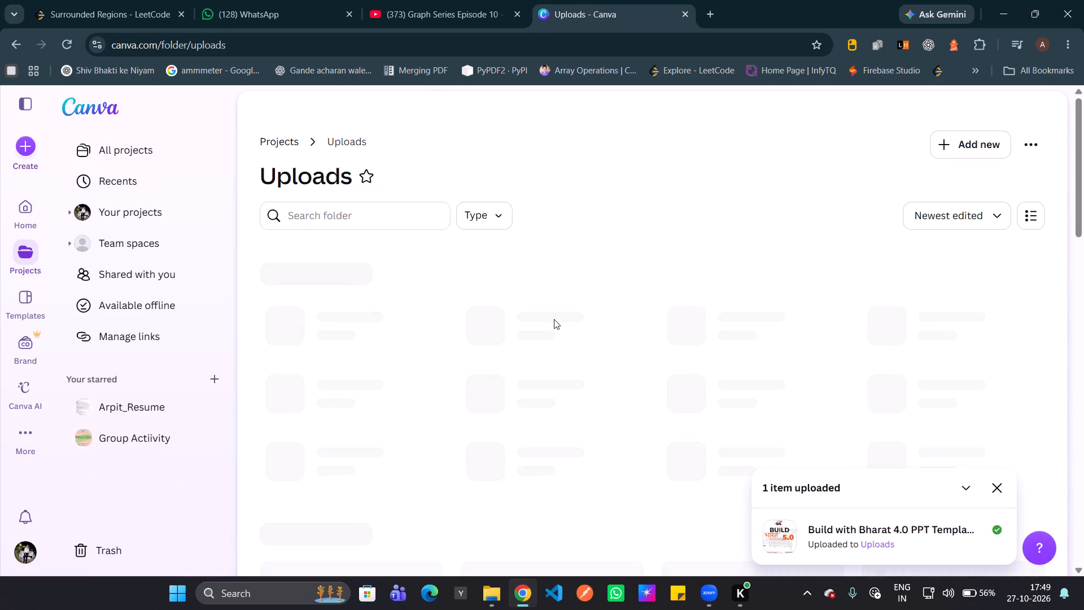
pyautogui.click(380, 328)
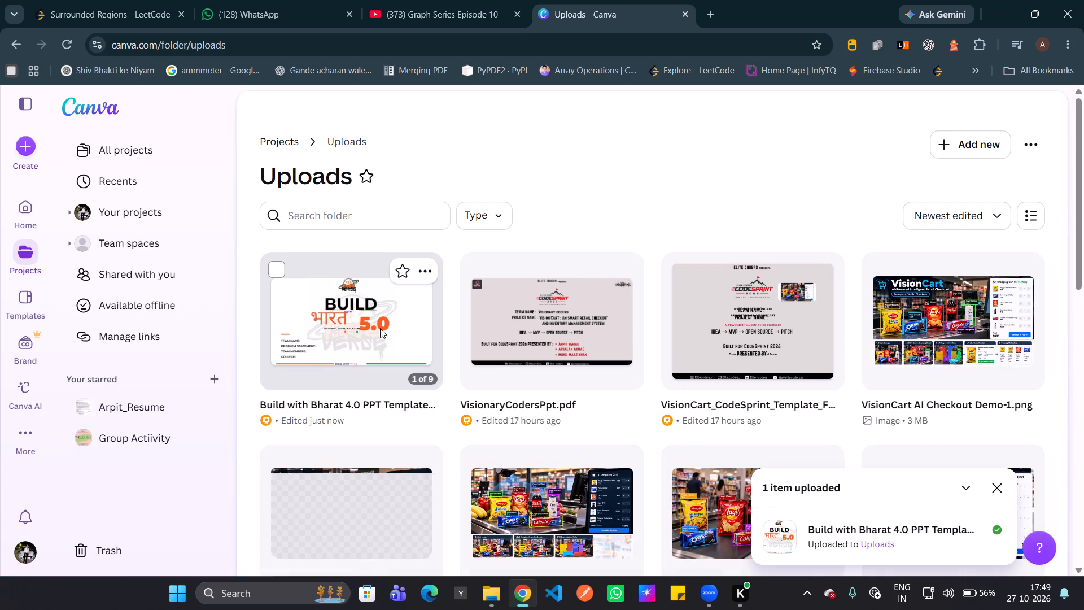
pyautogui.click(669, 0)
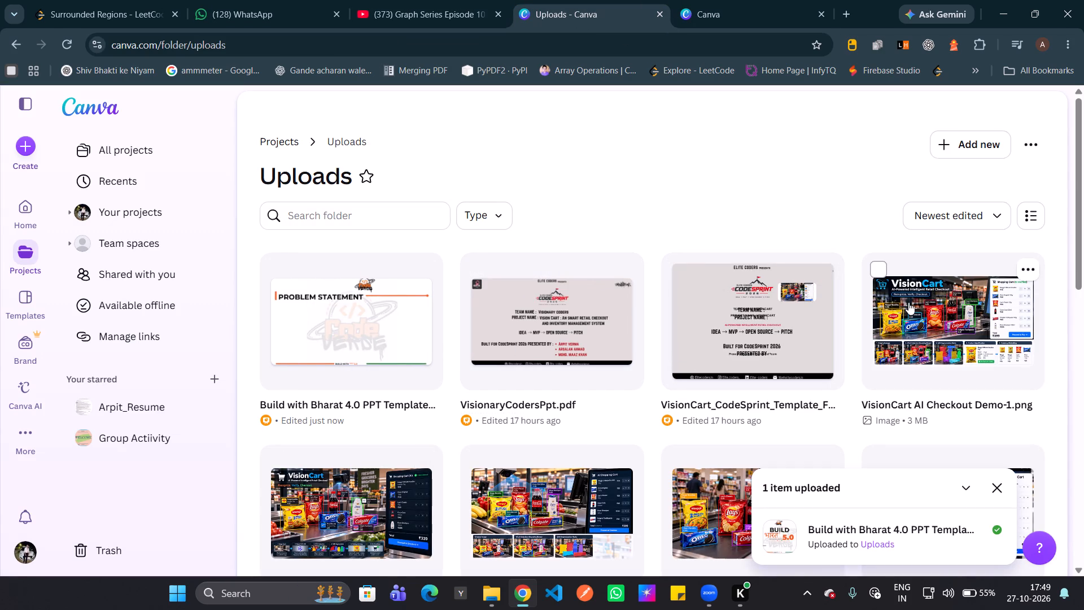
pyautogui.click(491, 315)
# Bring up slide 2 in both designs: Problem Statement in the Bharat template and The Problem in VisionaryCodersPpt.pdf.
pyautogui.click(802, 0)
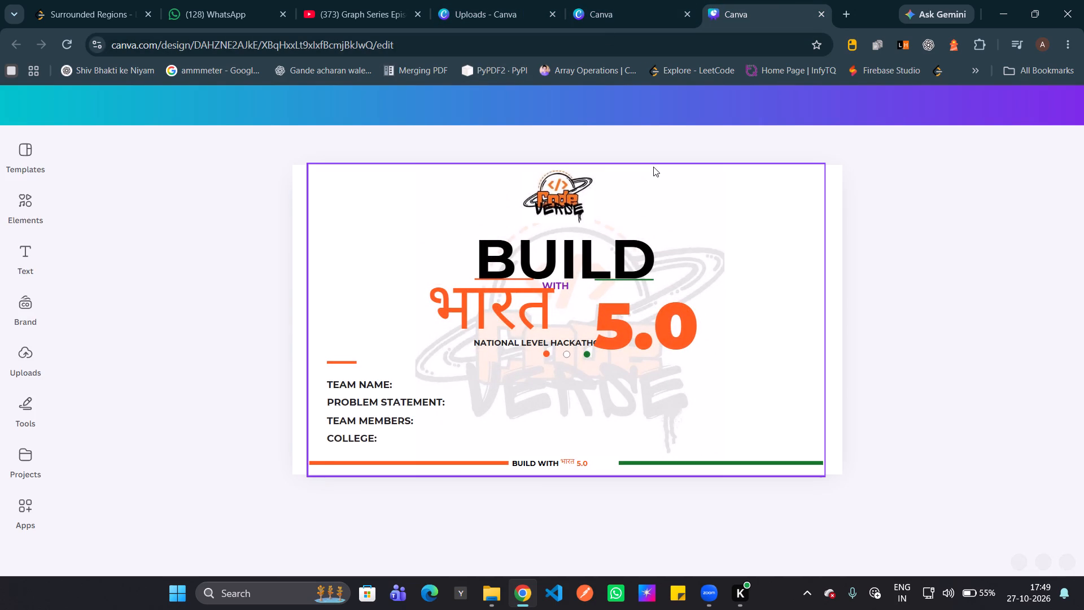
pyautogui.scroll(-3, 663, 172)
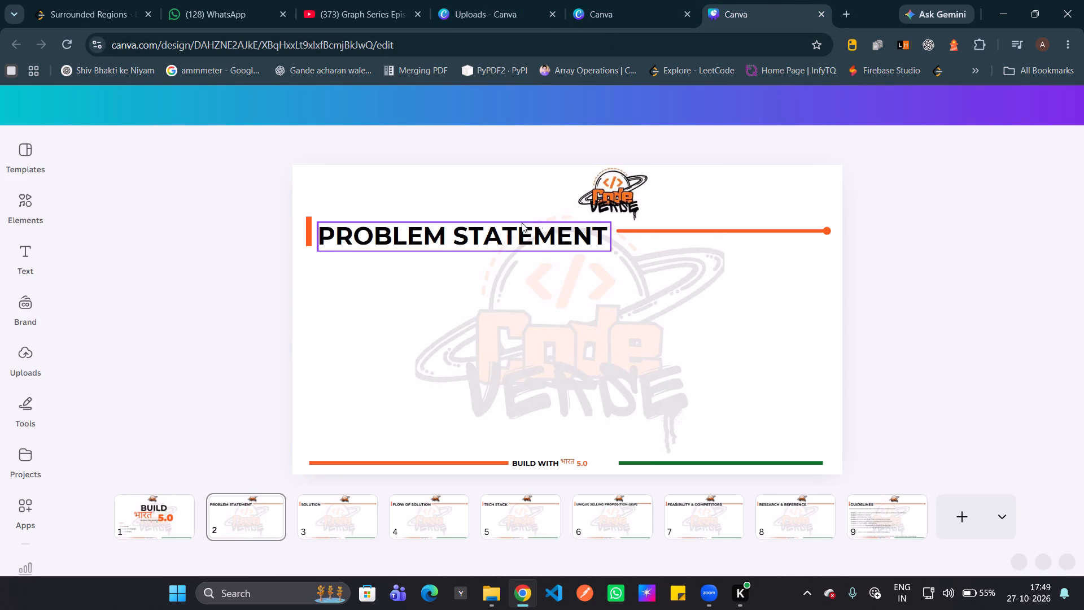
pyautogui.click(583, 0)
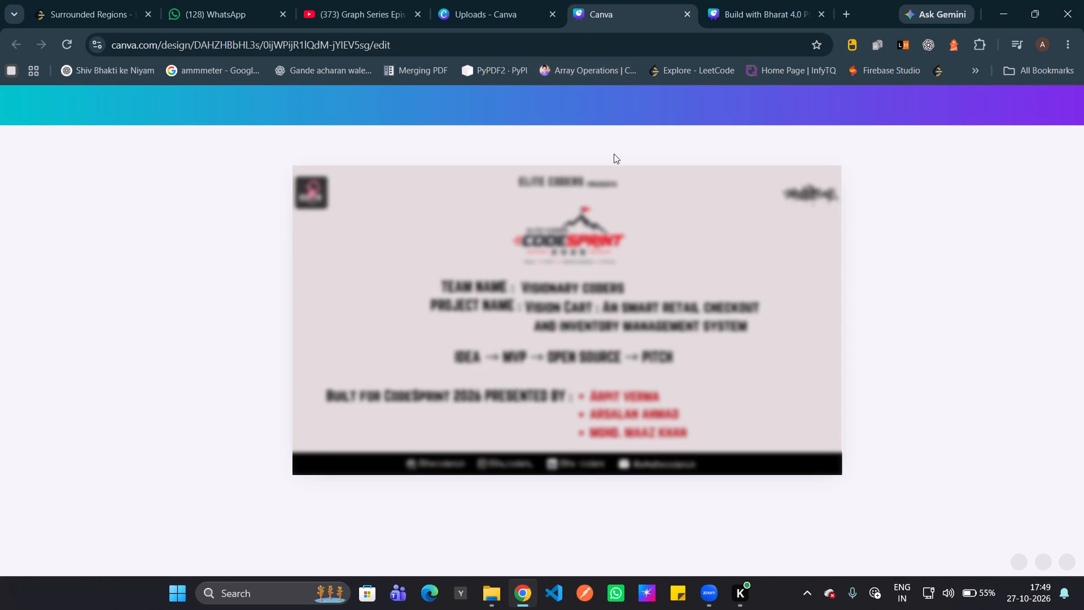
pyautogui.scroll(-2, 594, 333)
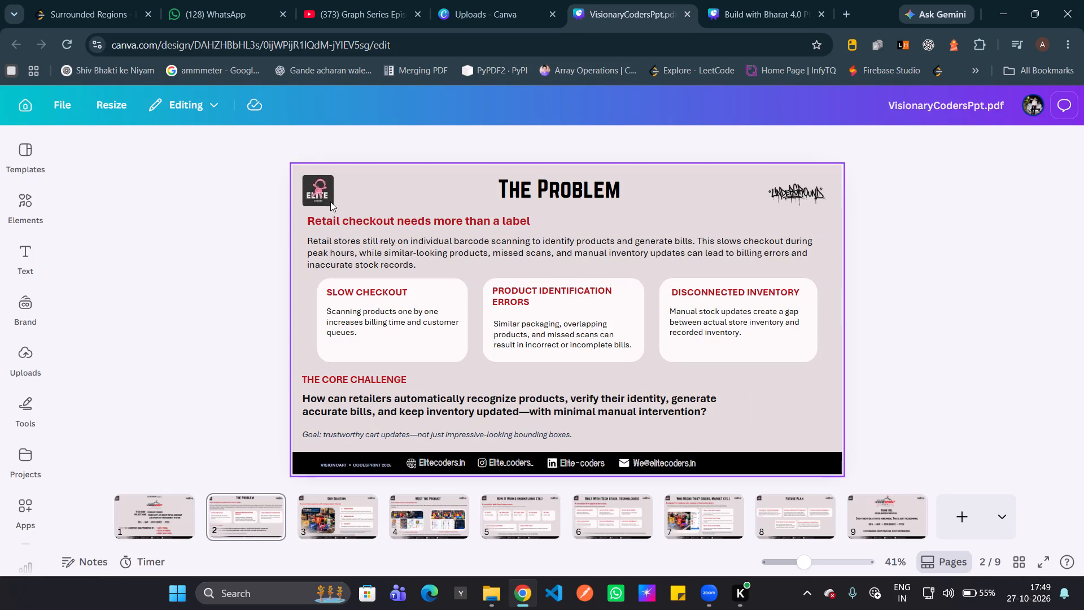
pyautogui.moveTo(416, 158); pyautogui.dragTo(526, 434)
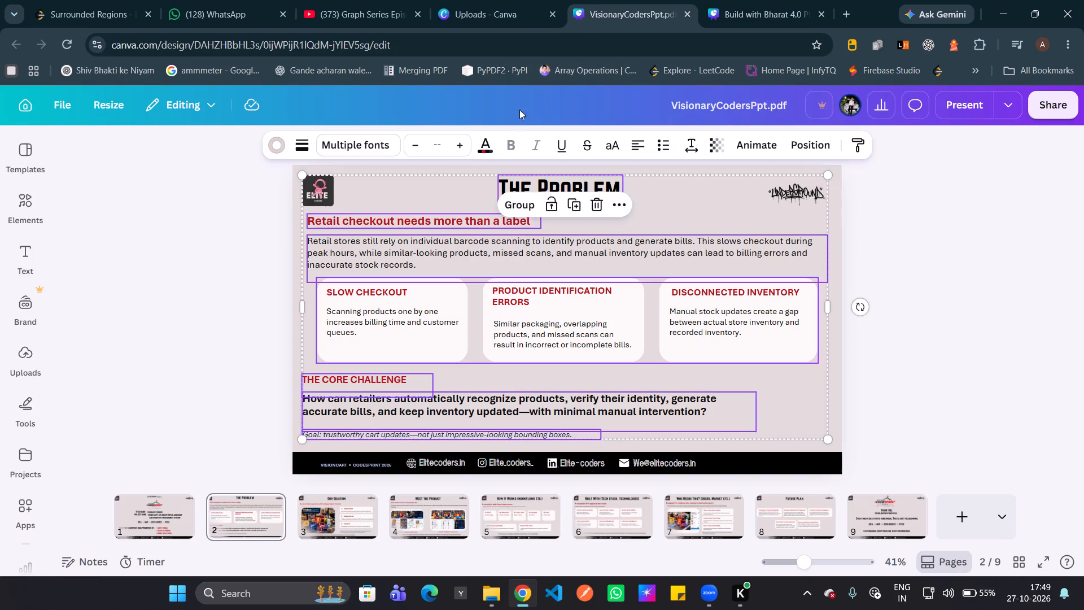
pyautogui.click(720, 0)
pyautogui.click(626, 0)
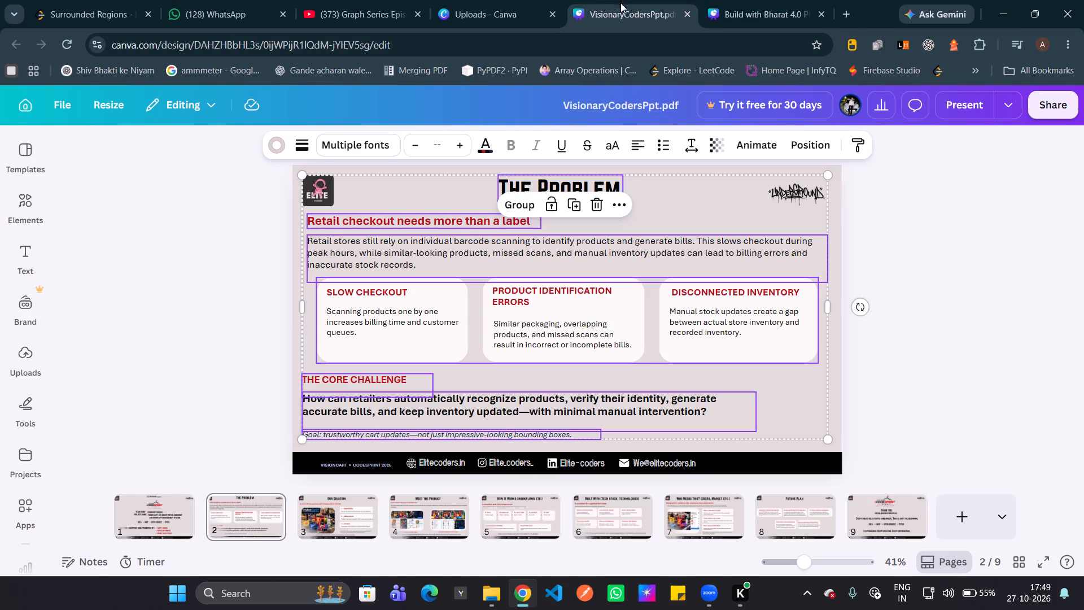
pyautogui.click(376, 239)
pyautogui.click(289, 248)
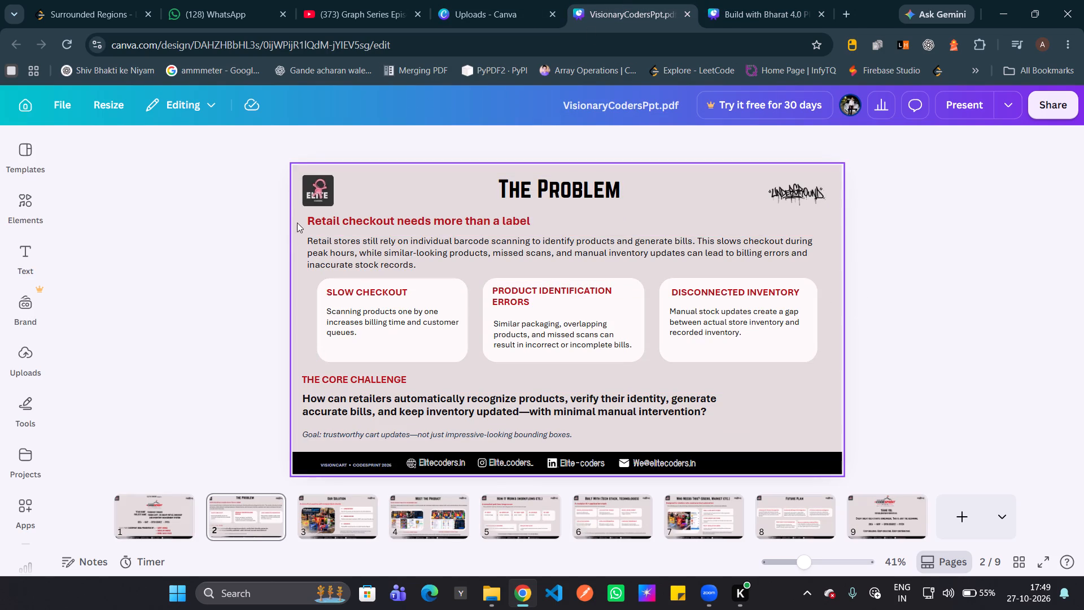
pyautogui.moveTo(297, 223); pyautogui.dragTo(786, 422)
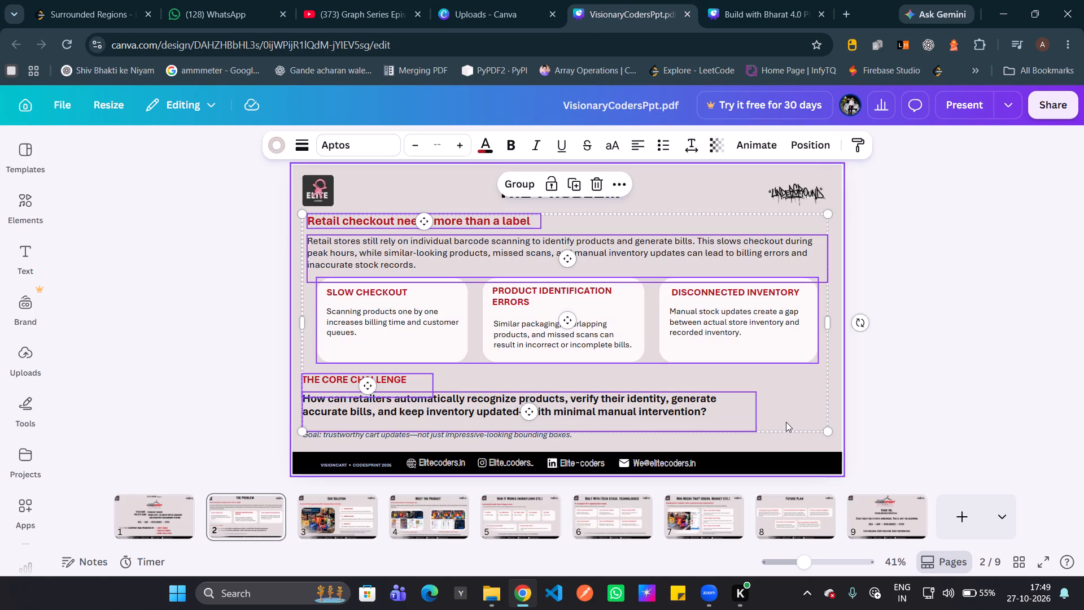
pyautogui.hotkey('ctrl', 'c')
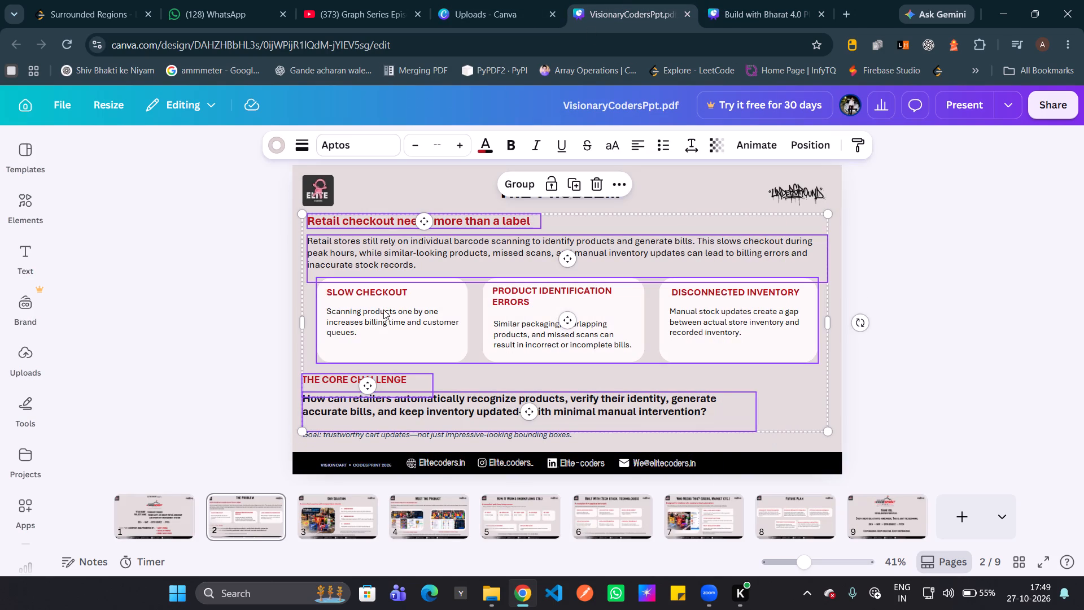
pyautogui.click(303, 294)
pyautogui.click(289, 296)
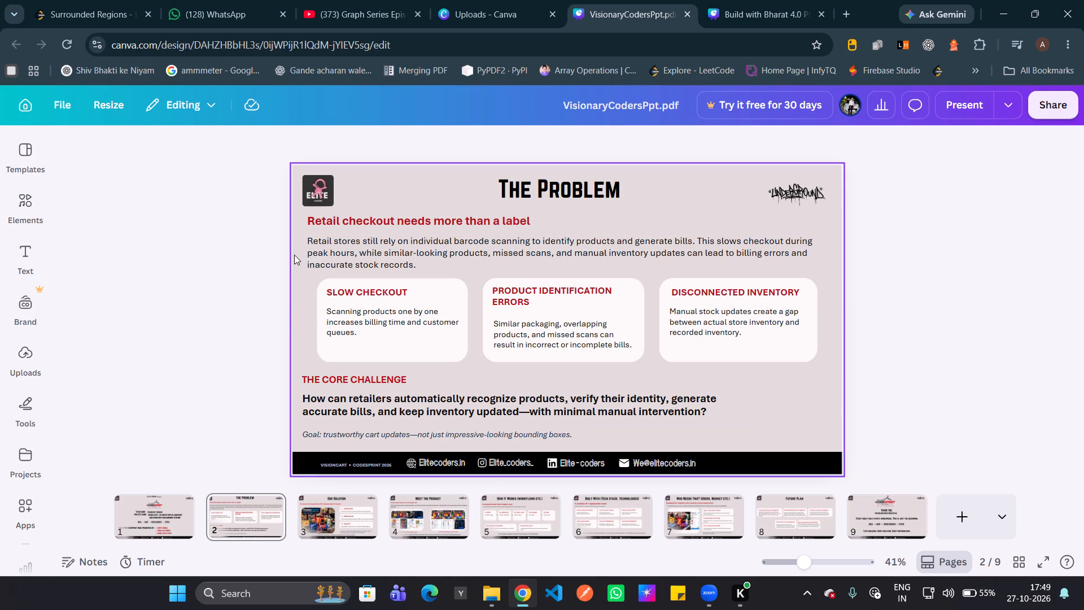
# Copy all content below the title of The Problem slide, including the Goal line, onto the template's Problem Statement slide.
pyautogui.moveTo(292, 212); pyautogui.dragTo(811, 407)
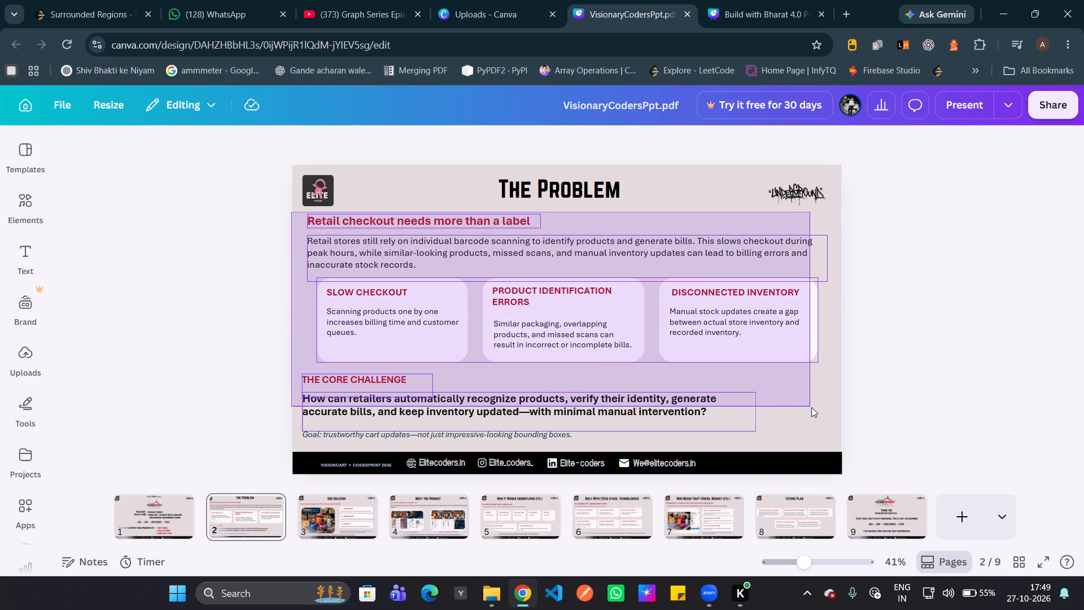
pyautogui.moveTo(811, 407); pyautogui.dragTo(819, 446)
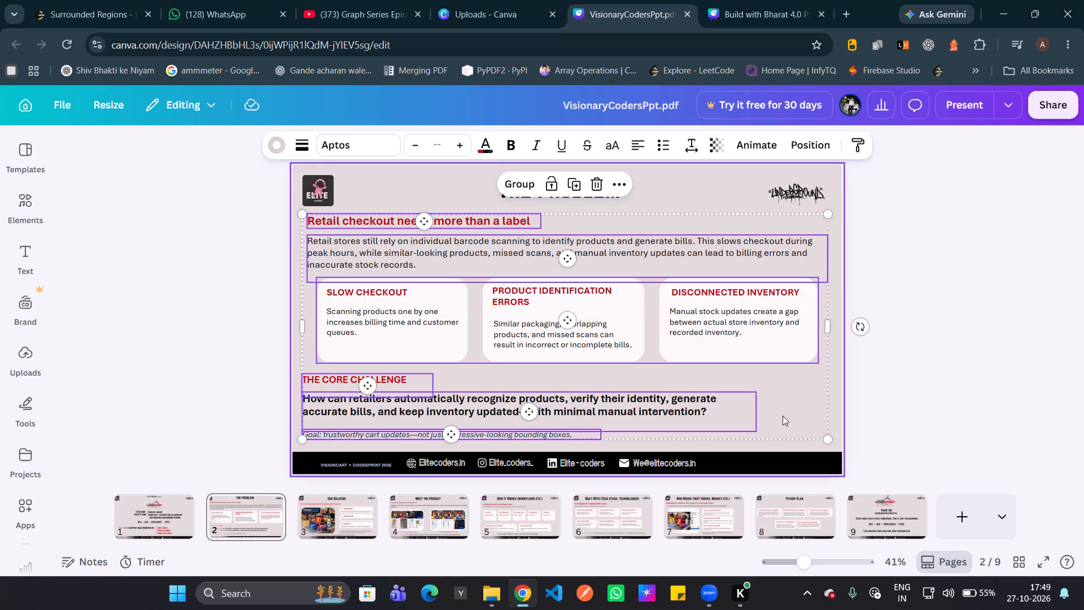
pyautogui.hotkey('ctrl', 'c')
pyautogui.hotkey('ctrl', 'c')
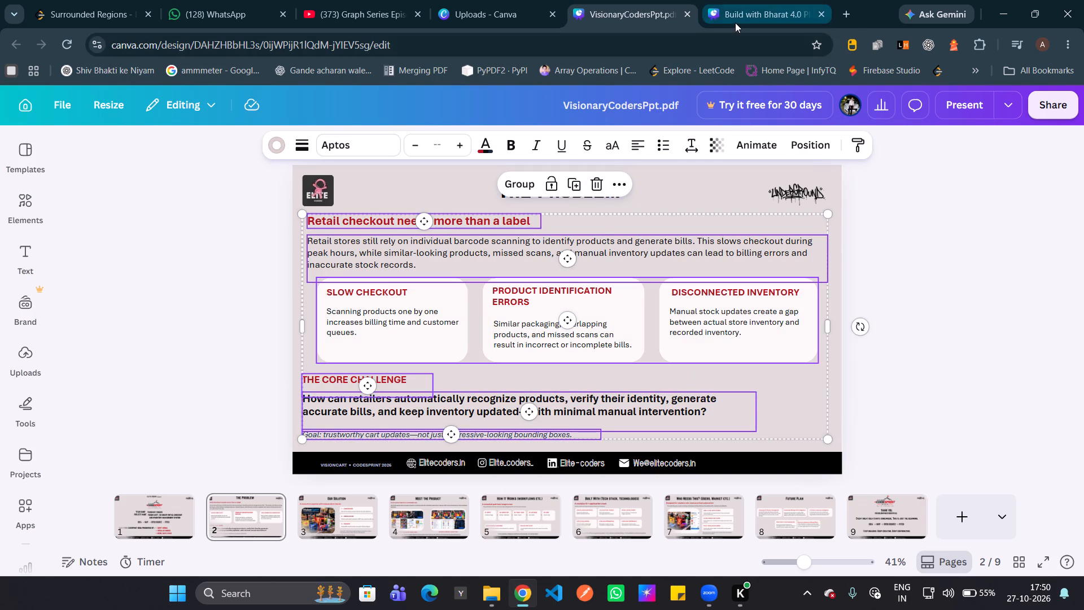
pyautogui.click(735, 23)
pyautogui.click(549, 355)
pyautogui.hotkey('ctrl', 'v')
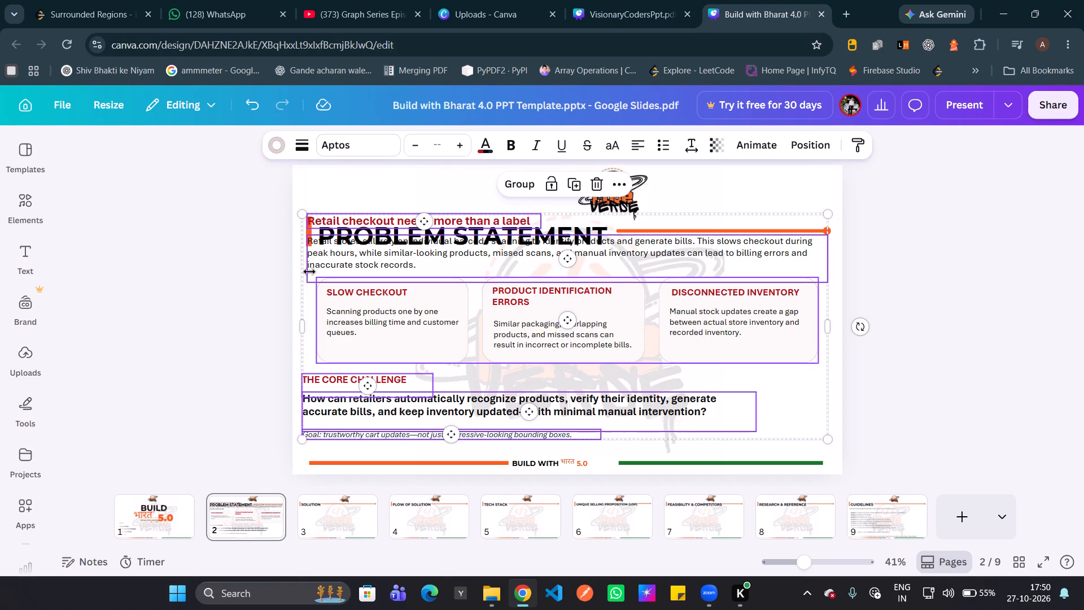
# Move the PROBLEM STATEMENT title up to the slide's top-left corner, above the pasted content.
pyautogui.click(566, 231)
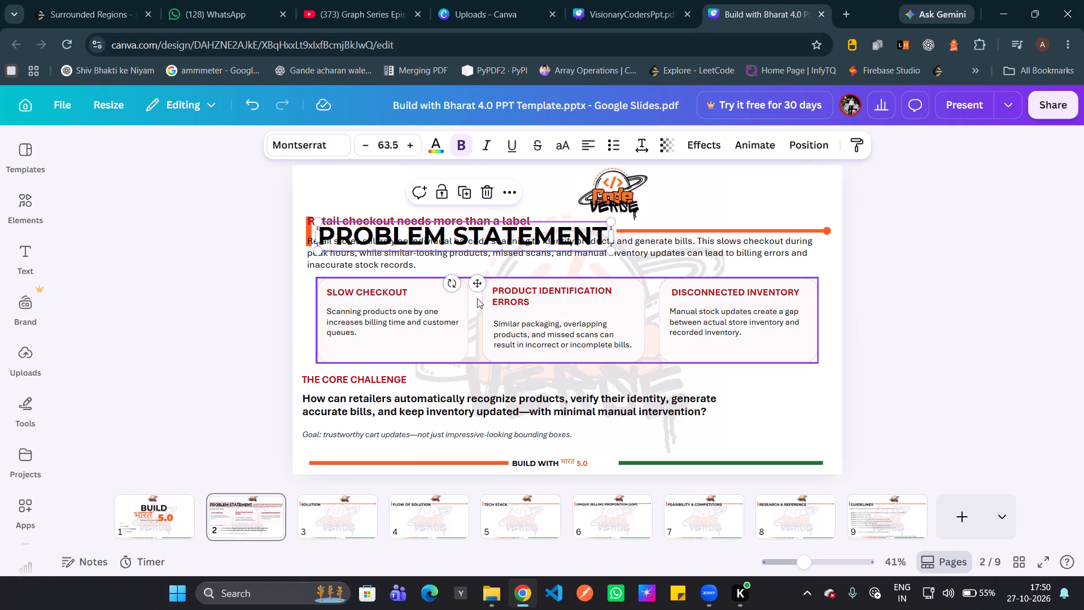
pyautogui.moveTo(476, 289); pyautogui.dragTo(457, 238)
# Move the Code Verse logo to the slide's top-right corner and shrink it to about 222 by 163.
pyautogui.click(620, 190)
pyautogui.moveTo(620, 190); pyautogui.dragTo(728, 194)
pyautogui.click(605, 192)
pyautogui.moveTo(605, 192); pyautogui.dragTo(806, 191)
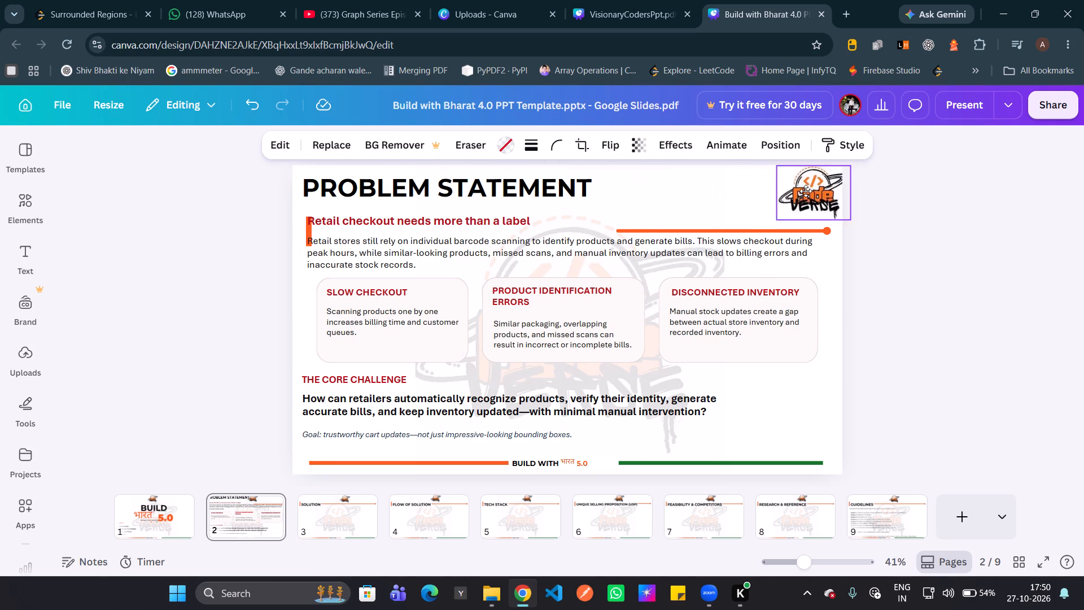
pyautogui.moveTo(806, 191); pyautogui.dragTo(786, 192)
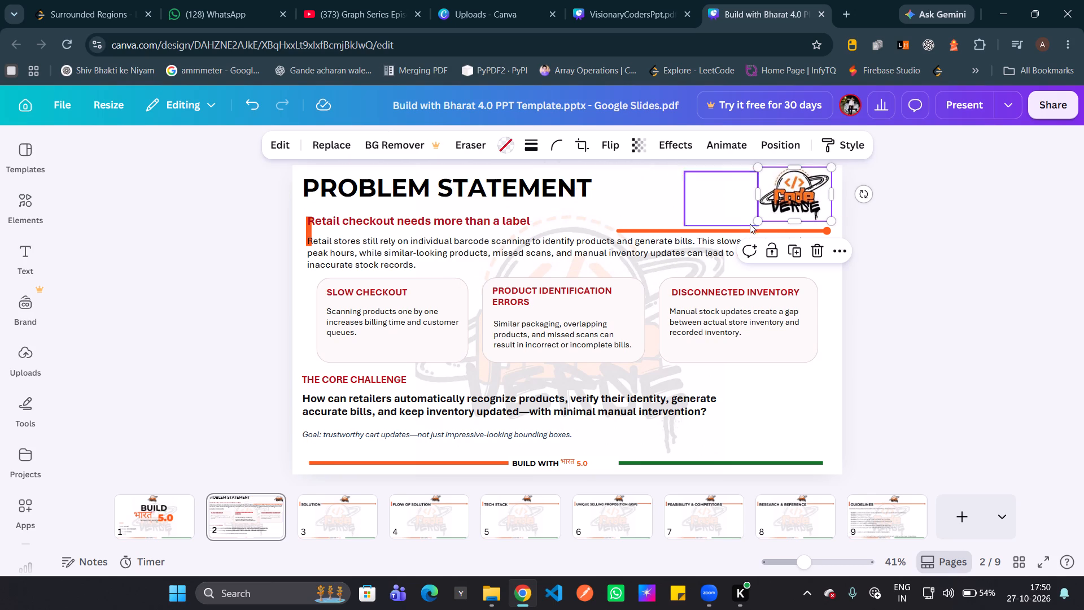
pyautogui.moveTo(836, 220); pyautogui.dragTo(824, 213)
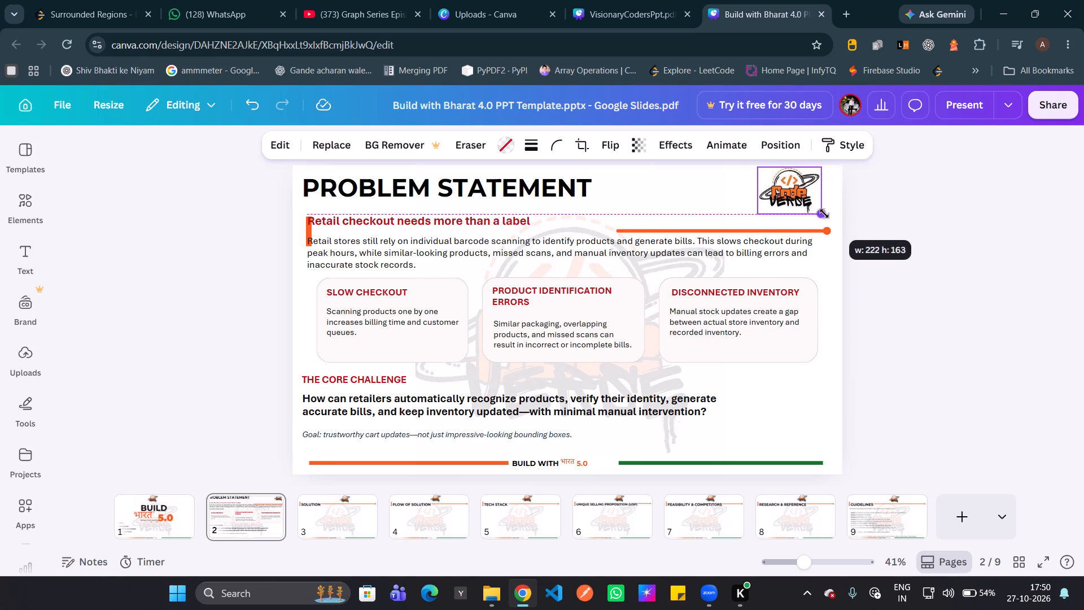
pyautogui.moveTo(824, 213); pyautogui.dragTo(822, 212)
pyautogui.moveTo(789, 195); pyautogui.dragTo(804, 199)
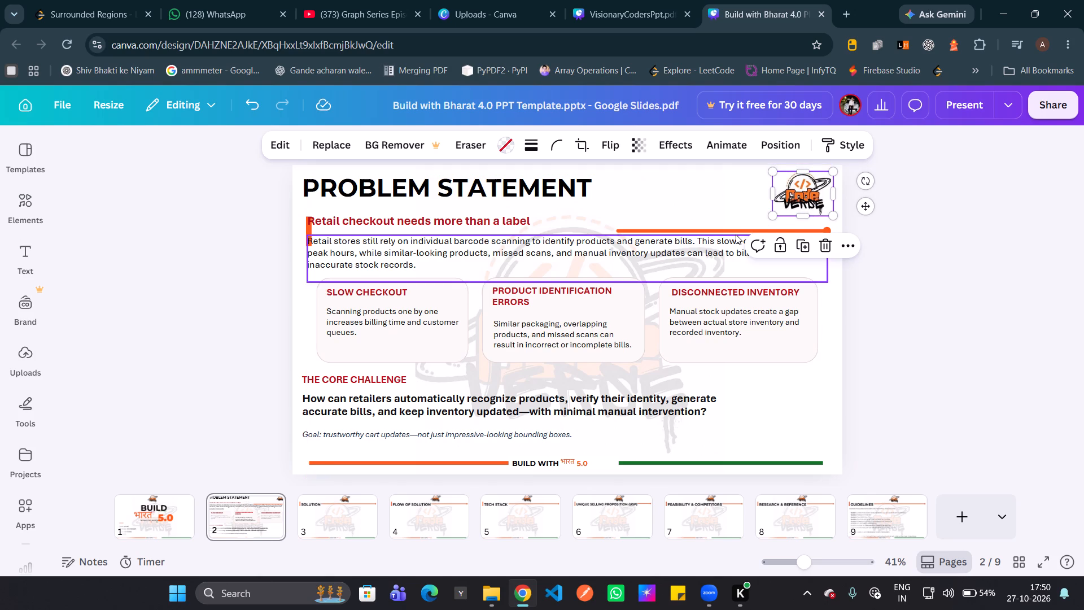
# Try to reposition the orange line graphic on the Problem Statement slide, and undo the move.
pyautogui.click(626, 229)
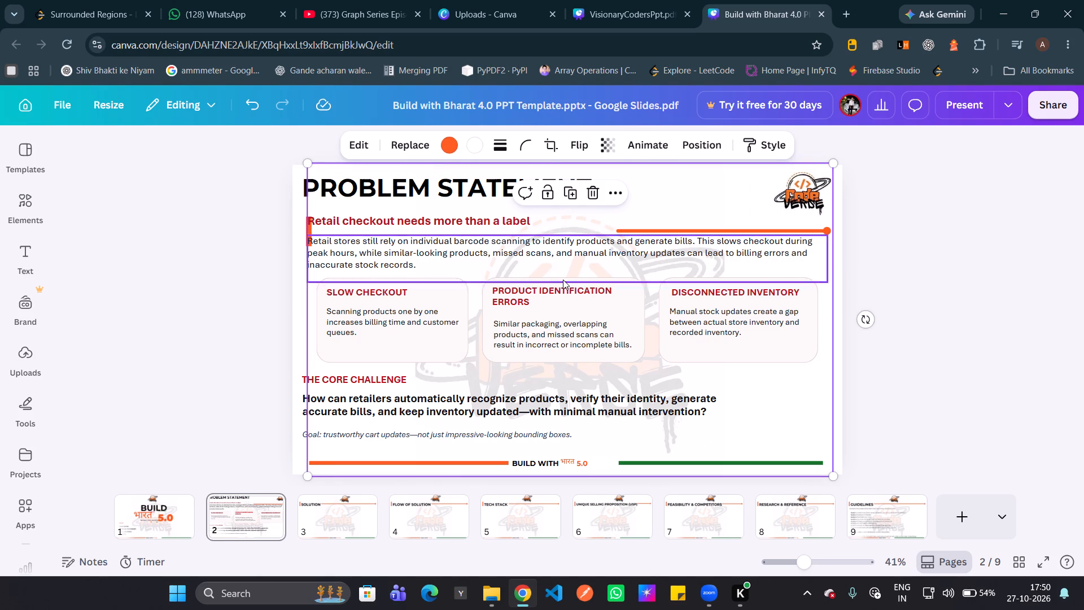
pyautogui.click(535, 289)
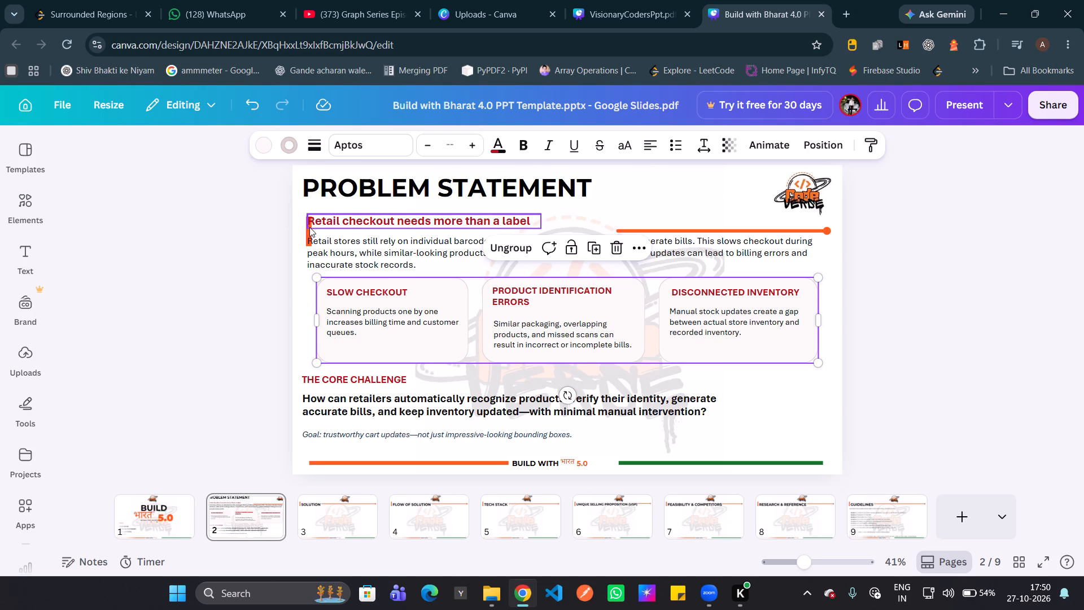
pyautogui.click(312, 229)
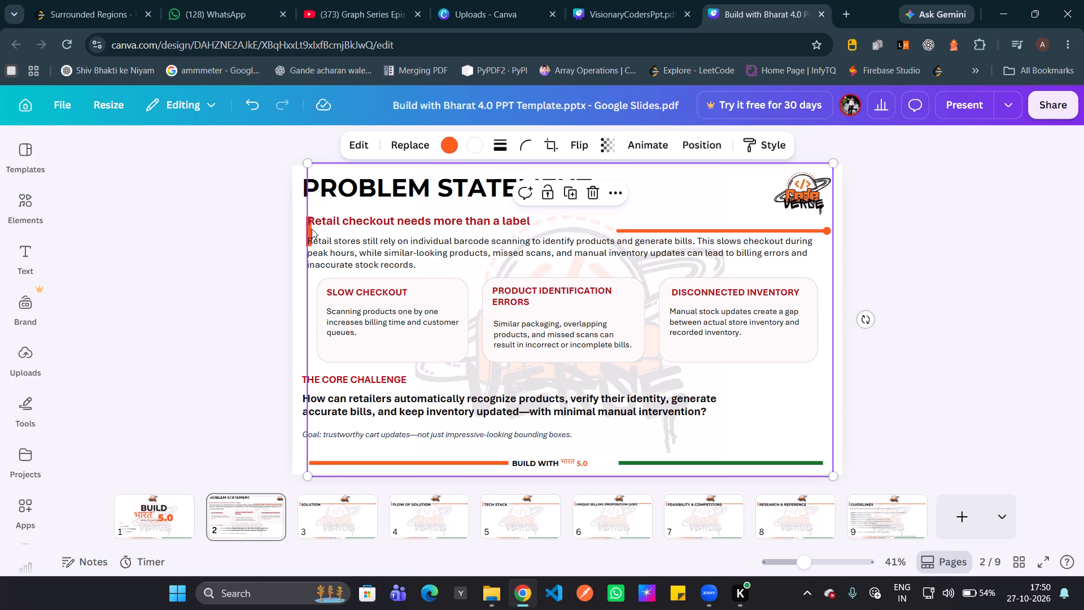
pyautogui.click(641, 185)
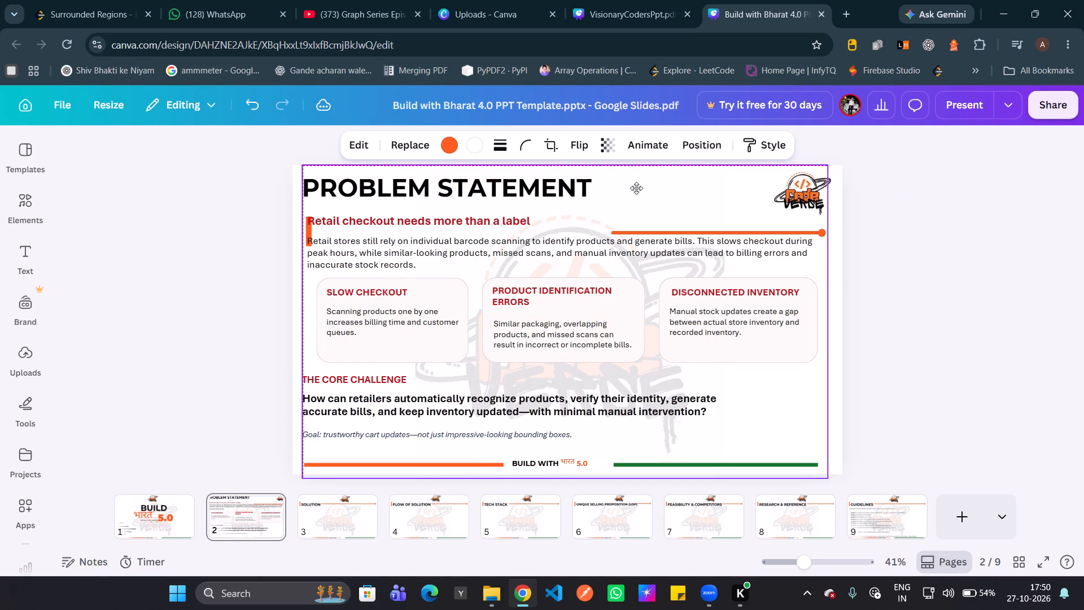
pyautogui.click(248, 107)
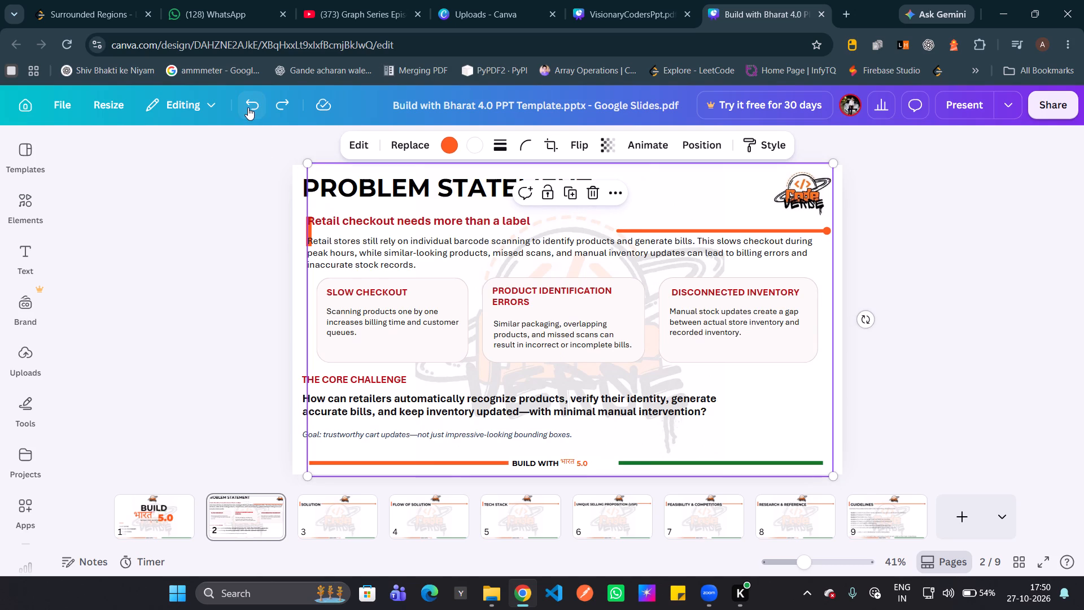
# Delete the short vertical orange bar beside the "Retail checkout needs more than a label" heading, shifting the heading and line graphic aside to reach it.
pyautogui.click(345, 222)
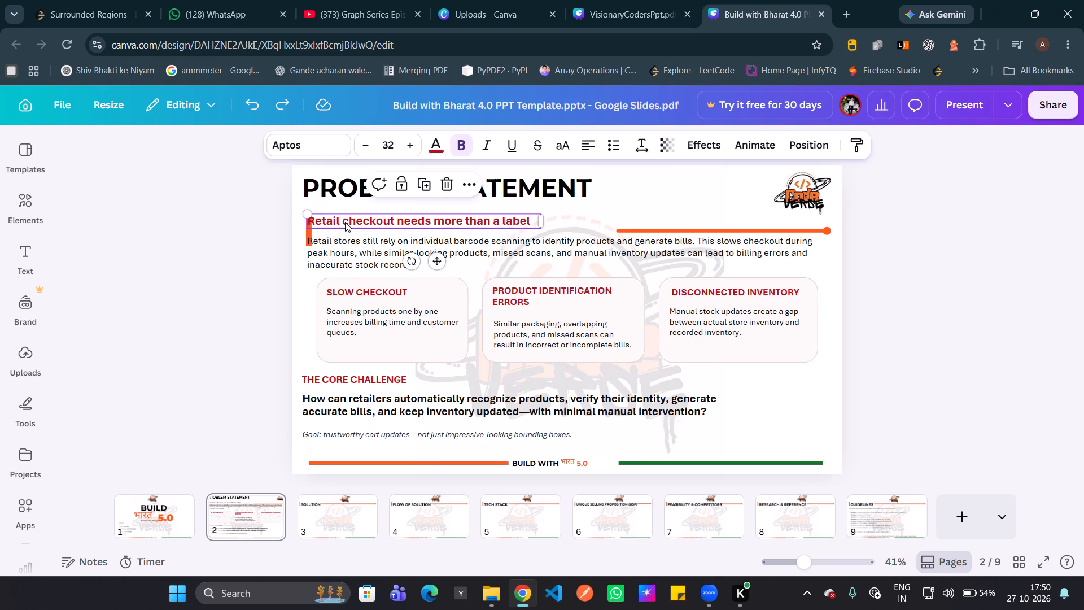
pyautogui.moveTo(339, 221); pyautogui.dragTo(361, 228)
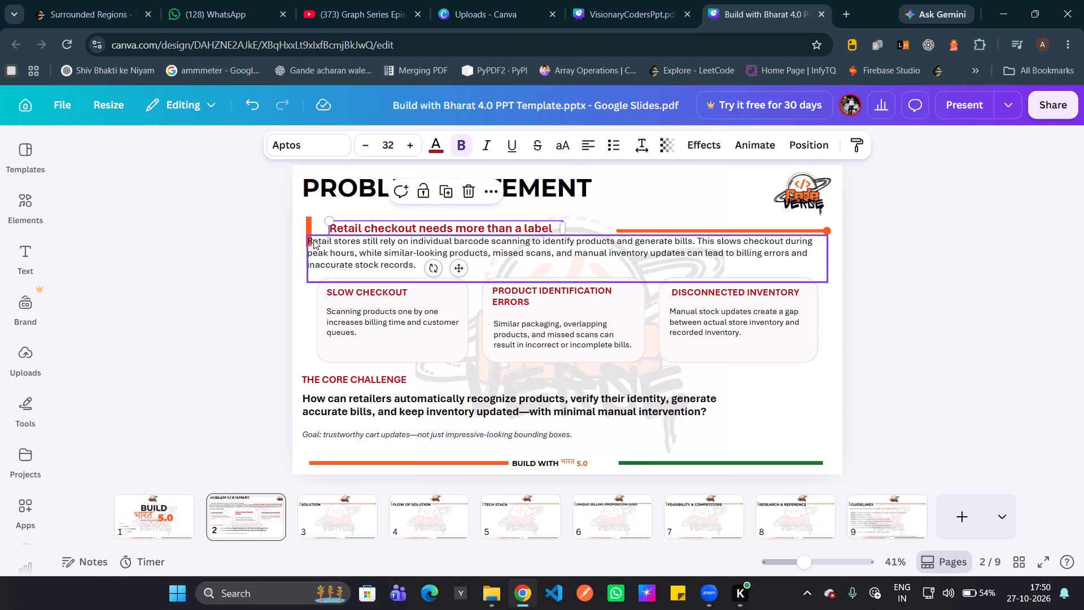
pyautogui.click(311, 223)
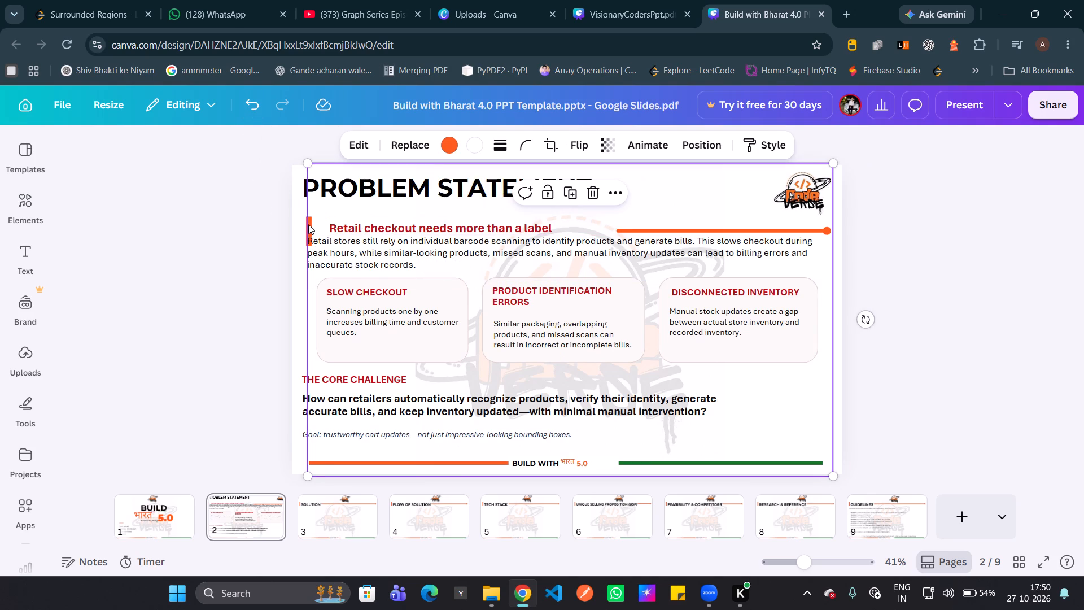
pyautogui.moveTo(644, 197); pyautogui.dragTo(653, 199)
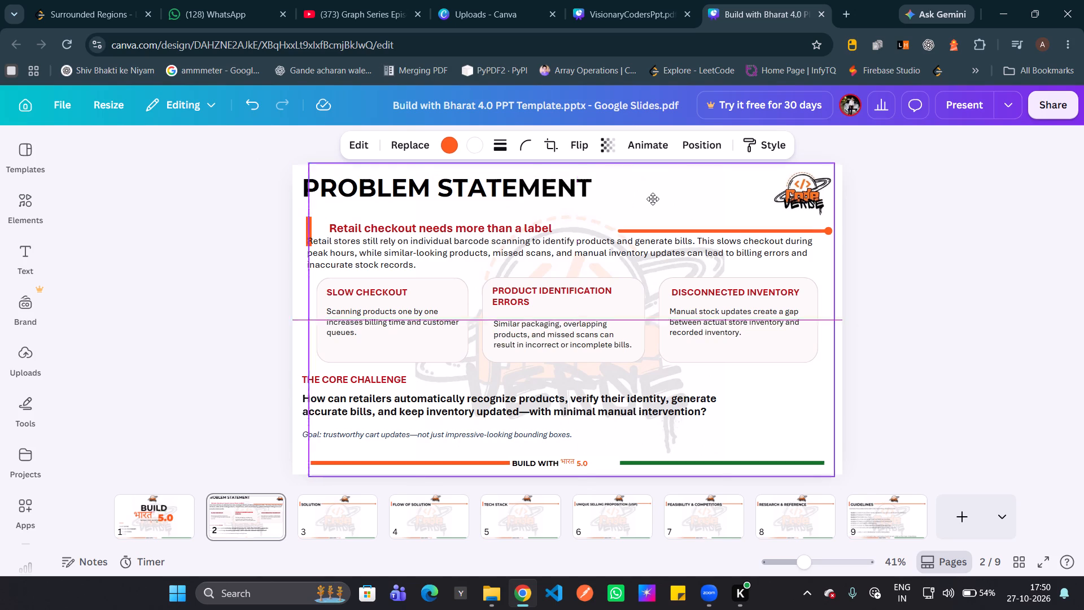
pyautogui.moveTo(653, 199); pyautogui.dragTo(655, 199)
pyautogui.click(308, 223)
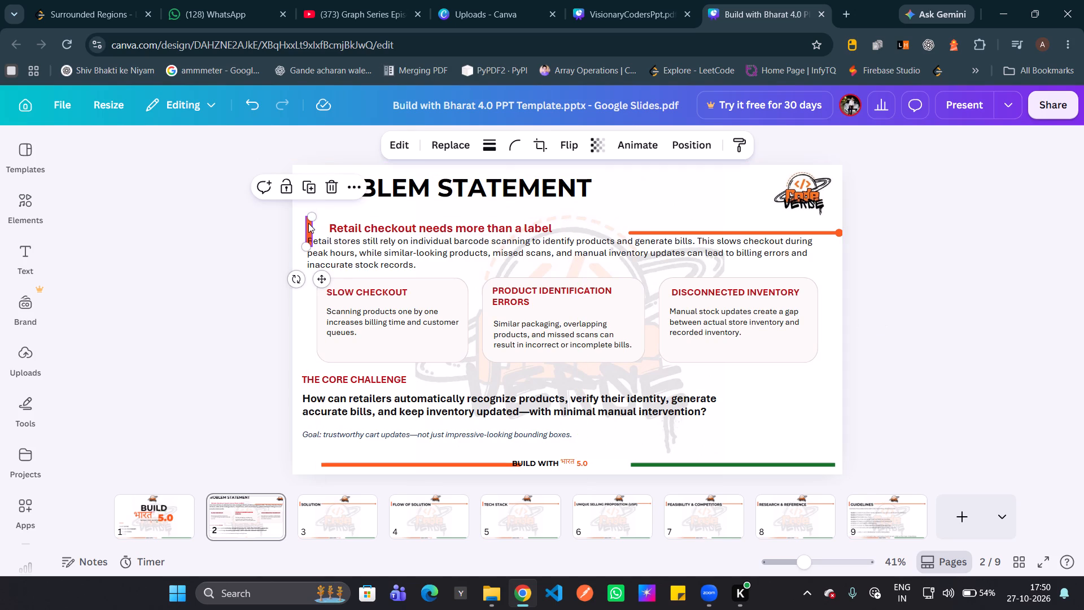
pyautogui.click(333, 192)
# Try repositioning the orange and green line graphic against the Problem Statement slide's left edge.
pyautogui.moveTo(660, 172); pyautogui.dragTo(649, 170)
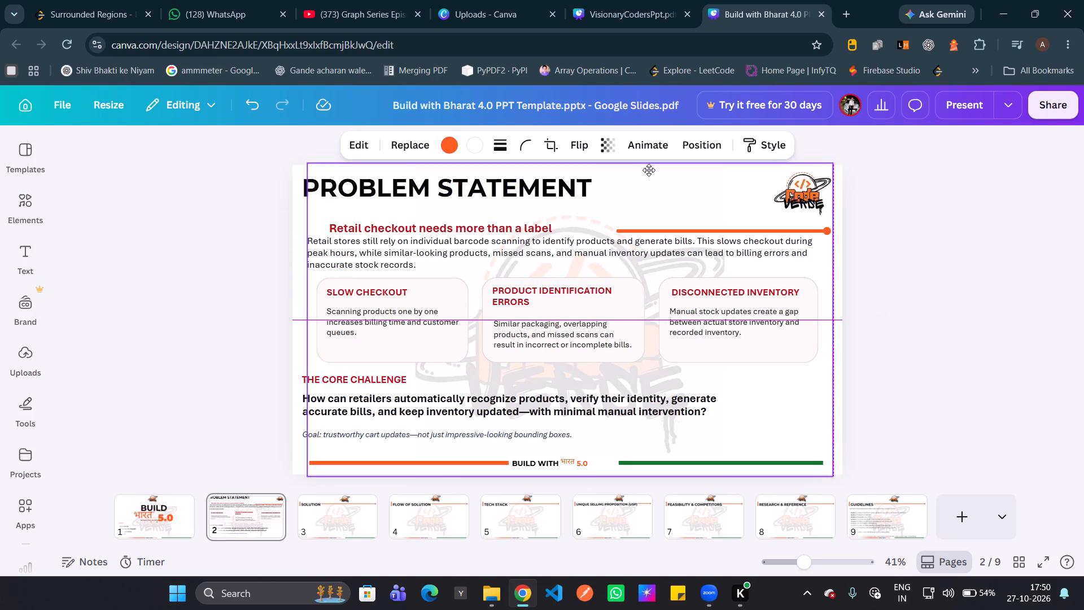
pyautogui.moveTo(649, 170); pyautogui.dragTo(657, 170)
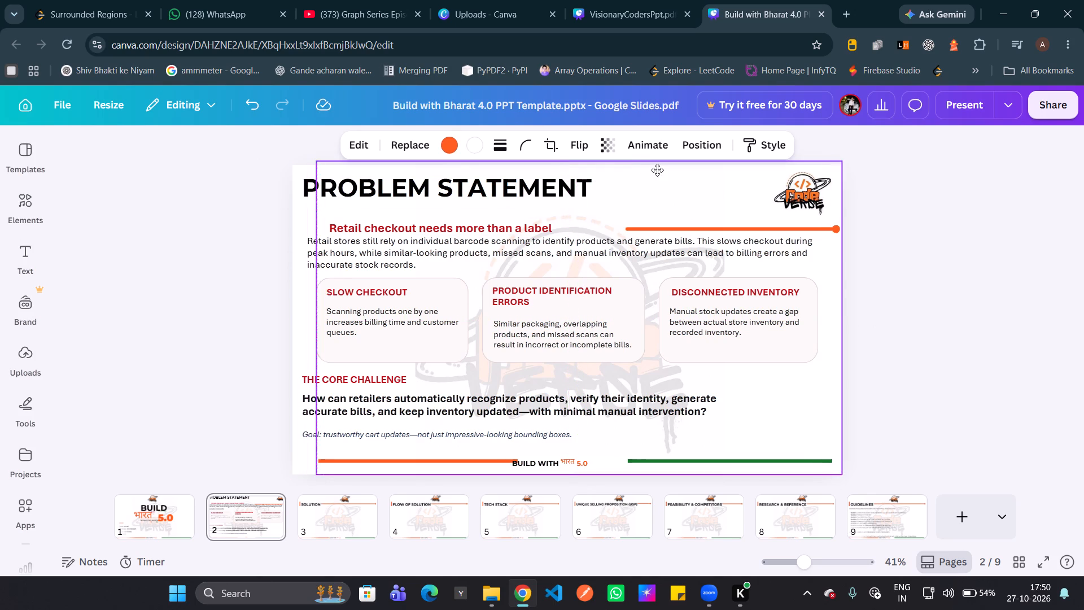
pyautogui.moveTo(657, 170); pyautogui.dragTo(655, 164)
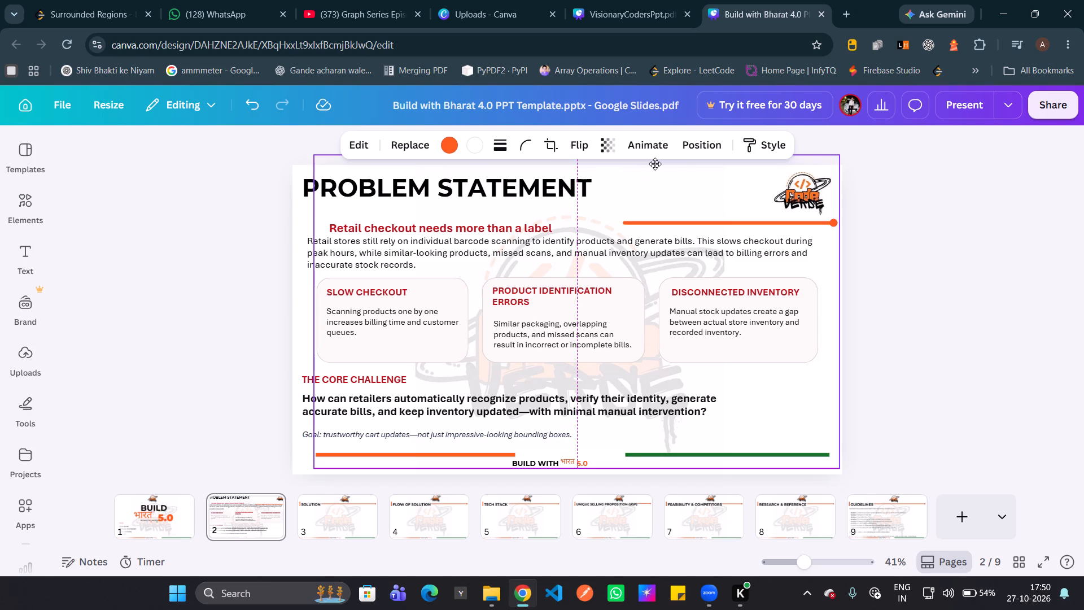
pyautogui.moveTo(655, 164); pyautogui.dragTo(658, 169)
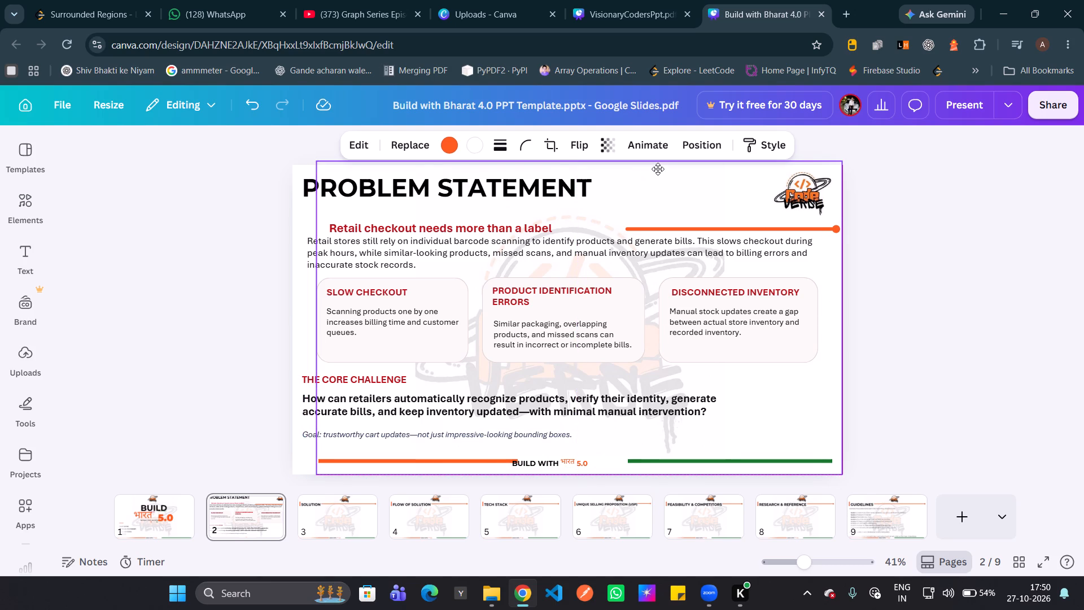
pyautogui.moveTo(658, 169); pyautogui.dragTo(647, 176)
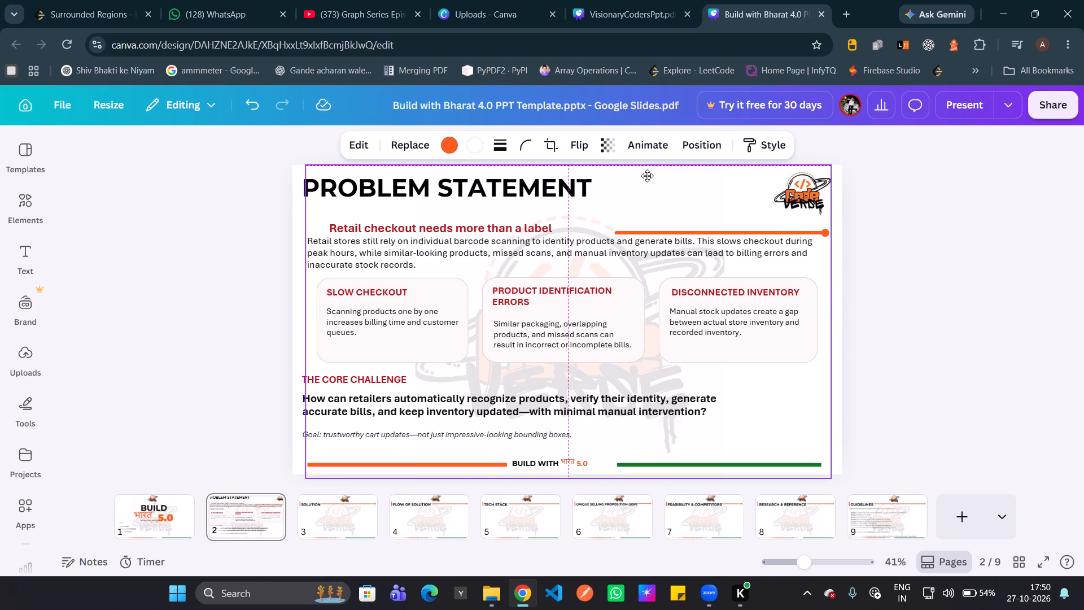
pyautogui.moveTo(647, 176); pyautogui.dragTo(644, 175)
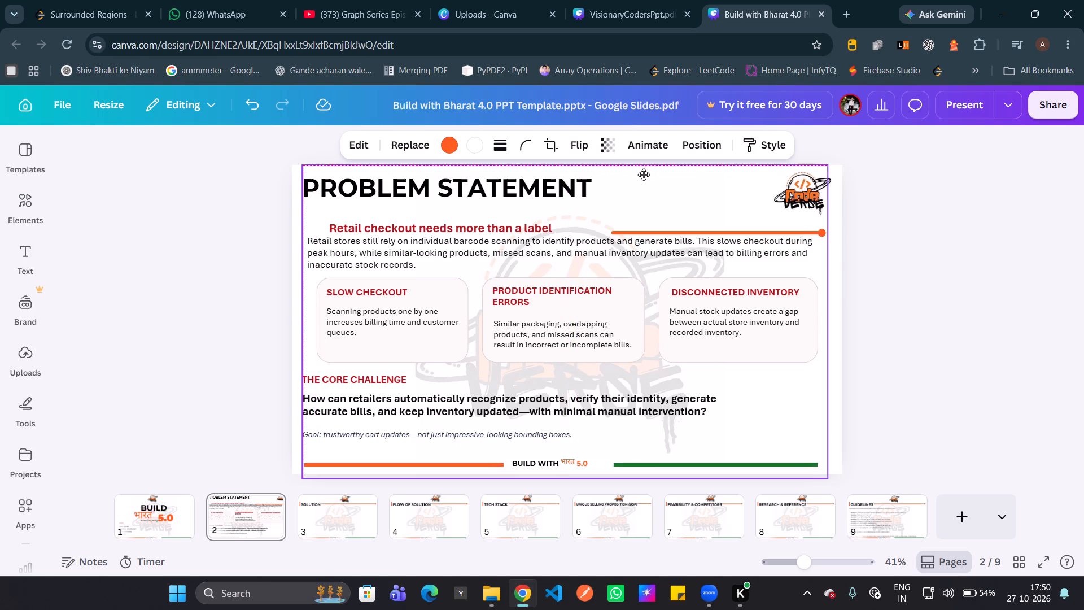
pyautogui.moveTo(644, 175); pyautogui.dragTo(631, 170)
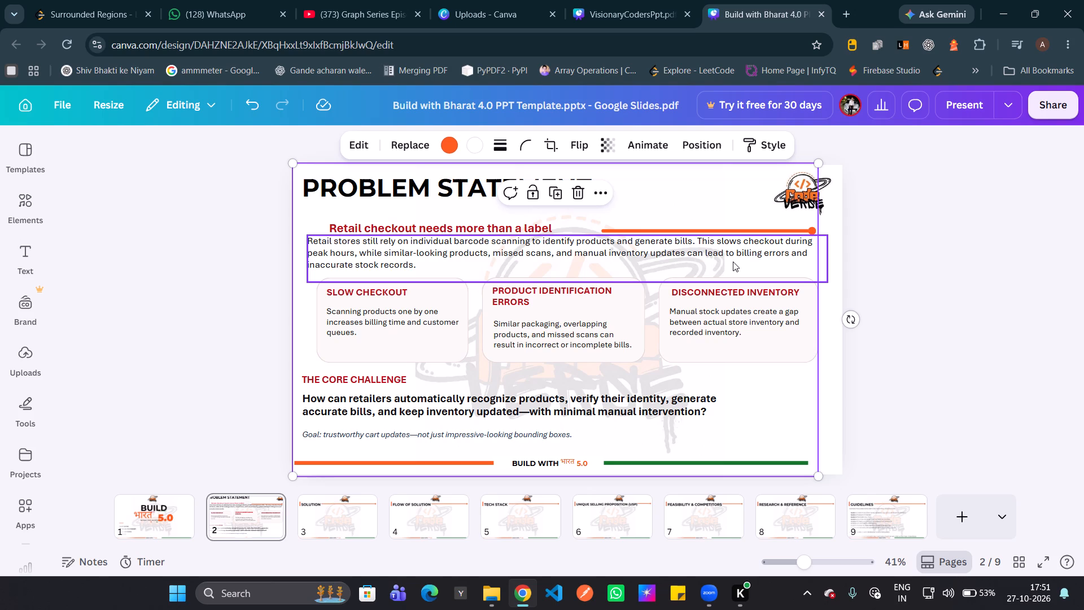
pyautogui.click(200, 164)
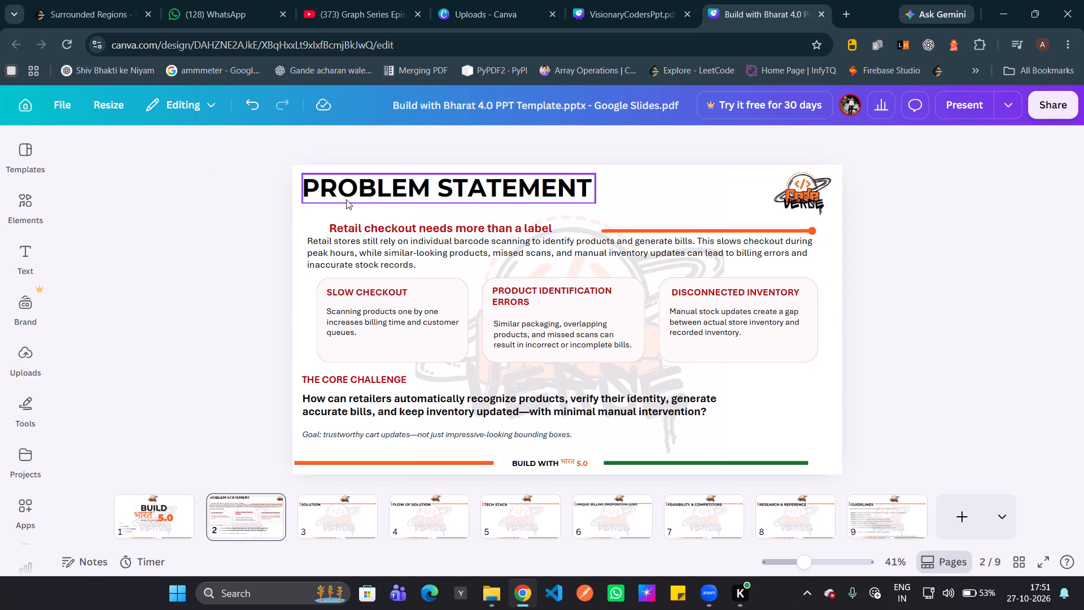
# Nudge the PROBLEM STATEMENT title slightly down and left, closer to the Retail checkout heading.
pyautogui.click(366, 198)
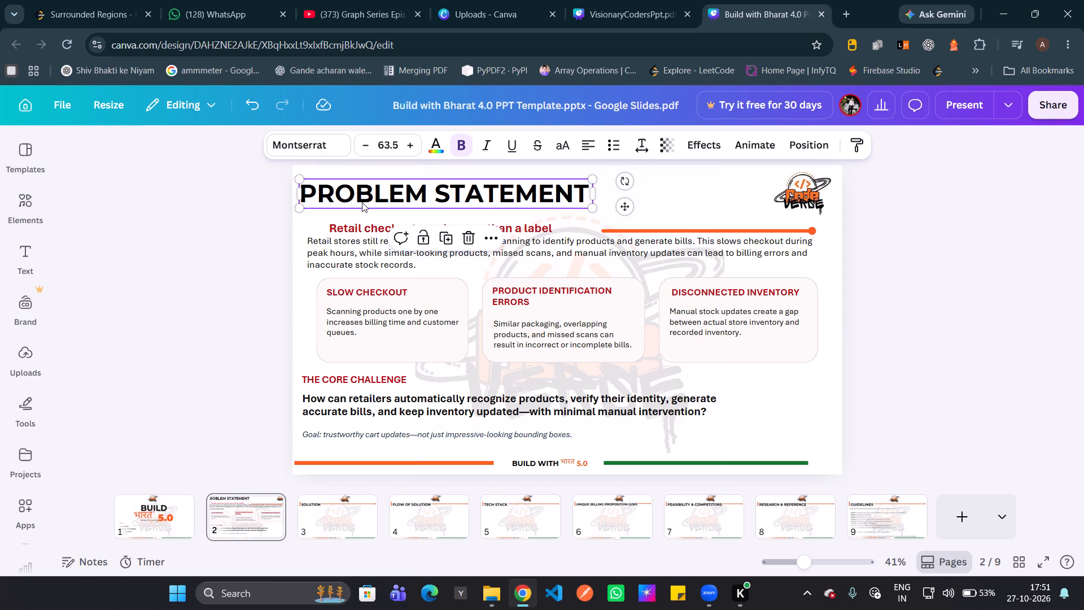
pyautogui.click(282, 264)
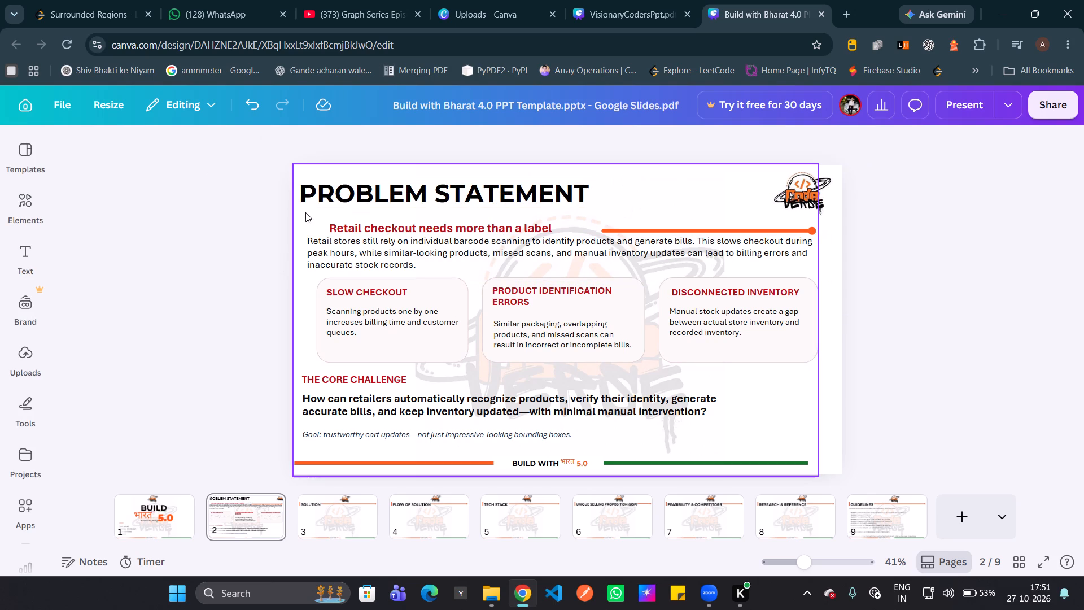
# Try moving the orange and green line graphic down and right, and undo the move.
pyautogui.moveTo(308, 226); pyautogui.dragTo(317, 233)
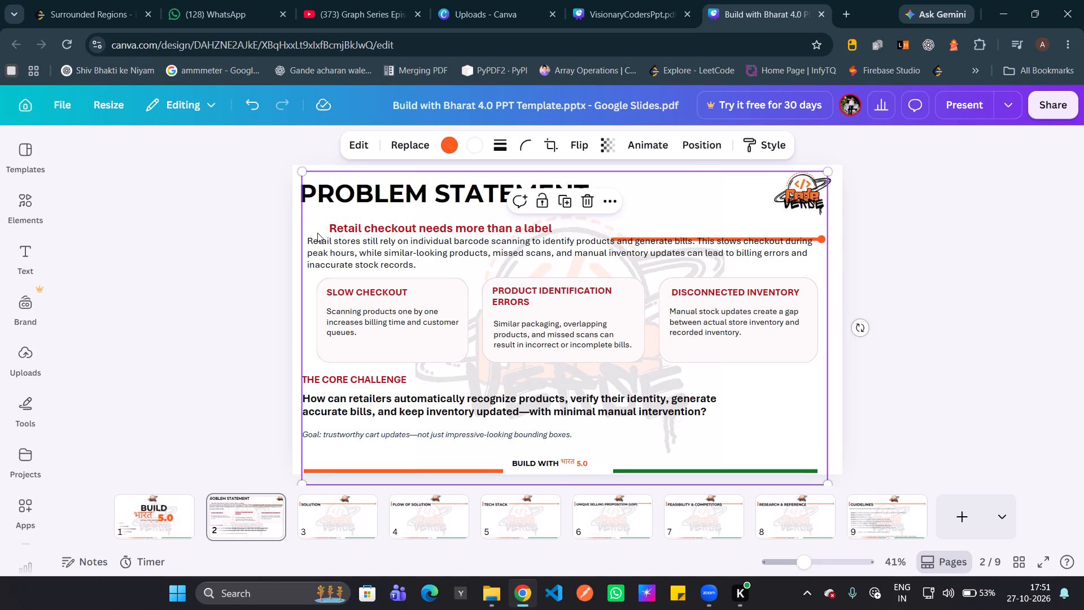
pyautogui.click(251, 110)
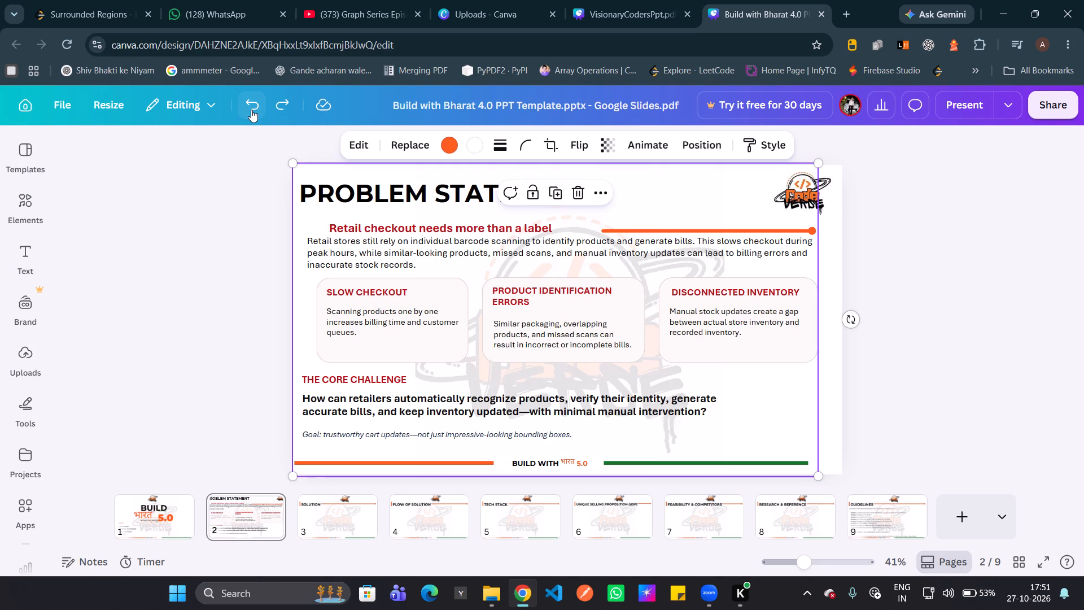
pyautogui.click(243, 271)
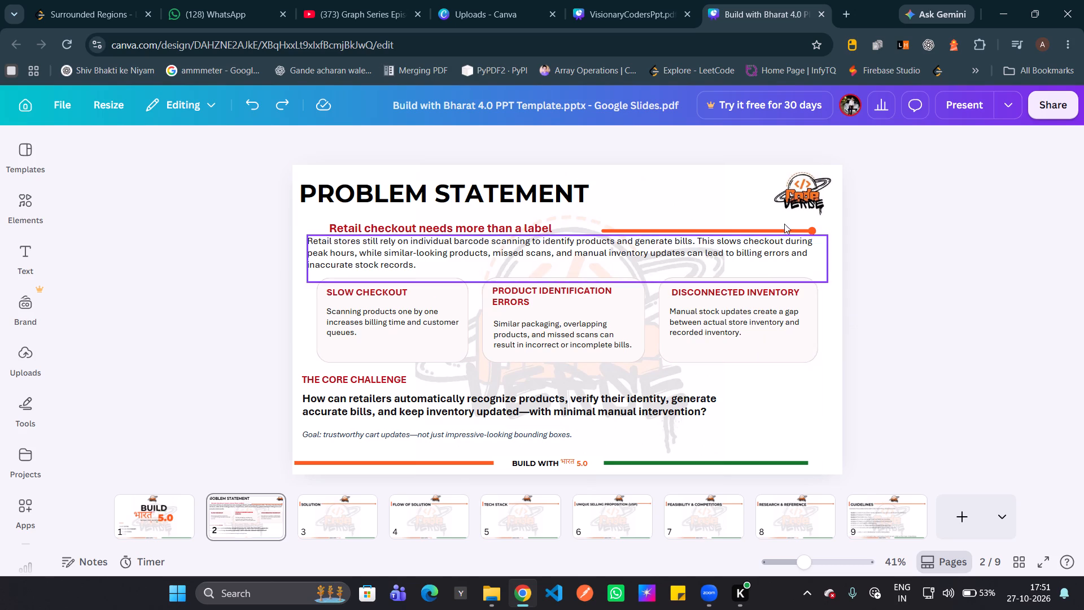
# Shift the orange and green line graphic right so its upper orange line ends beneath the Code Verse logo.
pyautogui.click(661, 173)
pyautogui.moveTo(674, 182); pyautogui.dragTo(692, 180)
pyautogui.click(267, 249)
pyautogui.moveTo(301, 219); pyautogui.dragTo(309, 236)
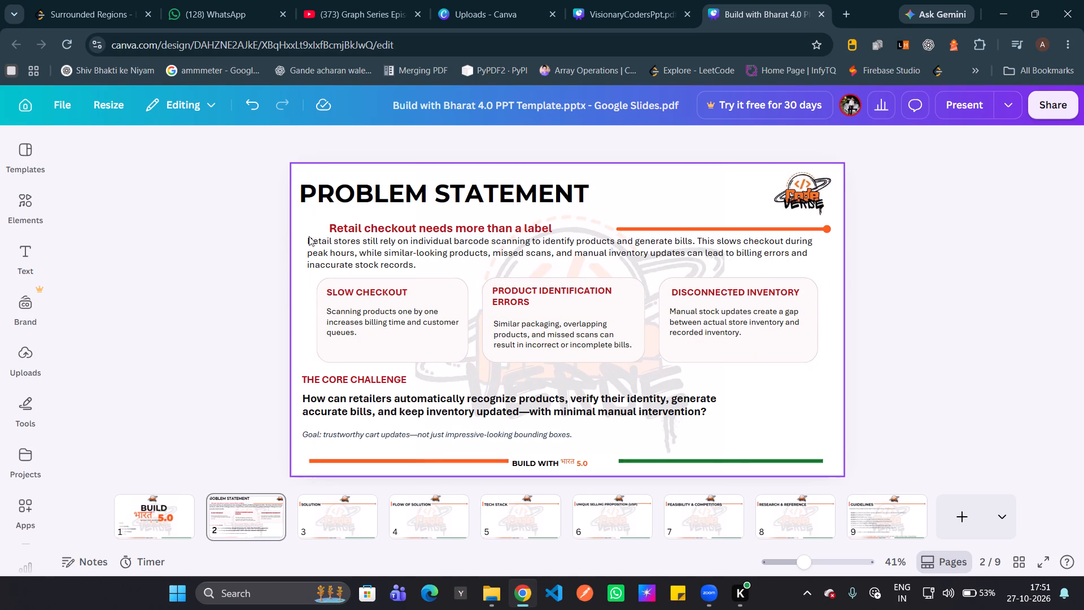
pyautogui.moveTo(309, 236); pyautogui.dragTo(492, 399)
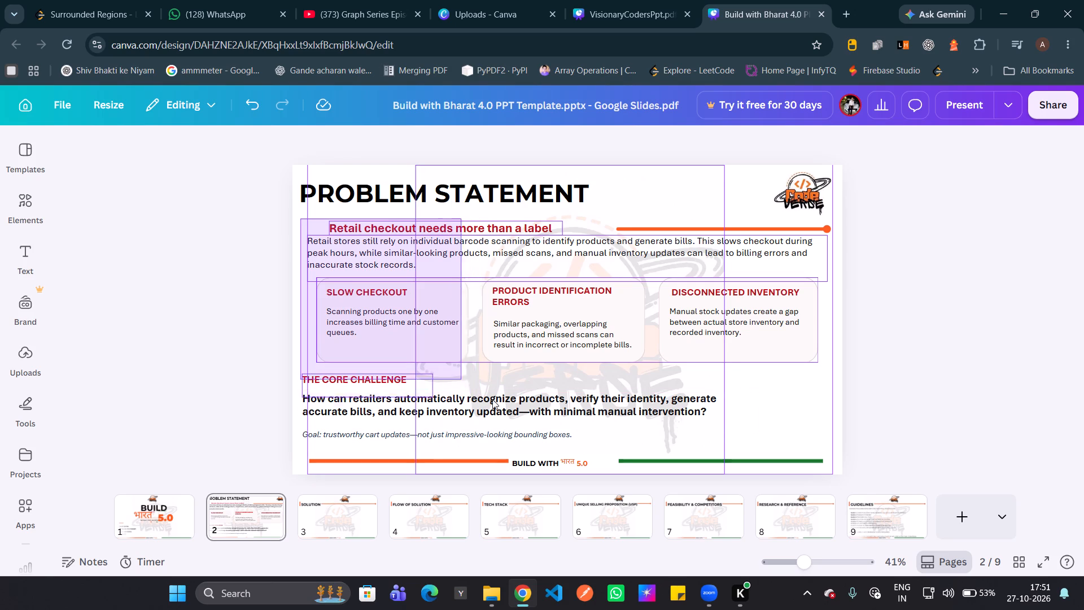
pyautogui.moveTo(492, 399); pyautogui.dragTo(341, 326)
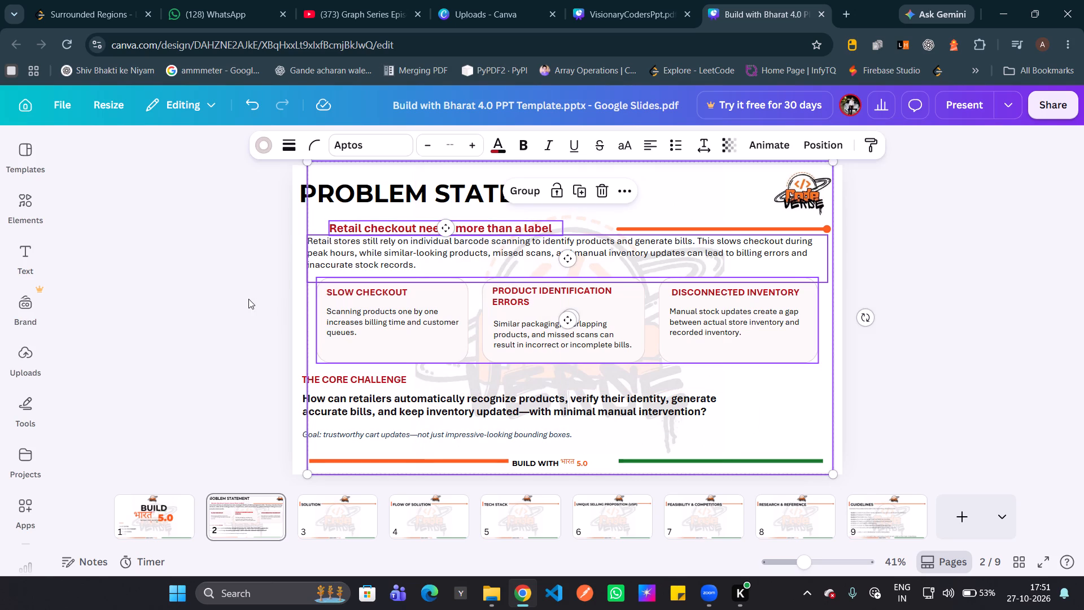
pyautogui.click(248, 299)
# Move the "Retail checkout needs more than a label" heading left to align with the start of the paragraph below it.
pyautogui.moveTo(414, 224); pyautogui.dragTo(401, 222)
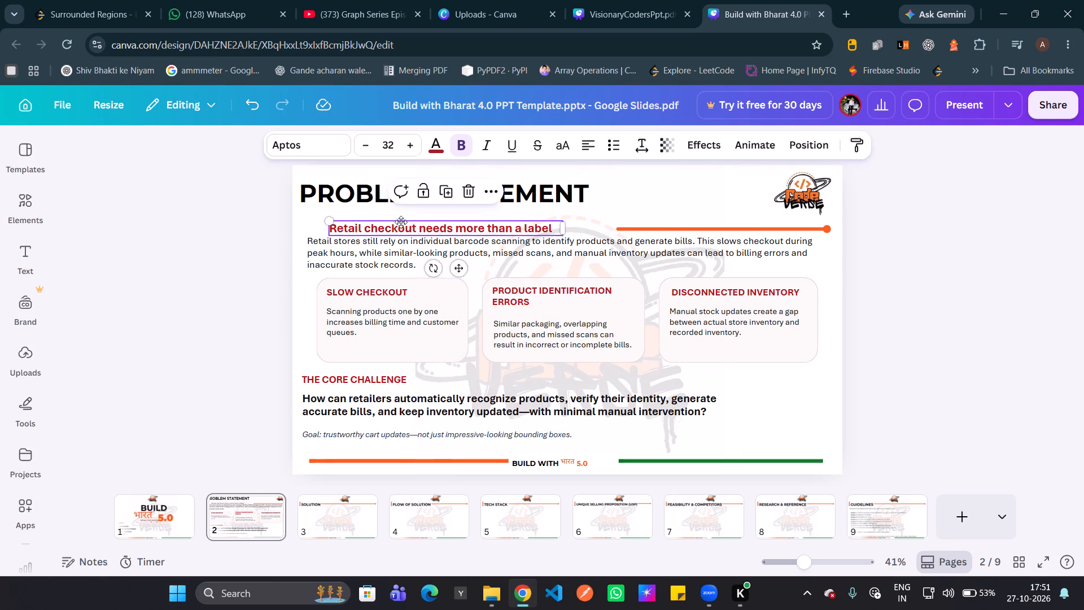
pyautogui.moveTo(401, 222); pyautogui.dragTo(392, 222)
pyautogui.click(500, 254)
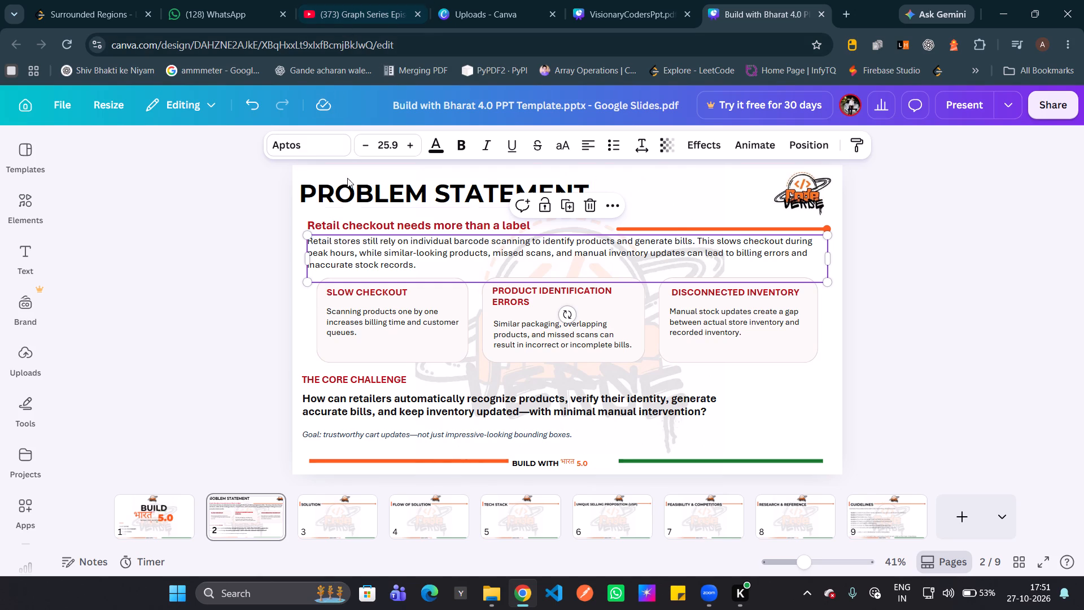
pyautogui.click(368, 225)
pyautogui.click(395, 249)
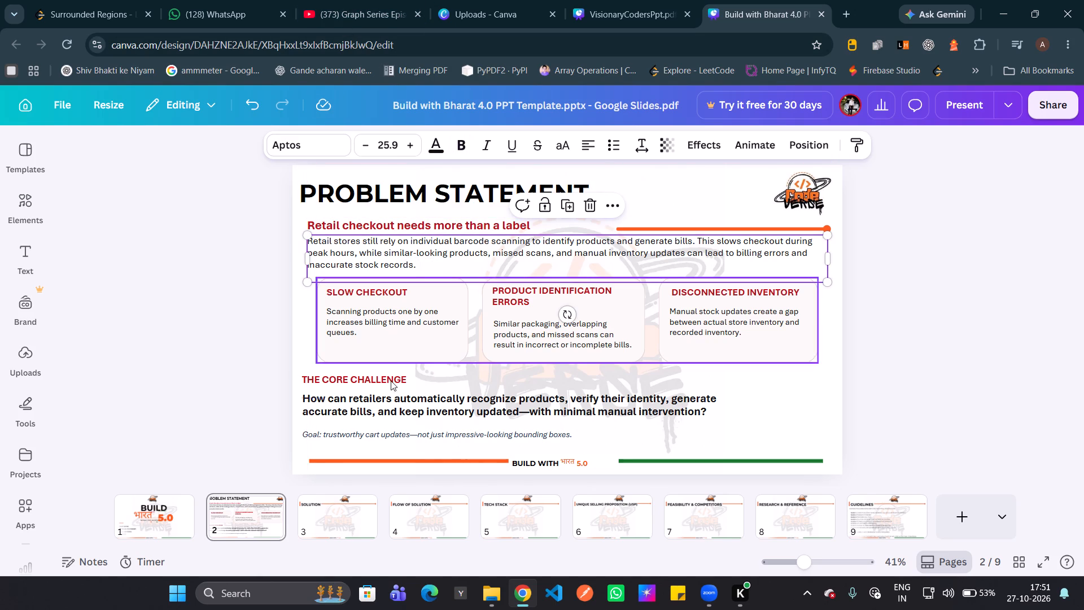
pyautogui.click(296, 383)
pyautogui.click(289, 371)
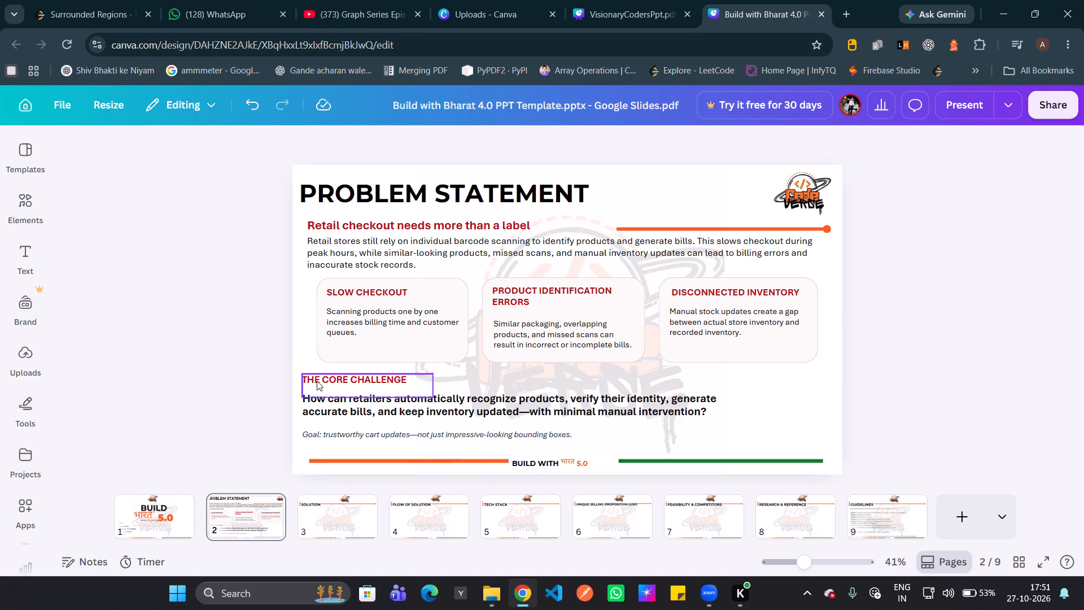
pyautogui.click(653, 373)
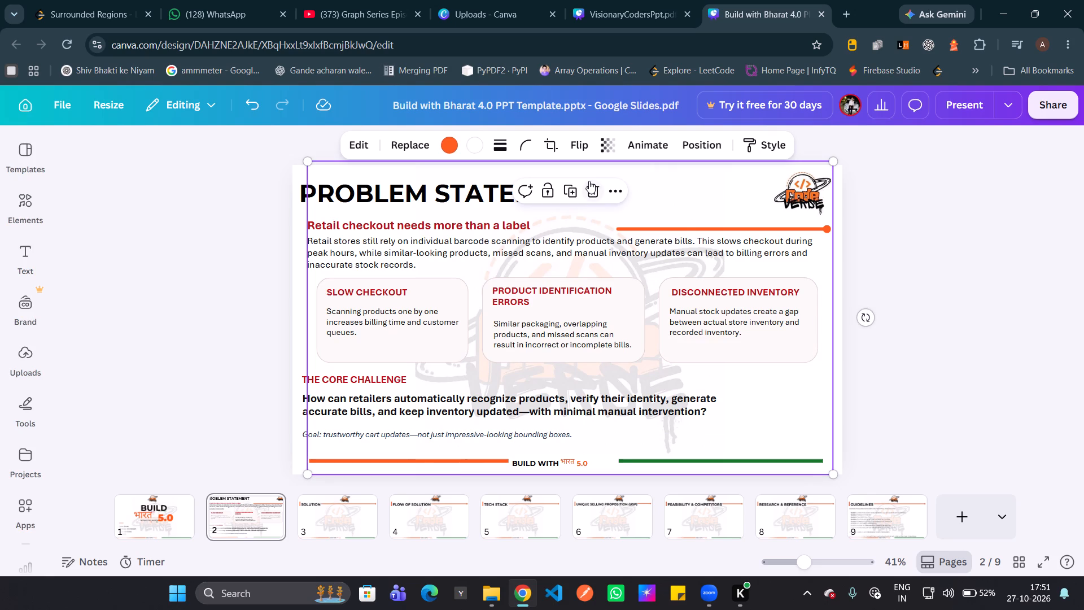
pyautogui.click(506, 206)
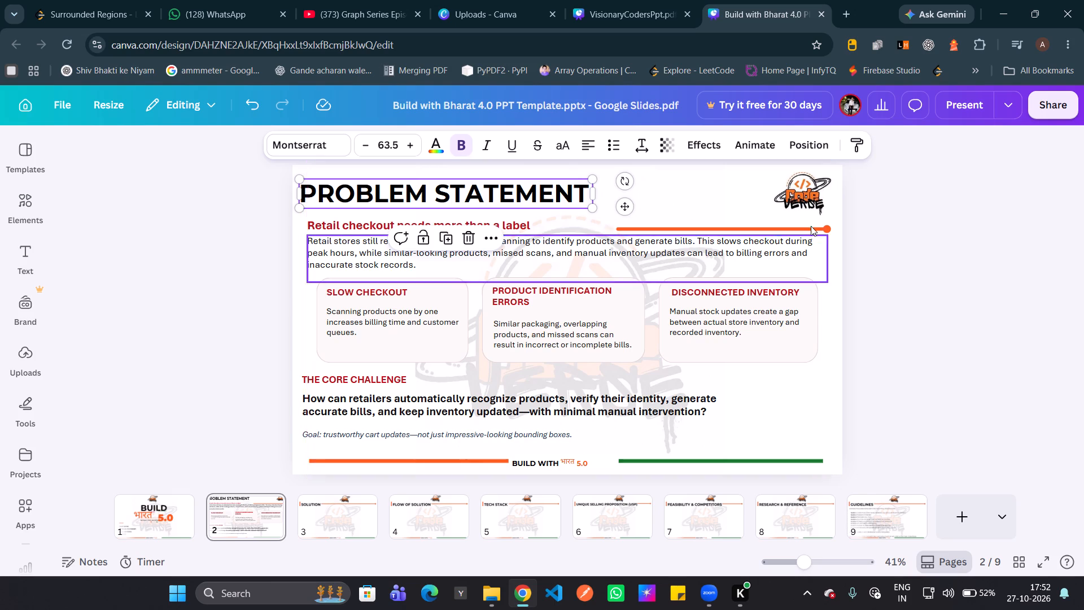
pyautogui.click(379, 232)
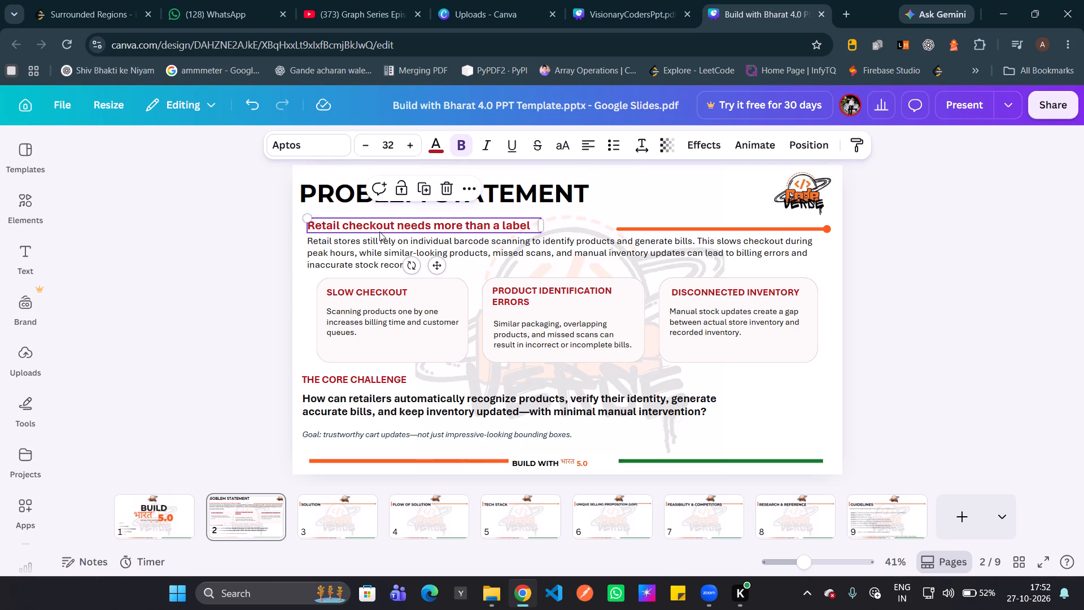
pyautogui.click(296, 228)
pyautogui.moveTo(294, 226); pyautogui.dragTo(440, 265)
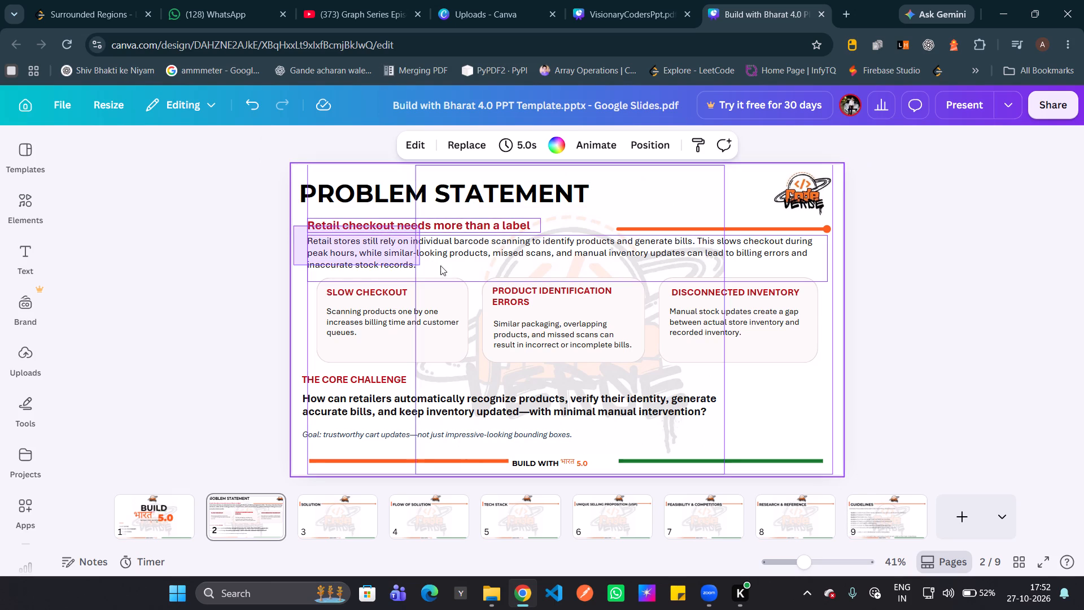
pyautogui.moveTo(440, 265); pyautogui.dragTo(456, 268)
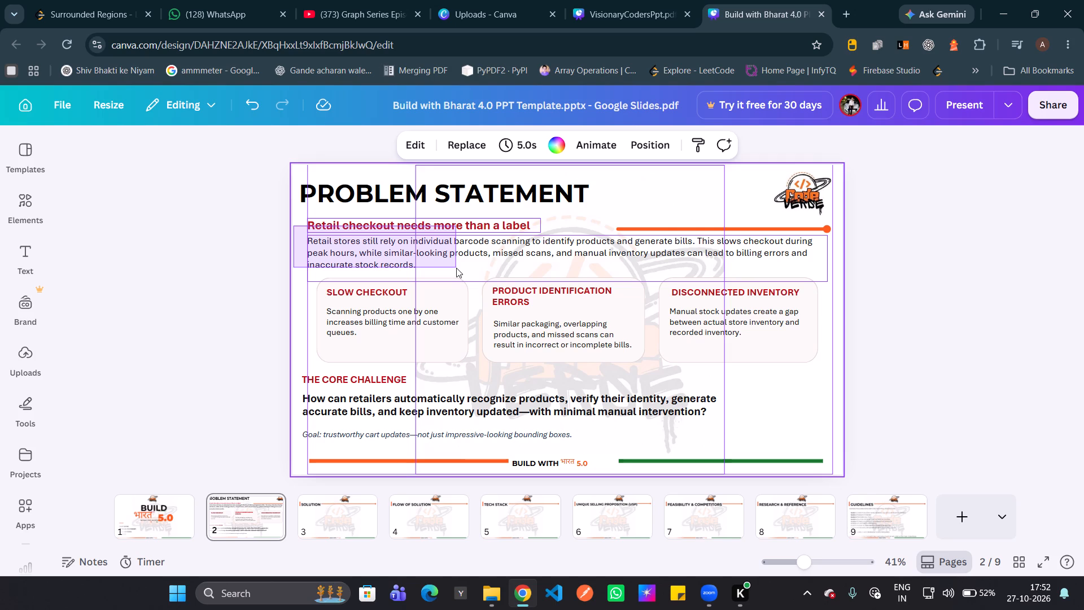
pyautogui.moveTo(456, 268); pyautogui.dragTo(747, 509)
# Switch to the Windows quick settings and look at its second set of tiles, including mobile hotspot and Nearby sharing.
pyautogui.press('super+a')
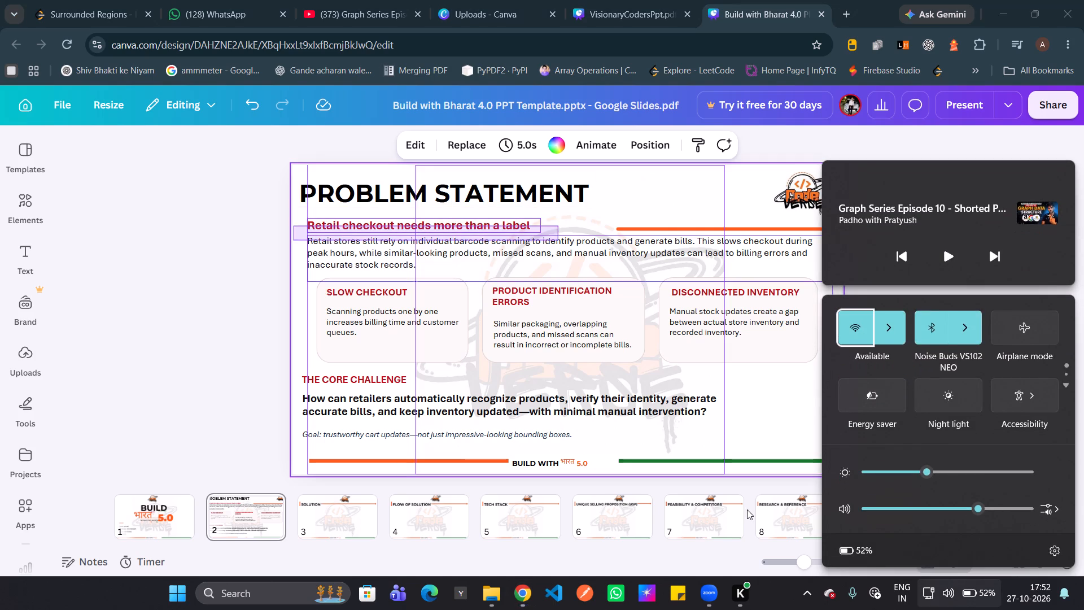
pyautogui.moveTo(747, 509); pyautogui.dragTo(924, 444)
pyautogui.scroll(-1, 791, 374)
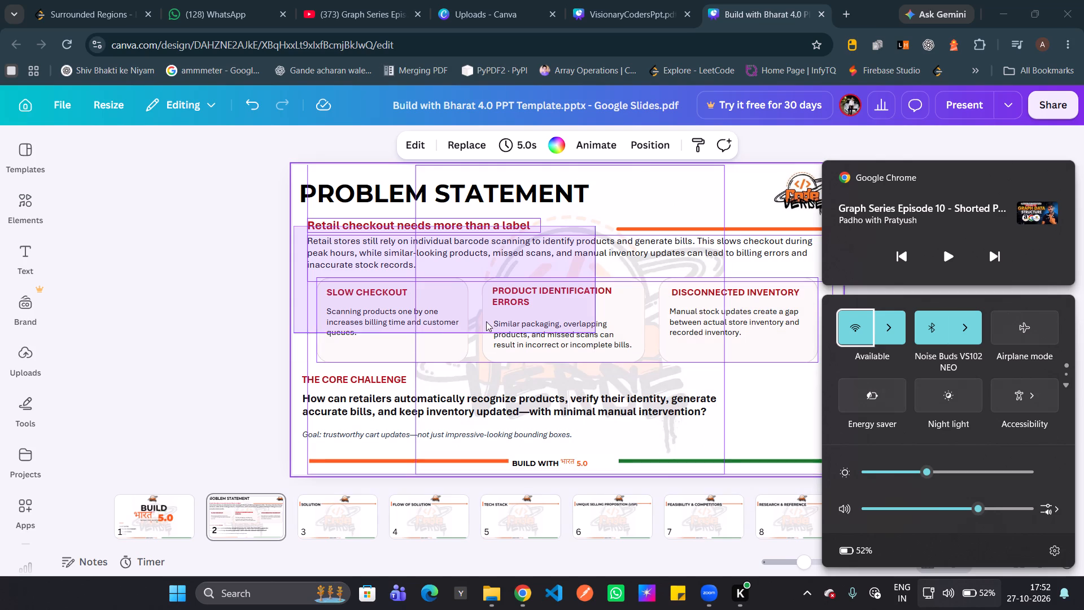
pyautogui.scroll(-1, 486, 321)
pyautogui.click(219, 300)
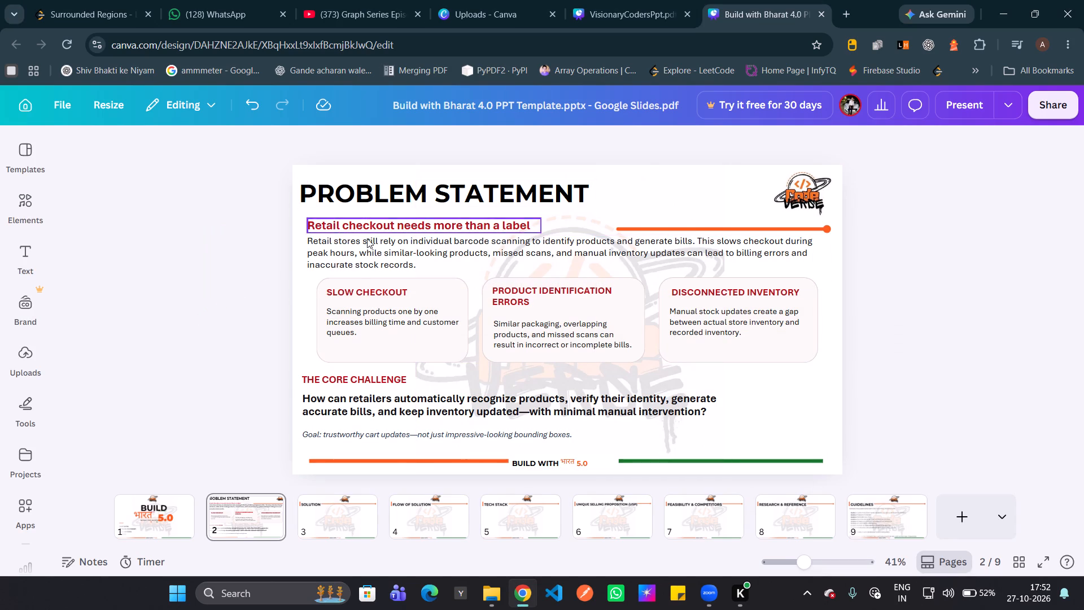
pyautogui.click(297, 228)
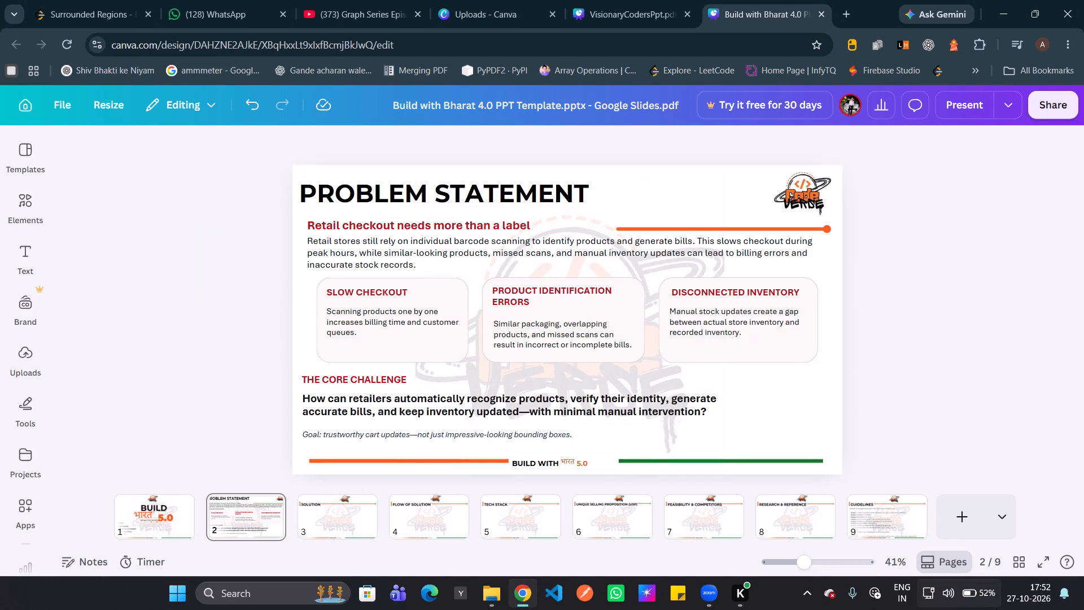
pyautogui.click(986, 609)
pyautogui.scroll(-4, 937, 350)
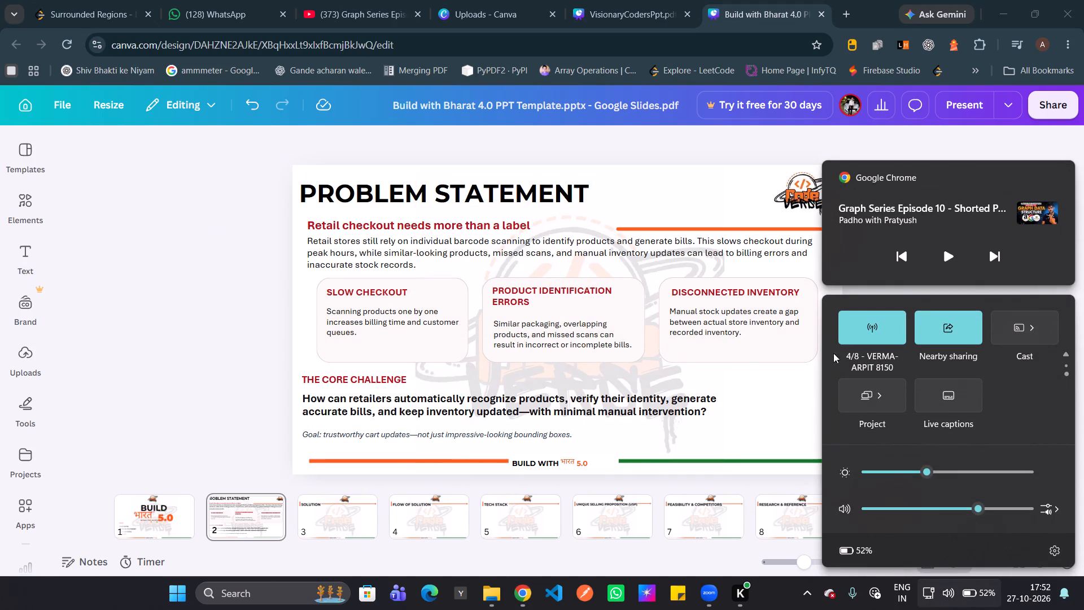
# Select the "Retail checkout needs more than a label" heading, its paragraph and the orange and green line graphic, and bring them forward.
pyautogui.click(205, 228)
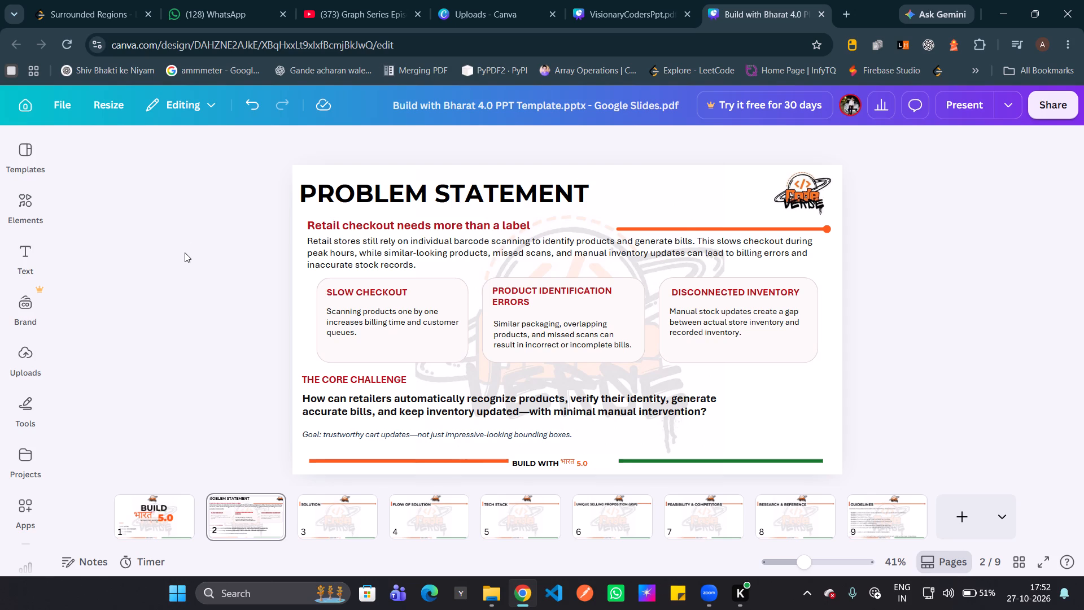
pyautogui.moveTo(253, 231); pyautogui.dragTo(369, 254)
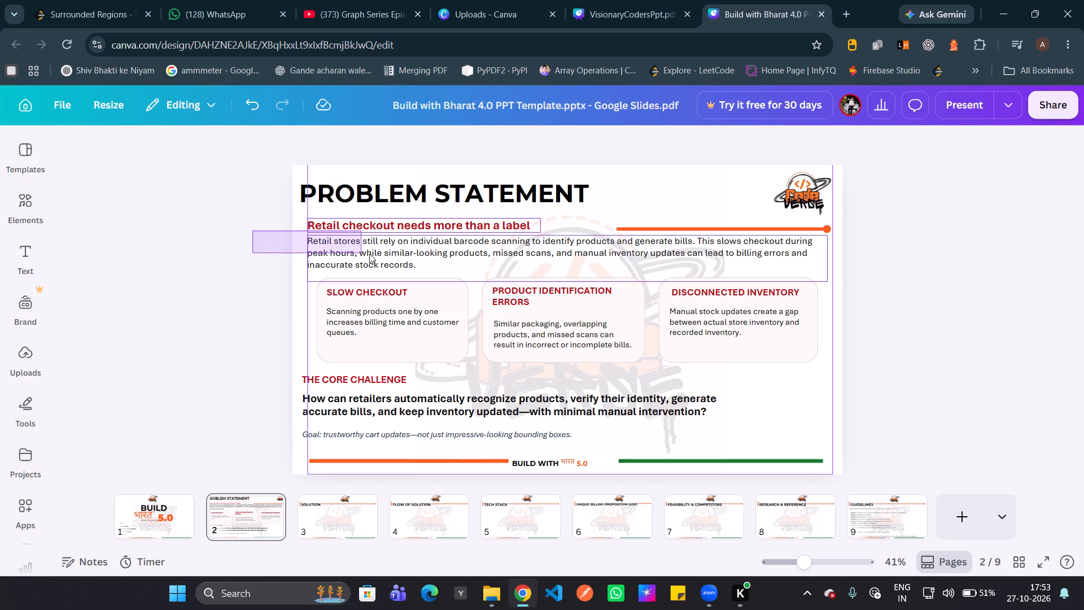
pyautogui.moveTo(369, 254); pyautogui.dragTo(368, 259)
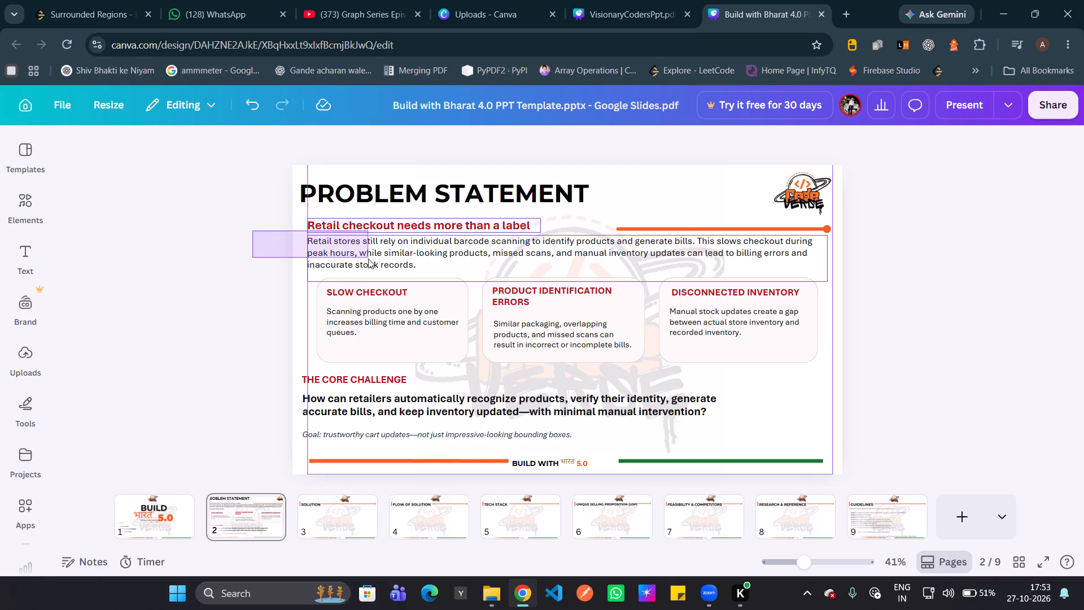
pyautogui.moveTo(368, 259); pyautogui.dragTo(374, 259)
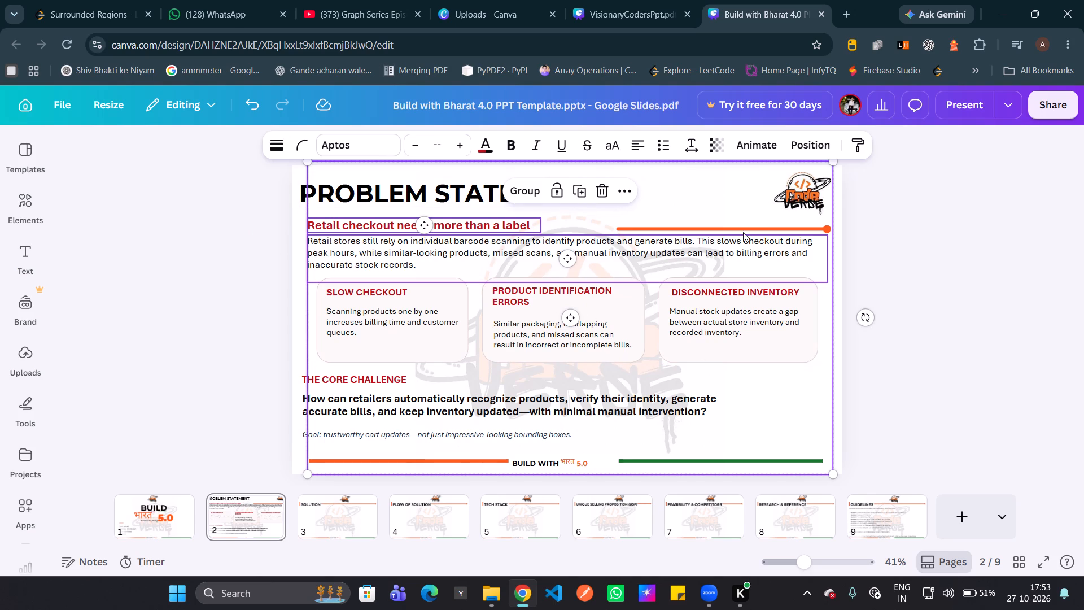
pyautogui.rightClick(658, 206)
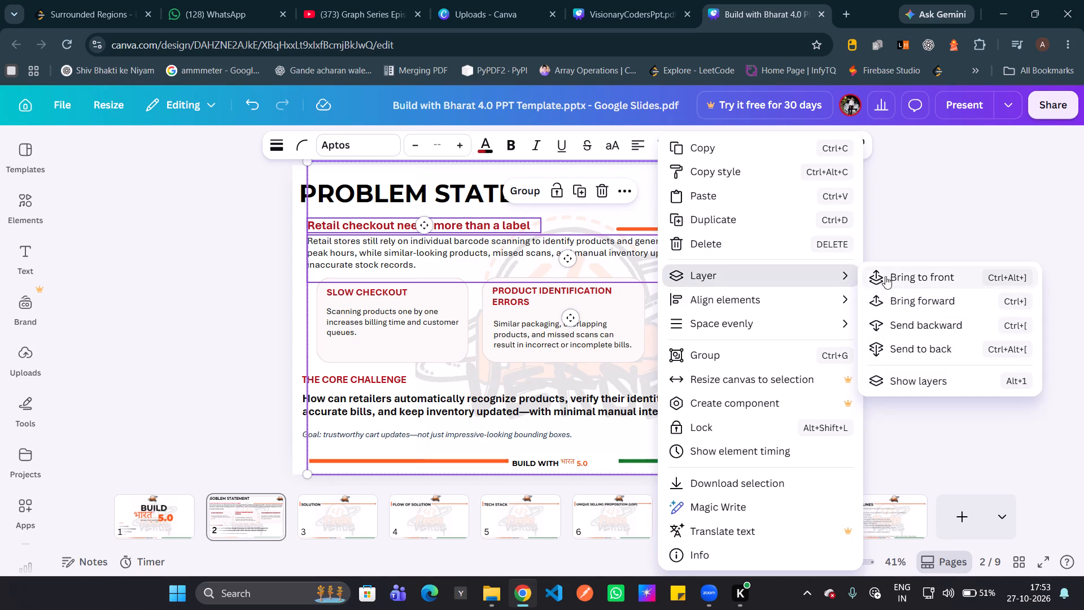
pyautogui.click(885, 300)
pyautogui.click(294, 311)
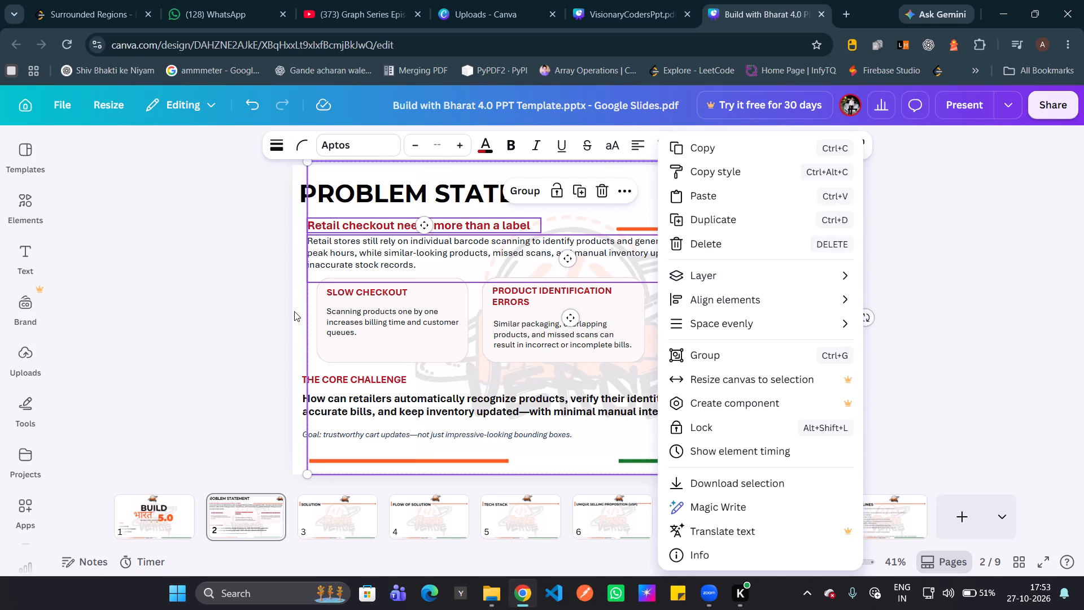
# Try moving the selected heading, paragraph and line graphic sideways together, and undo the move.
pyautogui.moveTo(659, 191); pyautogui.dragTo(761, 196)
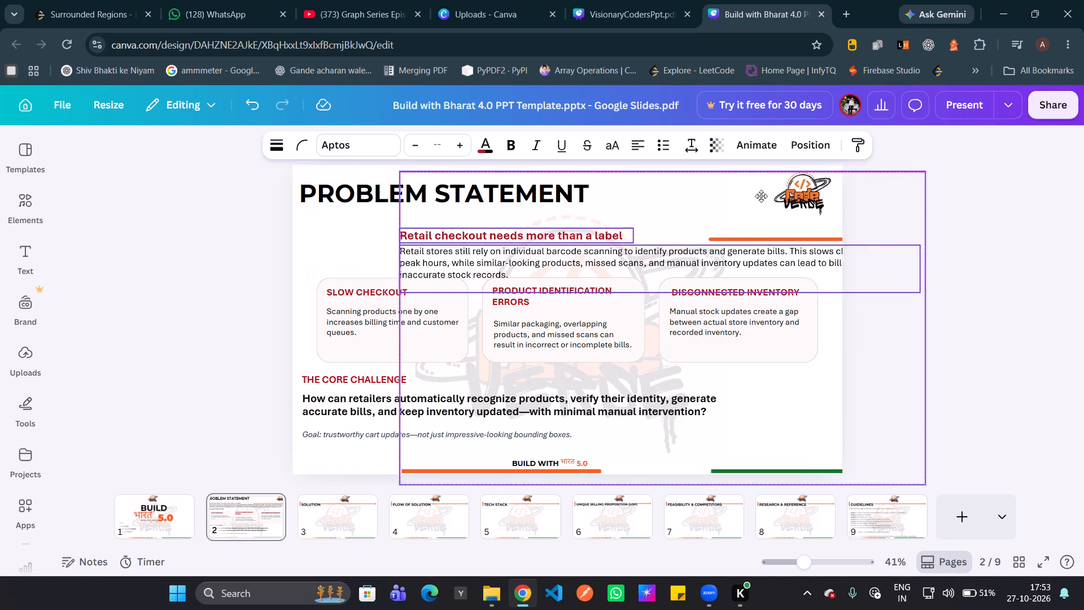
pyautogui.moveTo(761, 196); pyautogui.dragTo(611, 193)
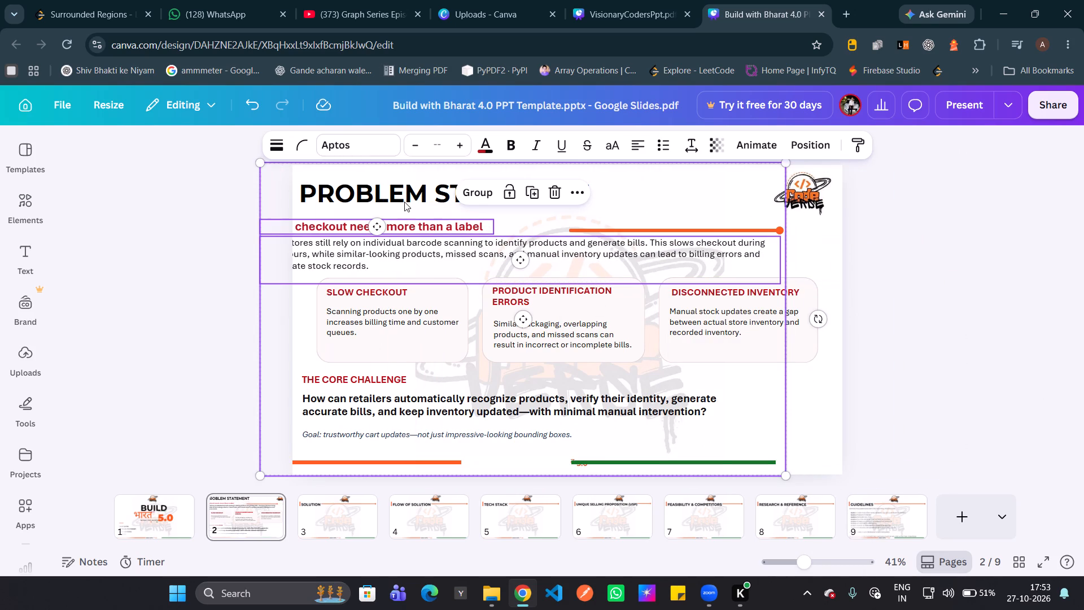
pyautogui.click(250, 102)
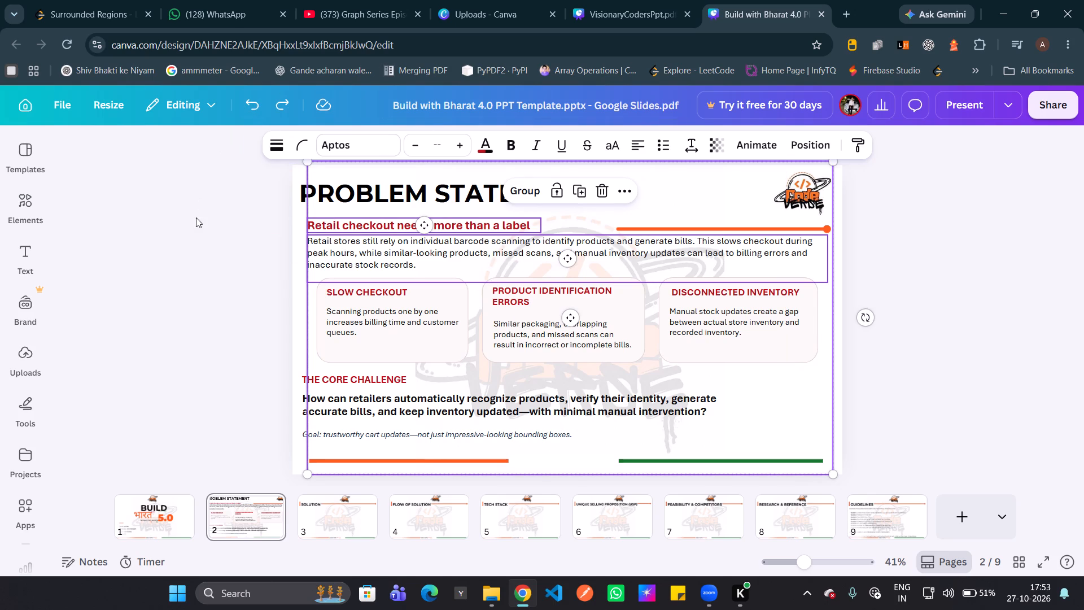
# Move the intro paragraph left so it starts at the same left margin as the PROBLEM STATEMENT title.
pyautogui.click(283, 274)
pyautogui.click(357, 256)
pyautogui.moveTo(357, 256); pyautogui.dragTo(360, 260)
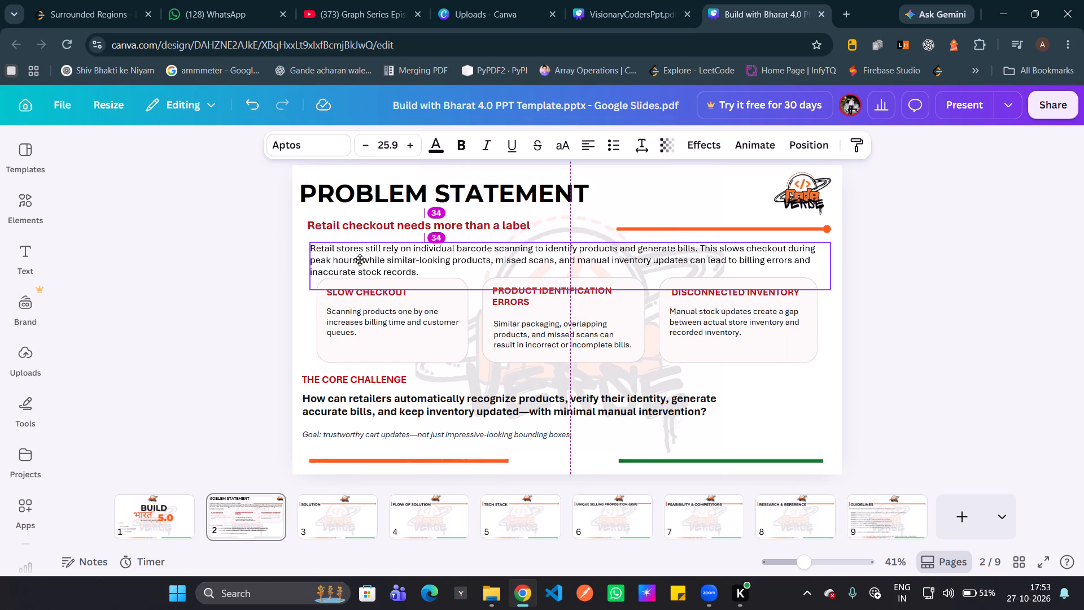
pyautogui.moveTo(360, 260); pyautogui.dragTo(347, 259)
pyautogui.click(347, 259)
pyautogui.click(268, 315)
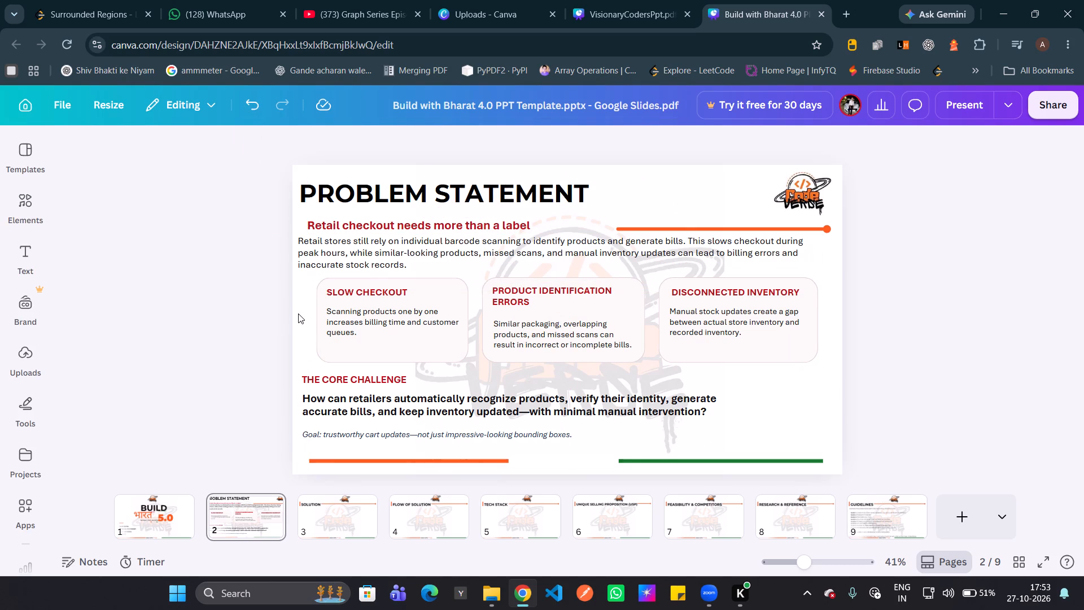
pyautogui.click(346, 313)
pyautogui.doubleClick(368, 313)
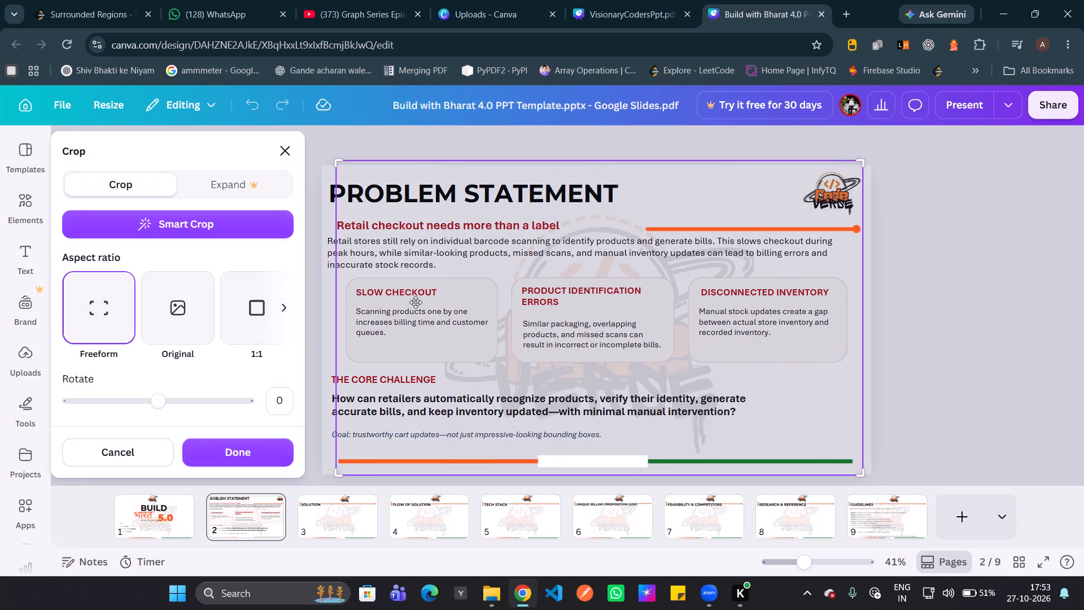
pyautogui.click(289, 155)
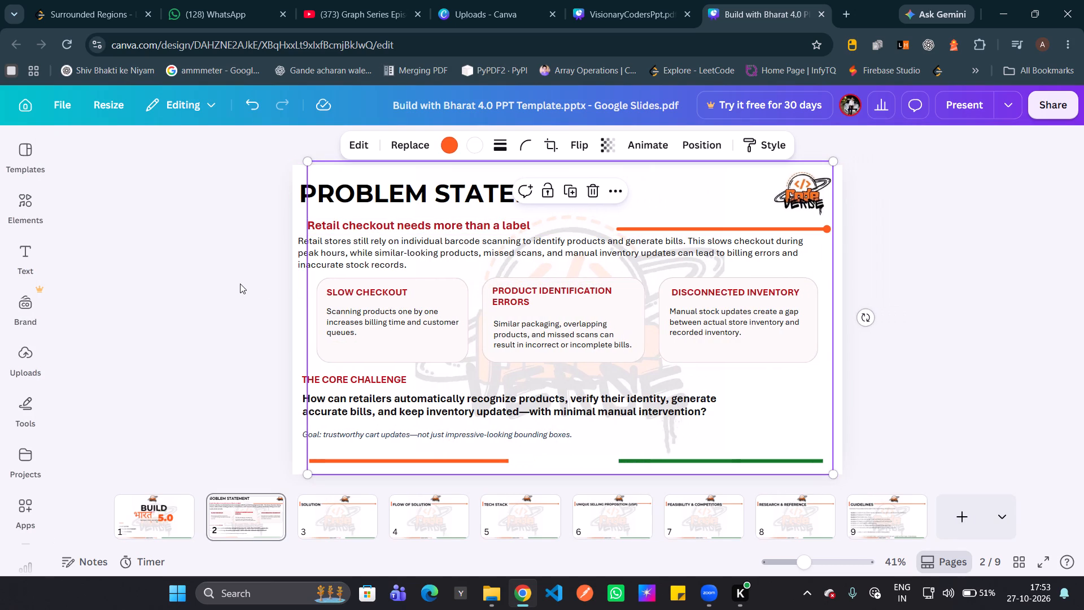
# Move the orange and green line graphic far to the right, partly off the slide, clear of the cards' left half.
pyautogui.click(239, 284)
pyautogui.click(614, 183)
pyautogui.moveTo(614, 183); pyautogui.dragTo(627, 183)
pyautogui.moveTo(627, 183); pyautogui.dragTo(816, 191)
pyautogui.moveTo(689, 208); pyautogui.dragTo(916, 194)
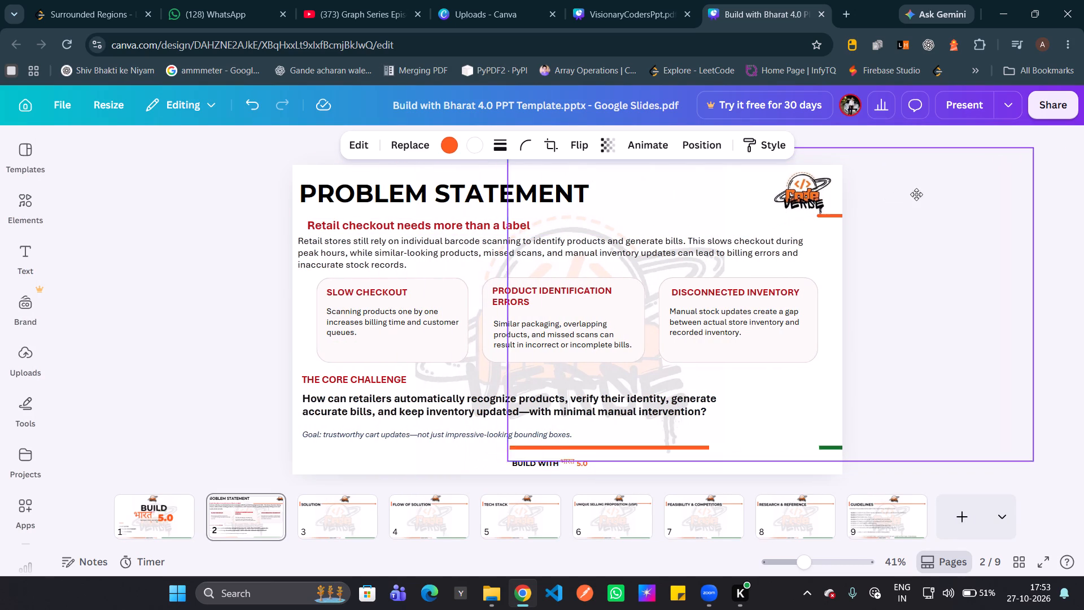
pyautogui.moveTo(916, 194); pyautogui.dragTo(945, 194)
# Scale down the group of three problem cards slightly from its lower-right corner.
pyautogui.click(344, 315)
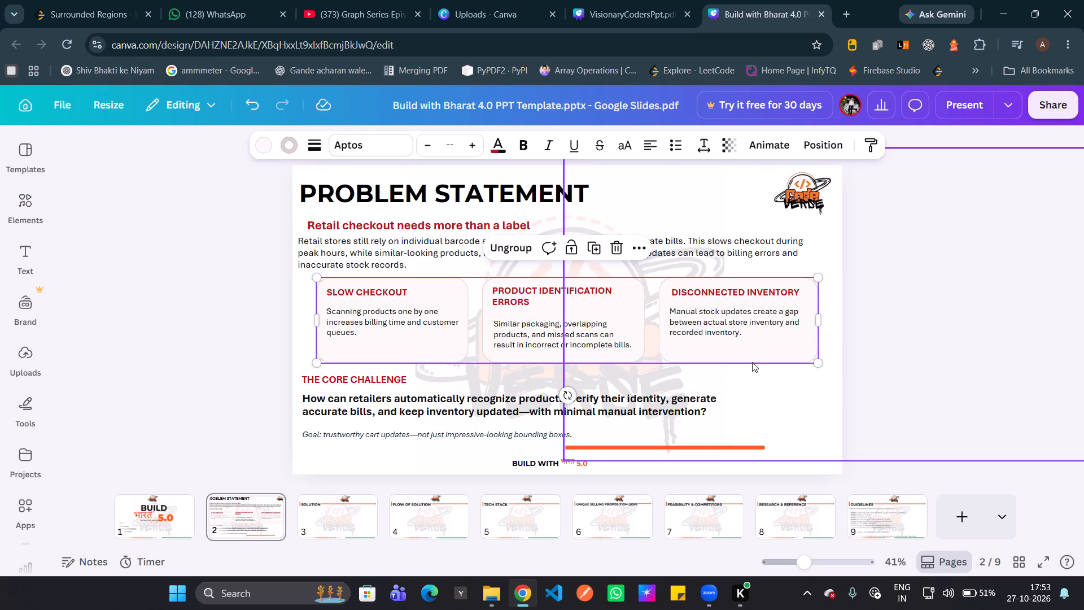
pyautogui.moveTo(820, 364); pyautogui.dragTo(803, 355)
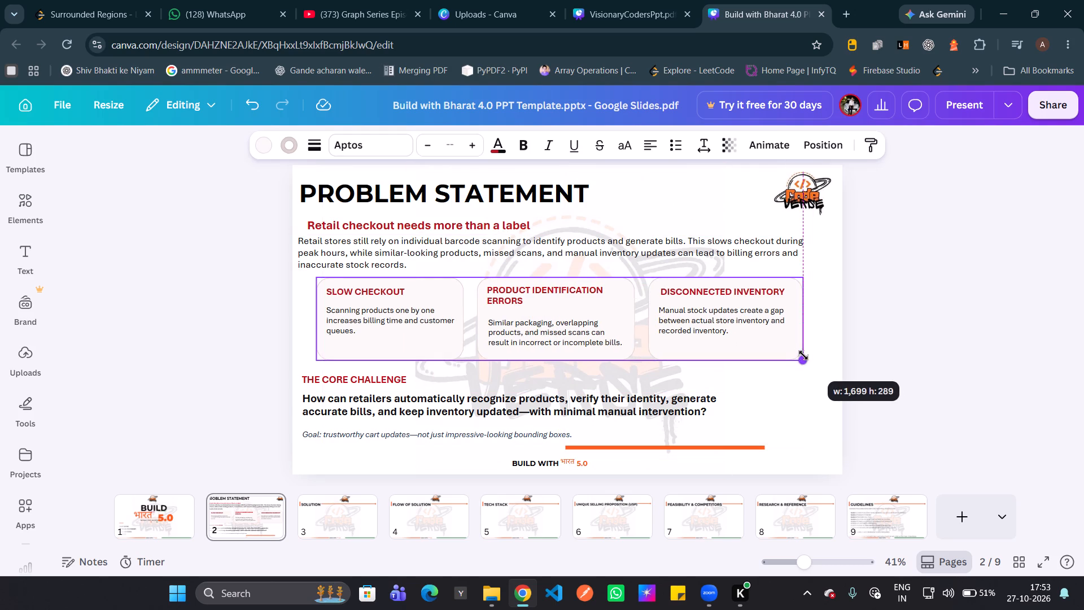
pyautogui.moveTo(803, 355); pyautogui.dragTo(793, 352)
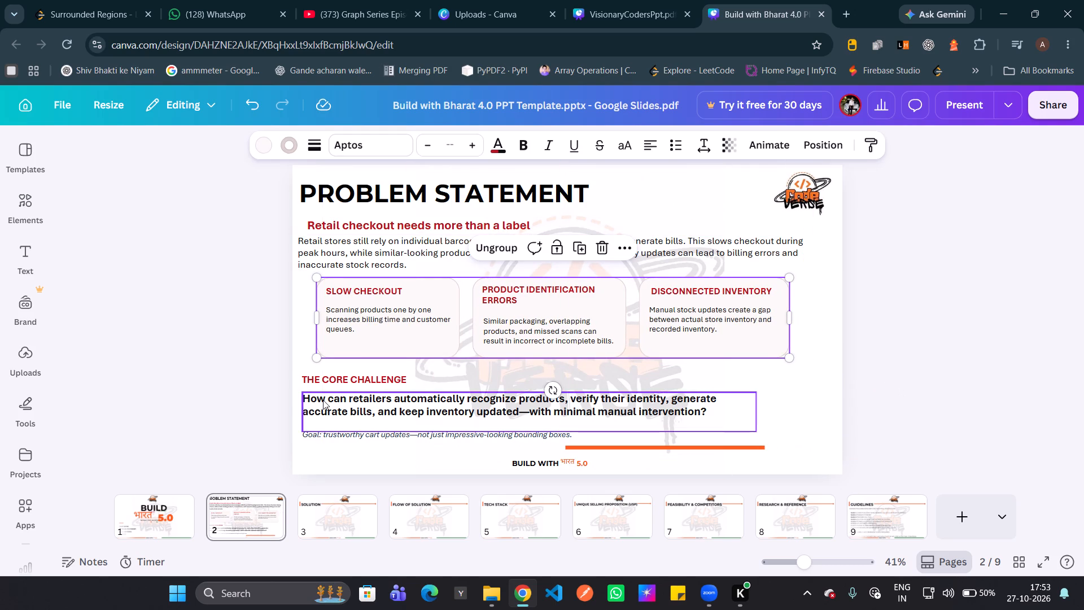
# Group the Core Challenge heading, question and goal line, scale the group down slightly and nudge it right and down.
pyautogui.moveTo(292, 374); pyautogui.dragTo(373, 442)
pyautogui.click(495, 348)
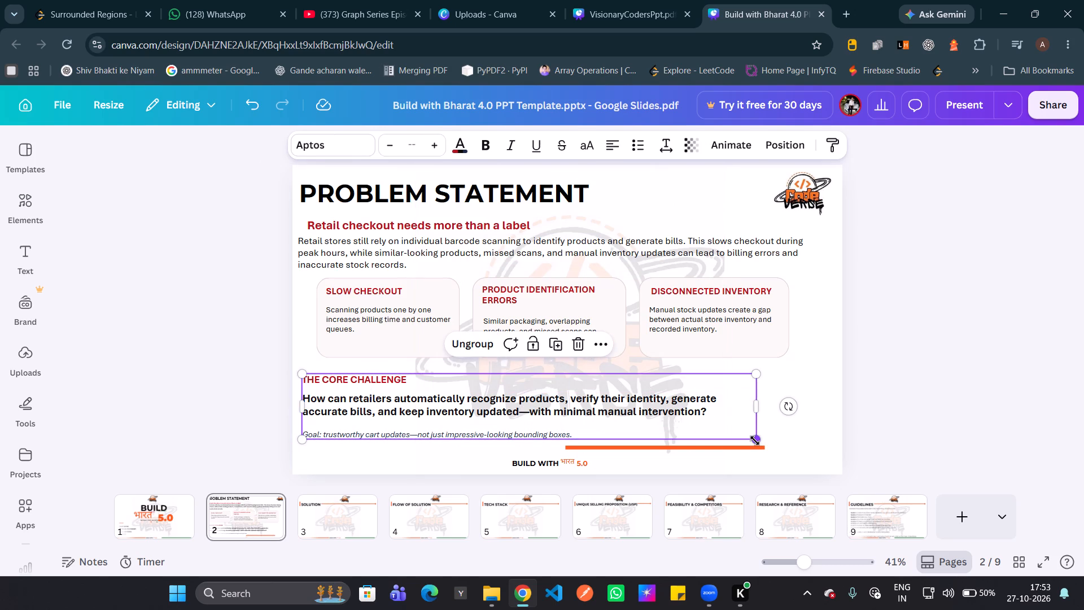
pyautogui.moveTo(755, 441); pyautogui.dragTo(715, 432)
pyautogui.moveTo(554, 408); pyautogui.dragTo(560, 412)
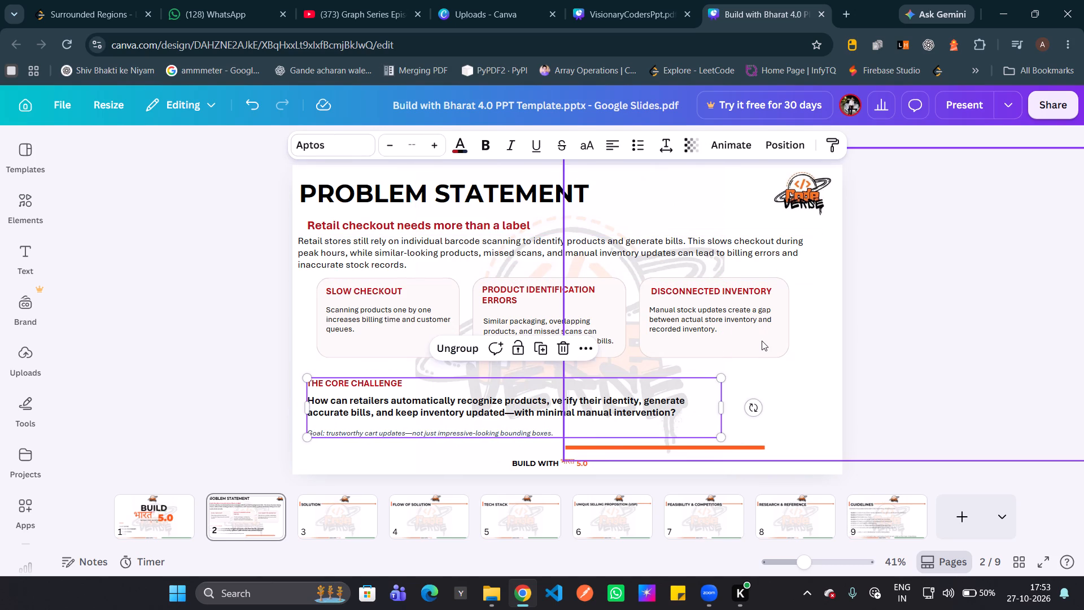
# Group the "Retail checkout needs more than a label" heading with its paragraph and scale the group down slightly.
pyautogui.click(353, 307)
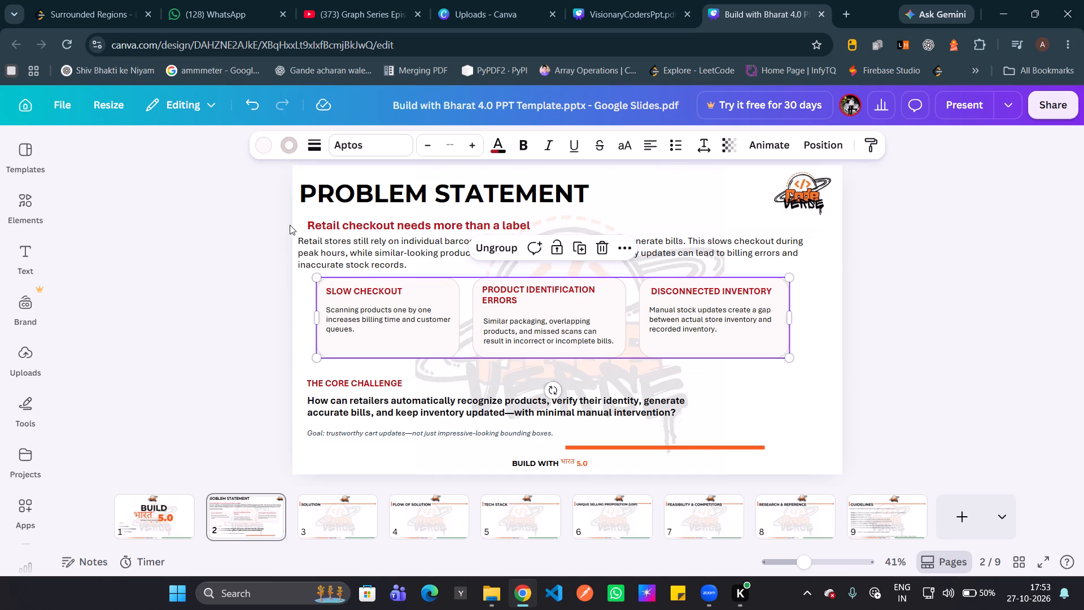
pyautogui.moveTo(291, 223); pyautogui.dragTo(395, 267)
pyautogui.click(502, 188)
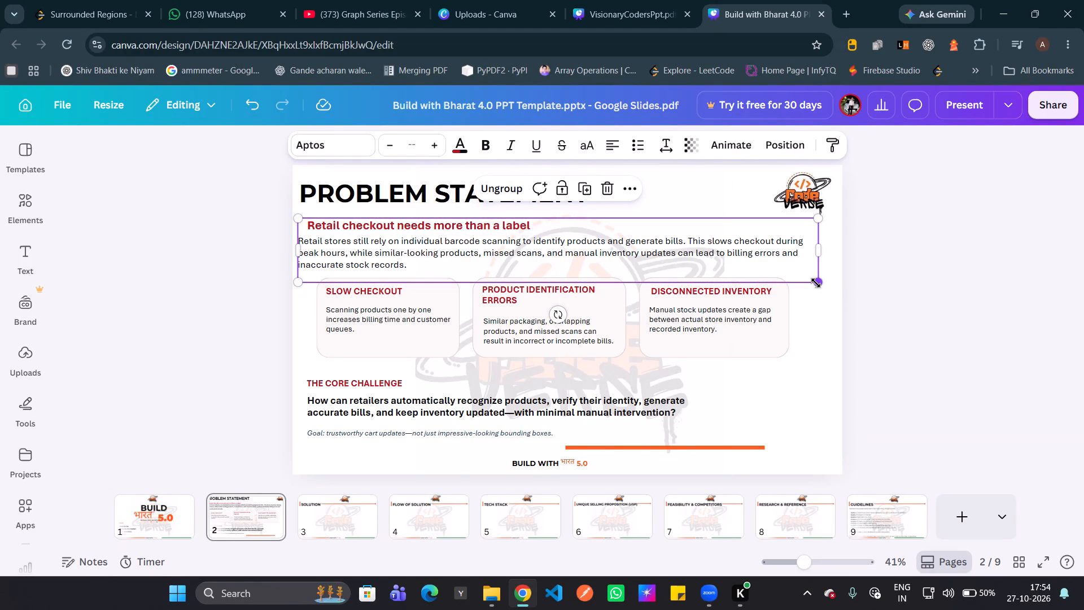
pyautogui.moveTo(816, 283); pyautogui.dragTo(793, 278)
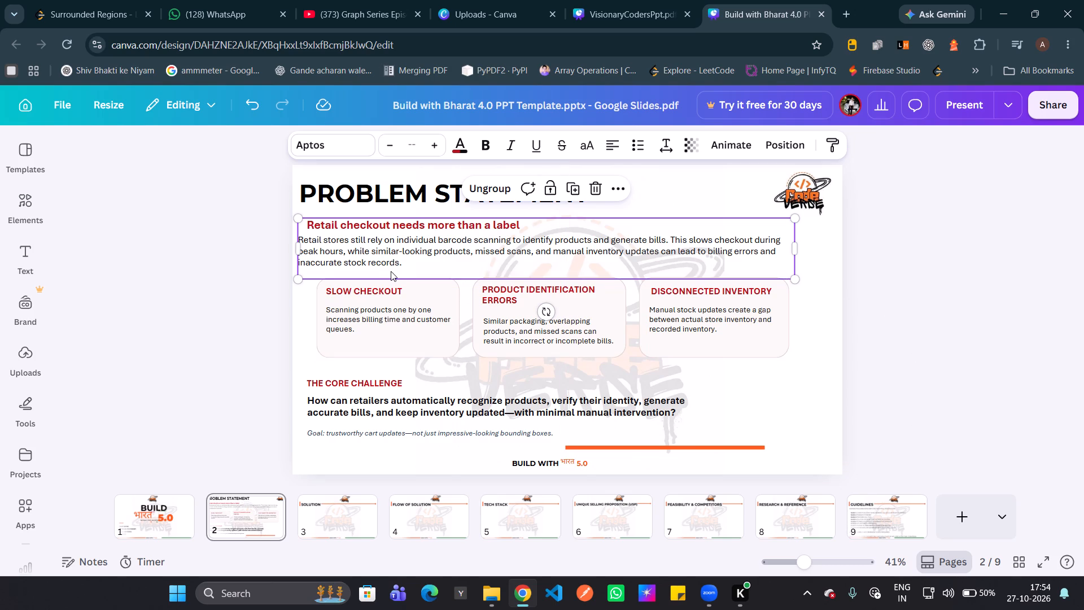
# Move the group of three problem cards down and slightly right, widening the gap below the intro paragraph.
pyautogui.click(304, 315)
pyautogui.click(354, 300)
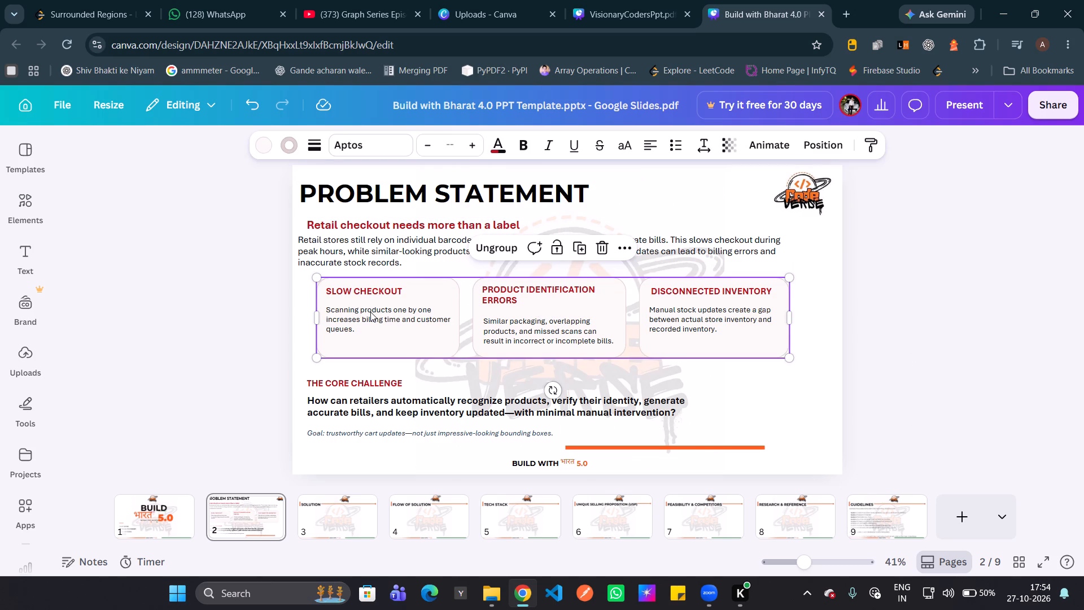
pyautogui.moveTo(405, 308); pyautogui.dragTo(408, 320)
# Move the grouped retail checkout heading and paragraph down, keeping them above the three cards.
pyautogui.moveTo(368, 243); pyautogui.dragTo(366, 247)
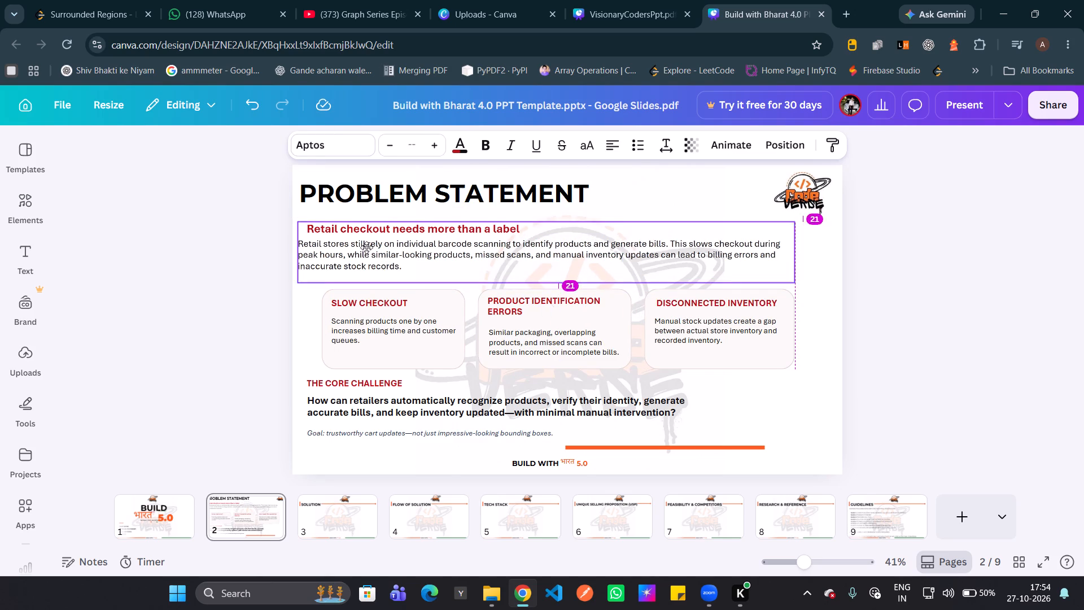
pyautogui.moveTo(366, 247); pyautogui.dragTo(366, 250)
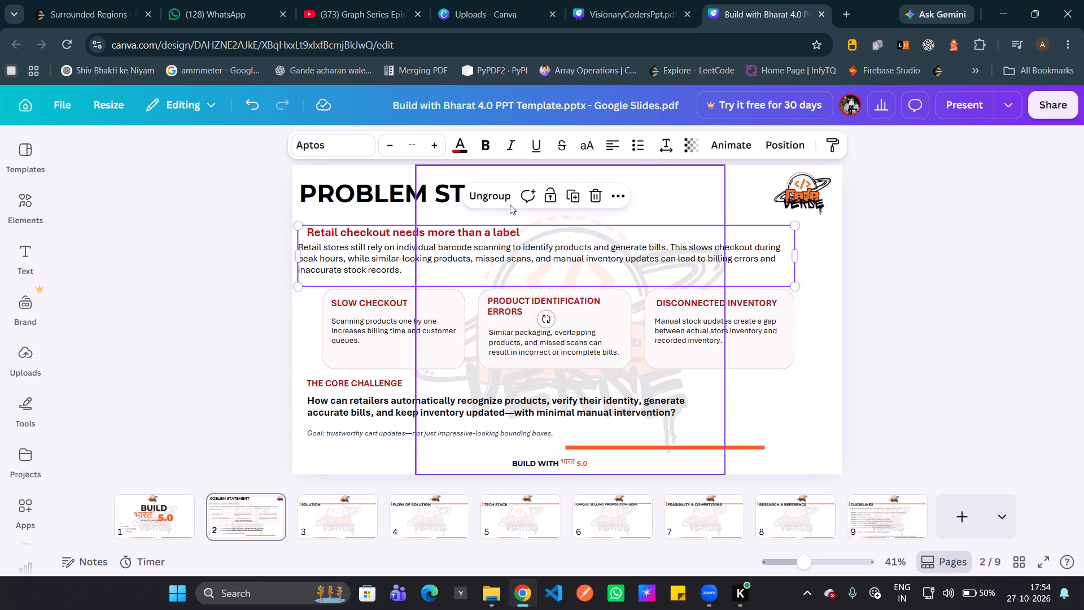
# Ungroup the retail checkout heading and paragraph, and move the paragraph right to align its left edge with the heading.
pyautogui.click(493, 194)
pyautogui.click(266, 227)
pyautogui.moveTo(340, 245); pyautogui.dragTo(343, 247)
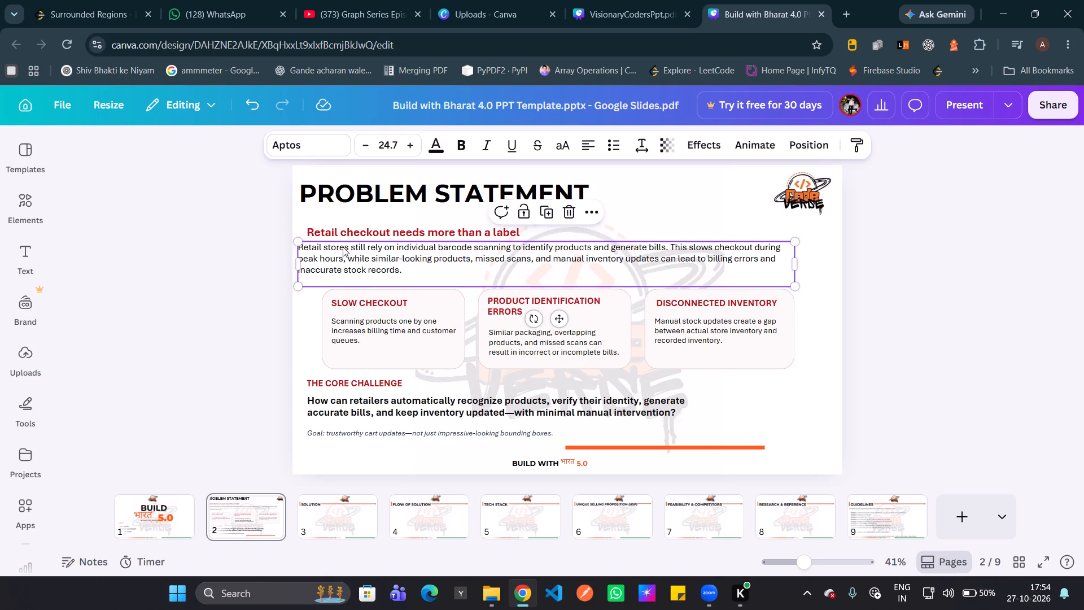
pyautogui.moveTo(343, 247); pyautogui.dragTo(346, 243)
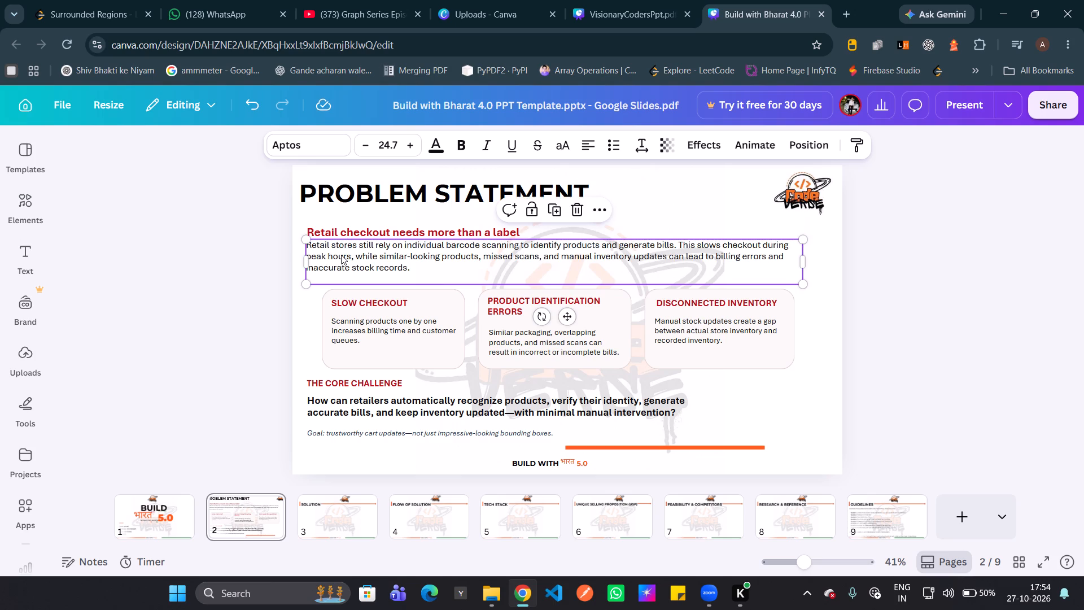
pyautogui.click(295, 345)
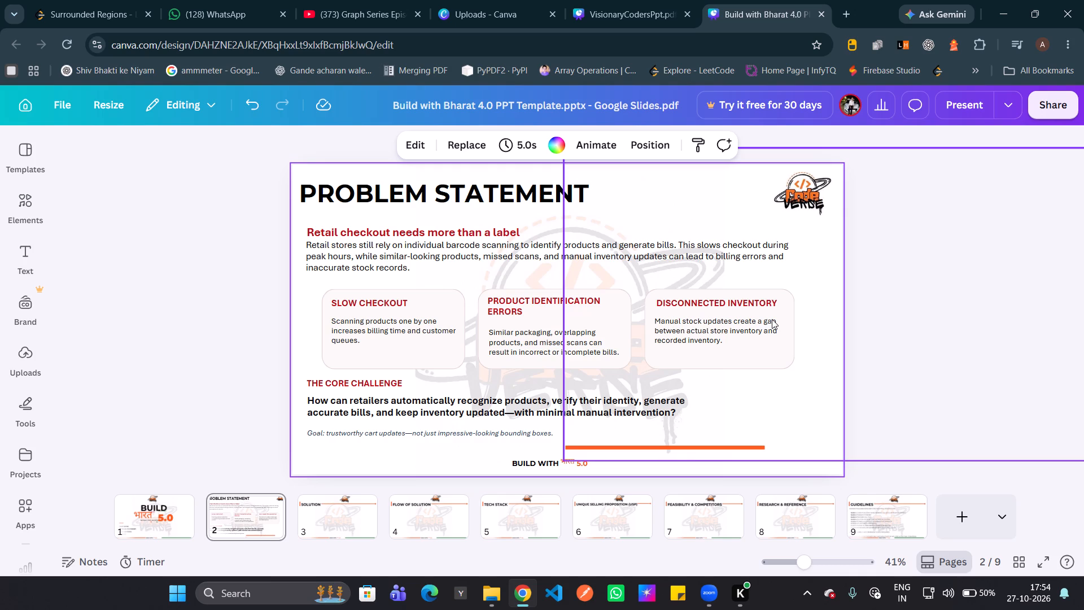
# Move the orange and green line graphic back left so its upper orange line ends beneath the Code Verse logo.
pyautogui.moveTo(772, 319); pyautogui.dragTo(772, 323)
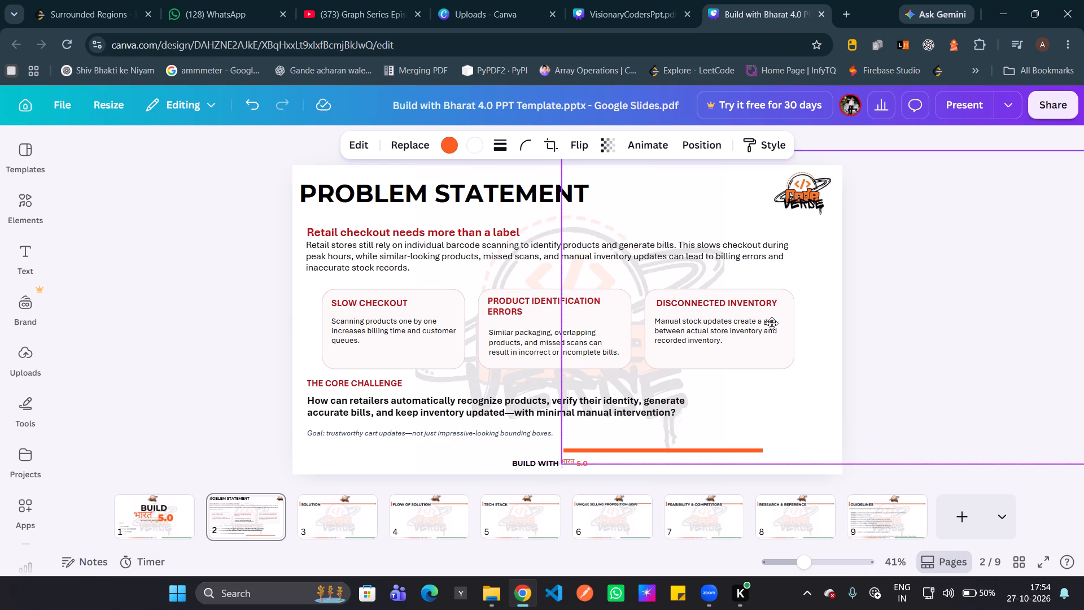
pyautogui.moveTo(772, 323); pyautogui.dragTo(771, 324)
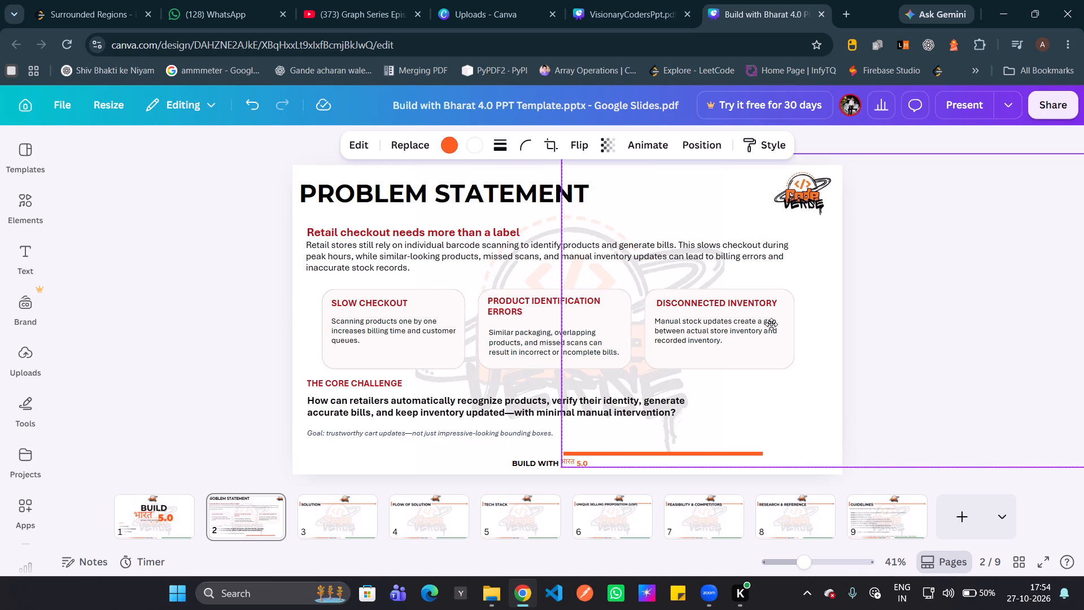
pyautogui.moveTo(771, 324); pyautogui.dragTo(495, 335)
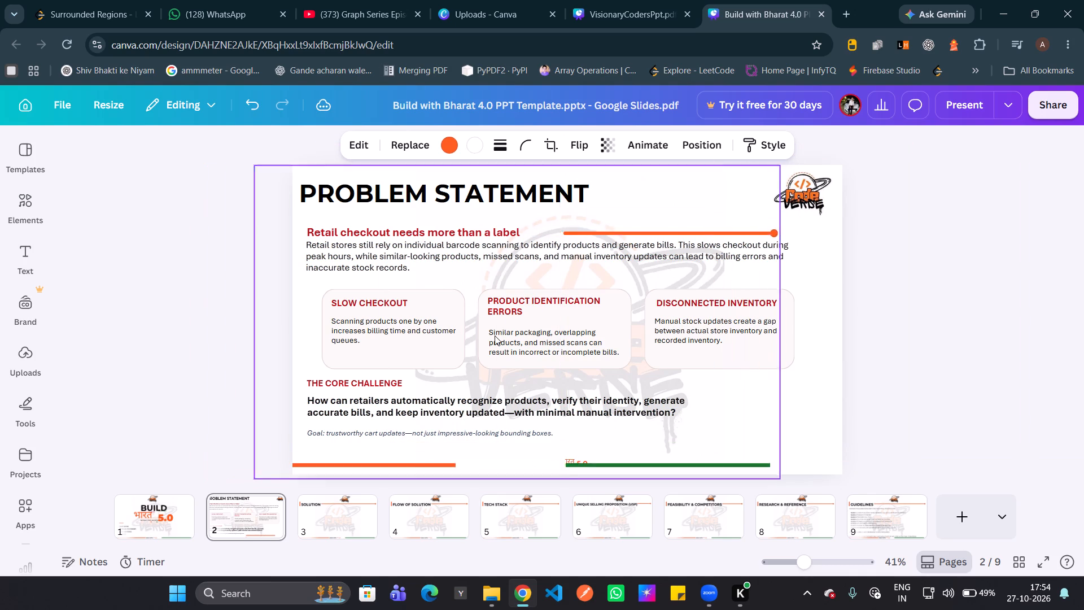
pyautogui.moveTo(495, 335); pyautogui.dragTo(502, 335)
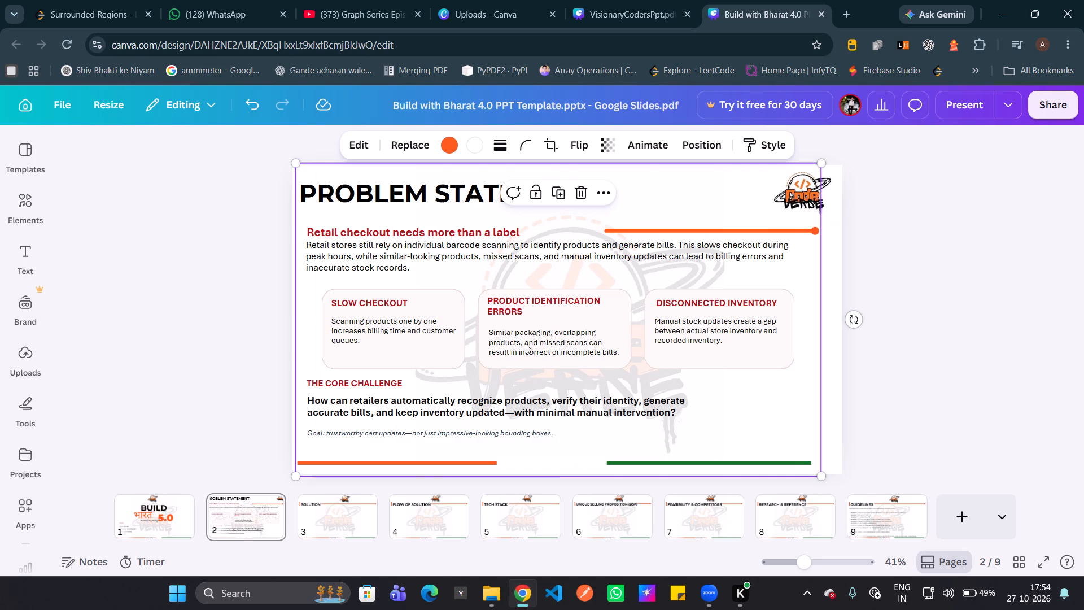
# Send the orange and green line graphic one layer backward.
pyautogui.rightClick(751, 436)
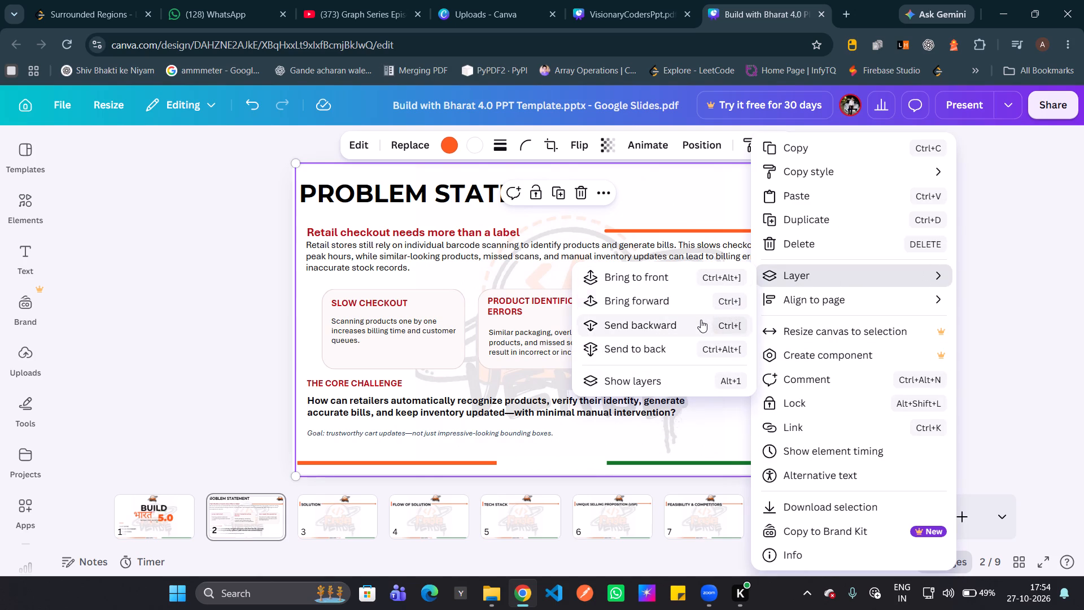
pyautogui.click(701, 320)
# Send the orange and green line graphic to the back of the Problem Statement slide's layers.
pyautogui.click(633, 317)
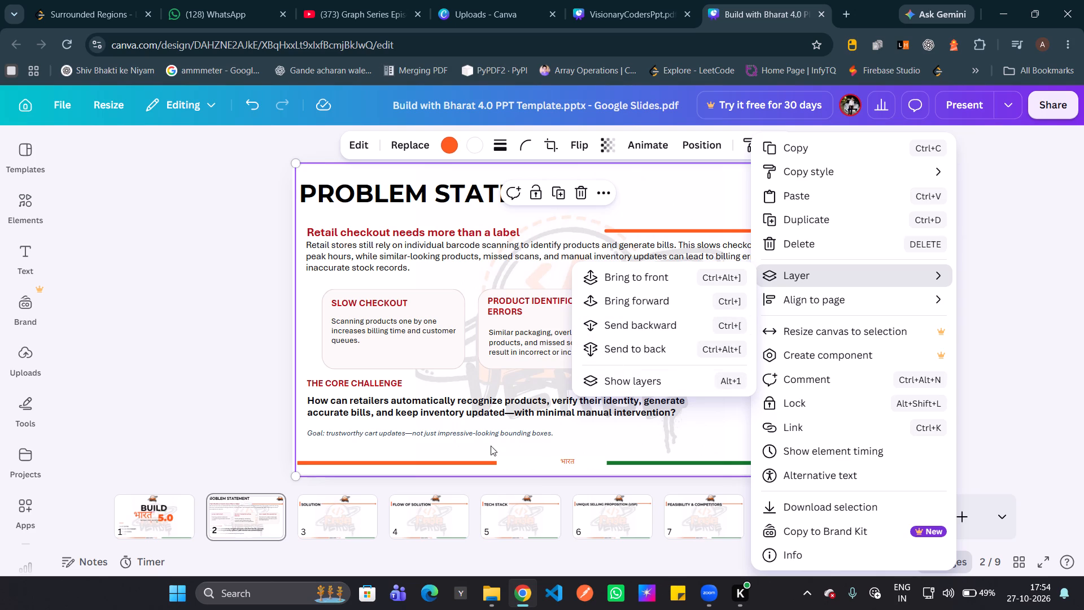
pyautogui.click(488, 455)
pyautogui.click(187, 339)
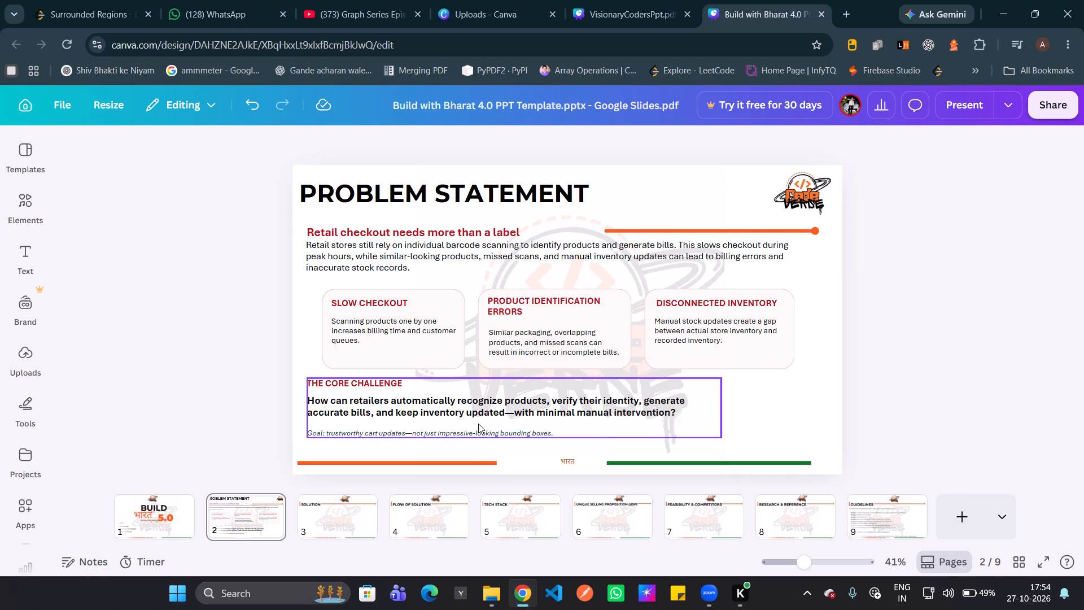
pyautogui.click(794, 408)
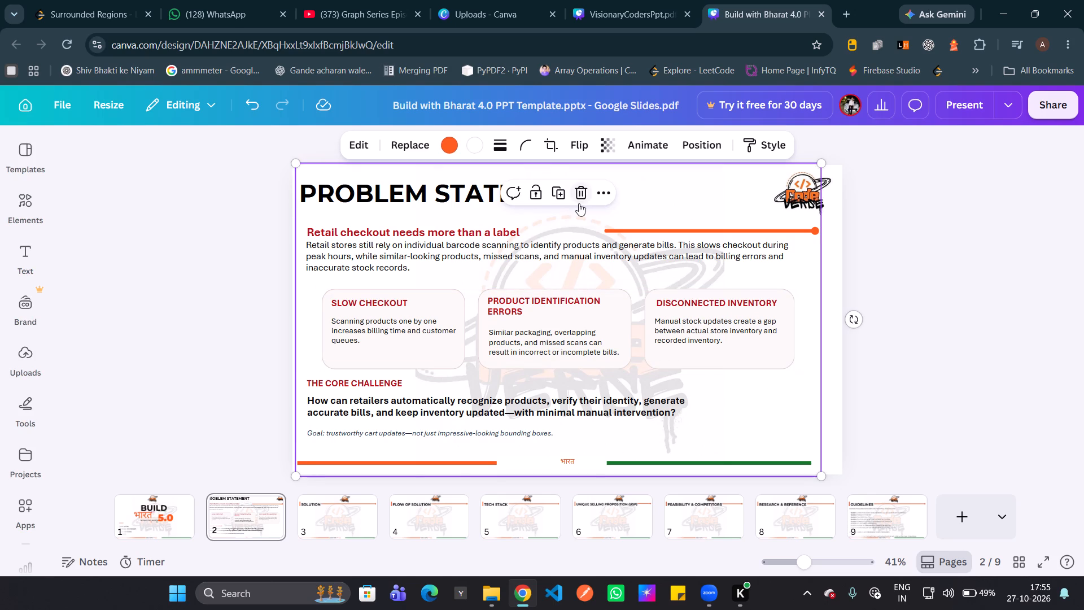
pyautogui.click(596, 186)
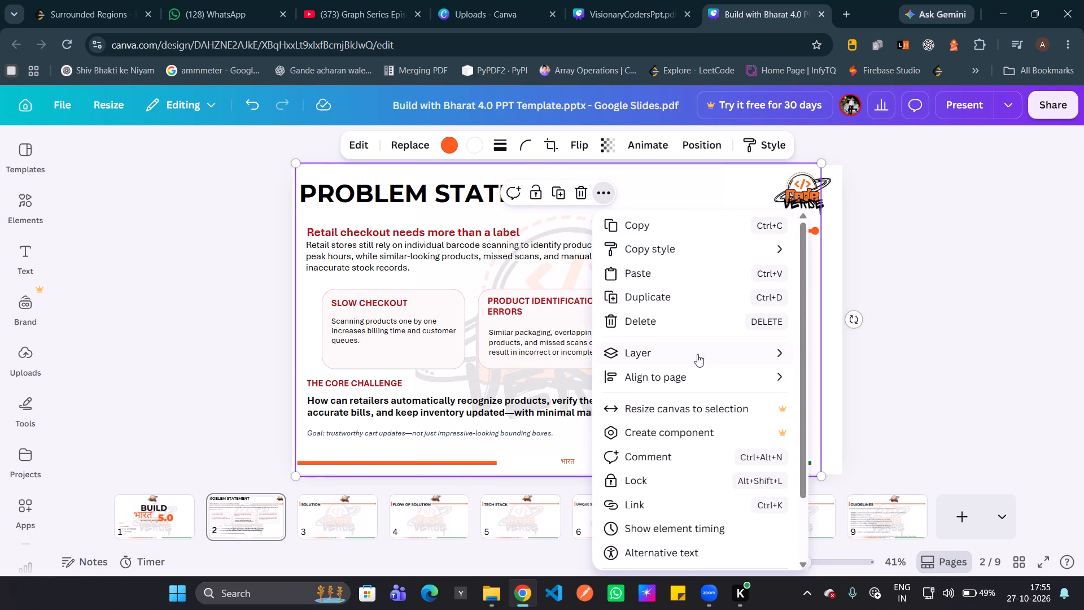
pyautogui.click(860, 395)
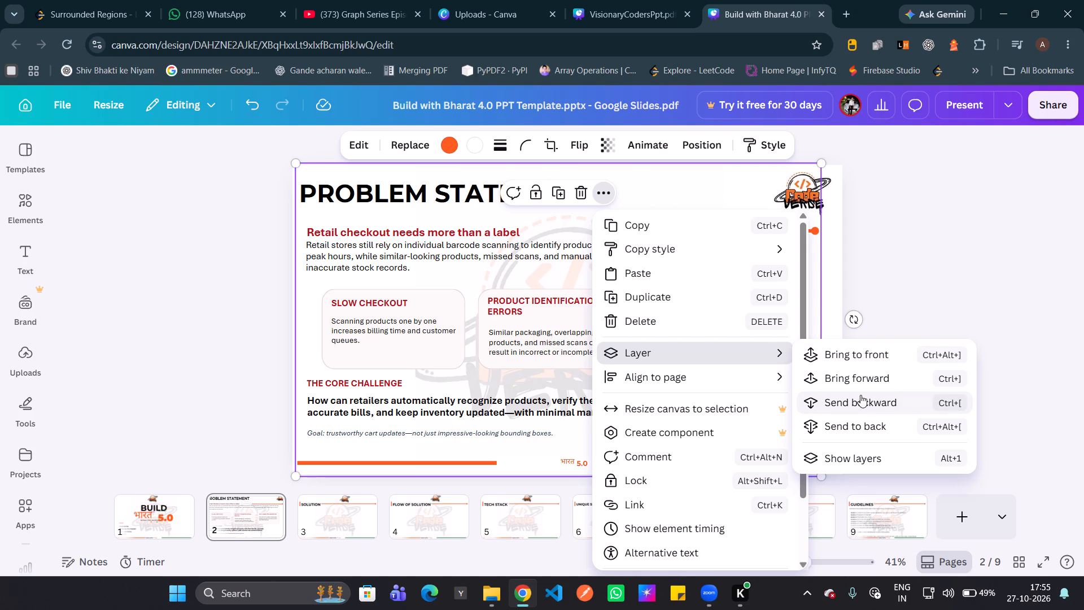
pyautogui.click(863, 423)
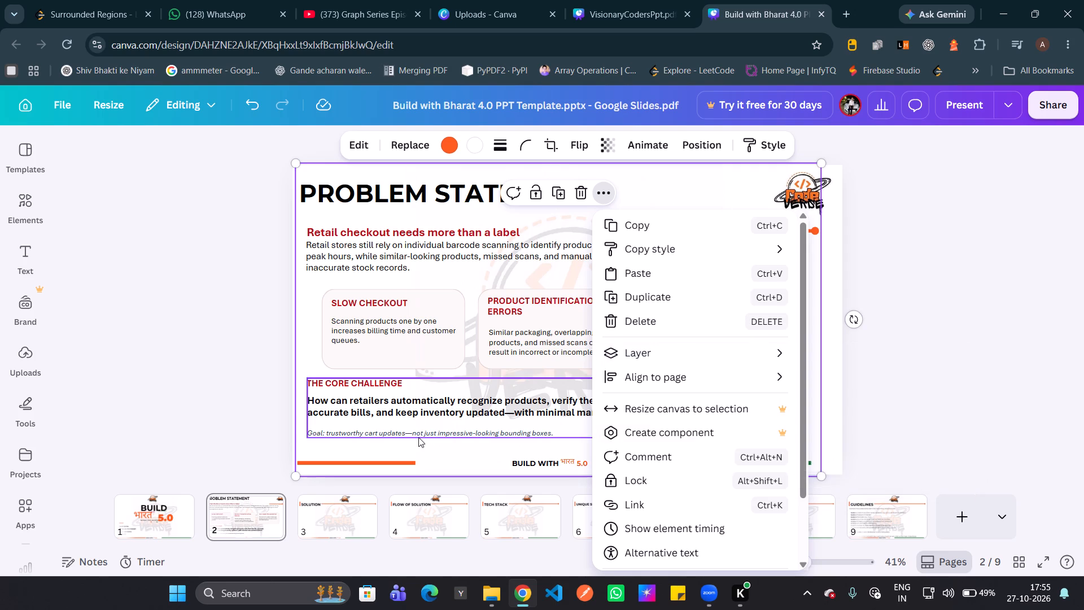
pyautogui.click(418, 437)
pyautogui.click(158, 396)
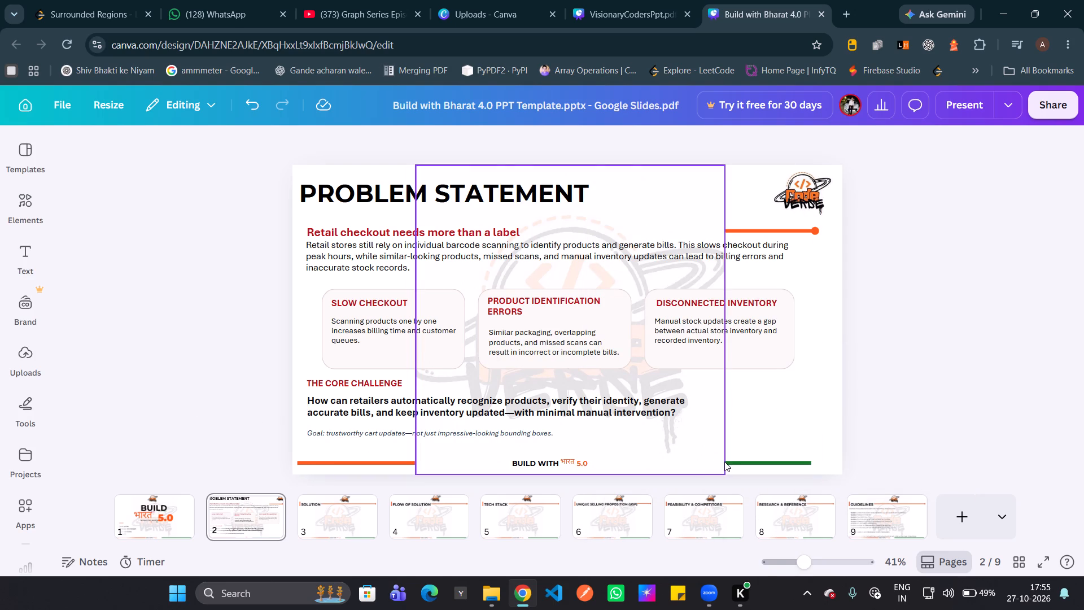
# Shorten the Code Verse watermark from its bottom edge until it clears the footer lines, and lock it.
pyautogui.click(703, 452)
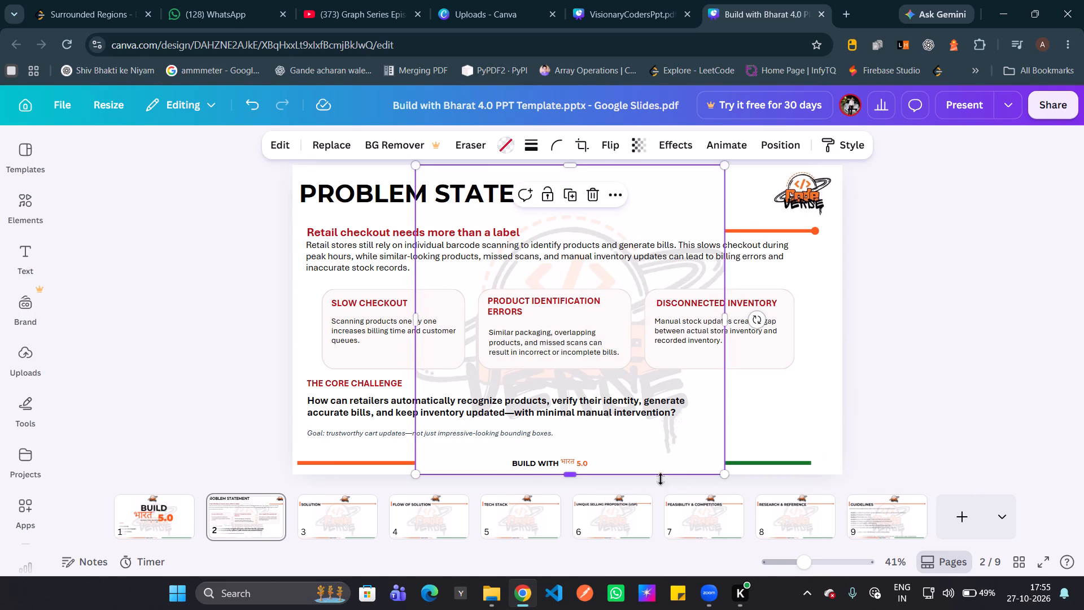
pyautogui.moveTo(647, 474); pyautogui.dragTo(644, 448)
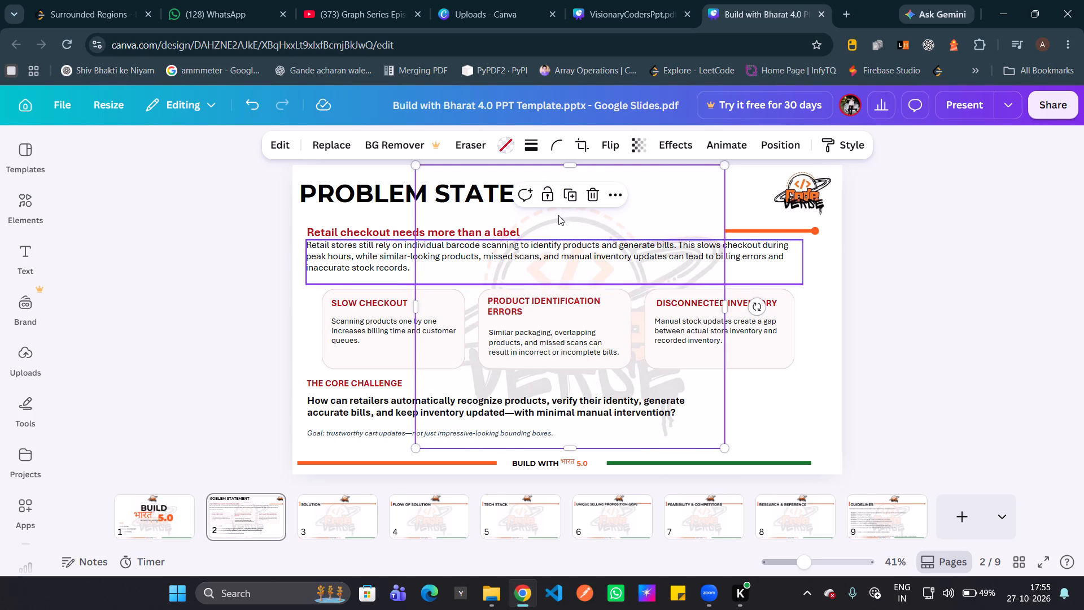
pyautogui.click(546, 191)
pyautogui.click(269, 324)
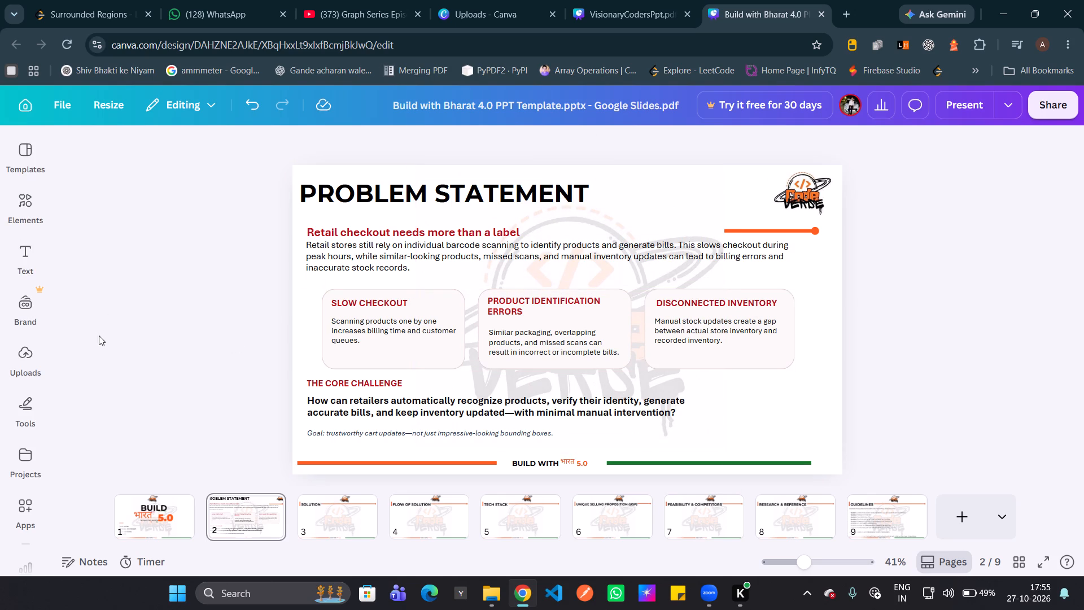
# Nudge the orange and green line graphic on the Problem Statement slide slightly right and down.
pyautogui.click(342, 460)
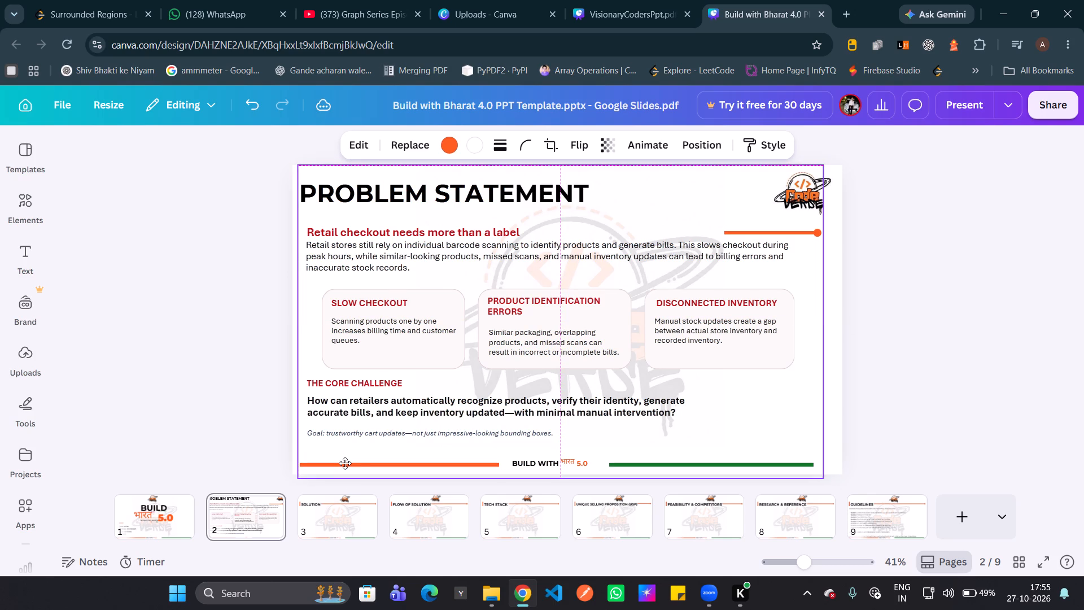
pyautogui.click(155, 373)
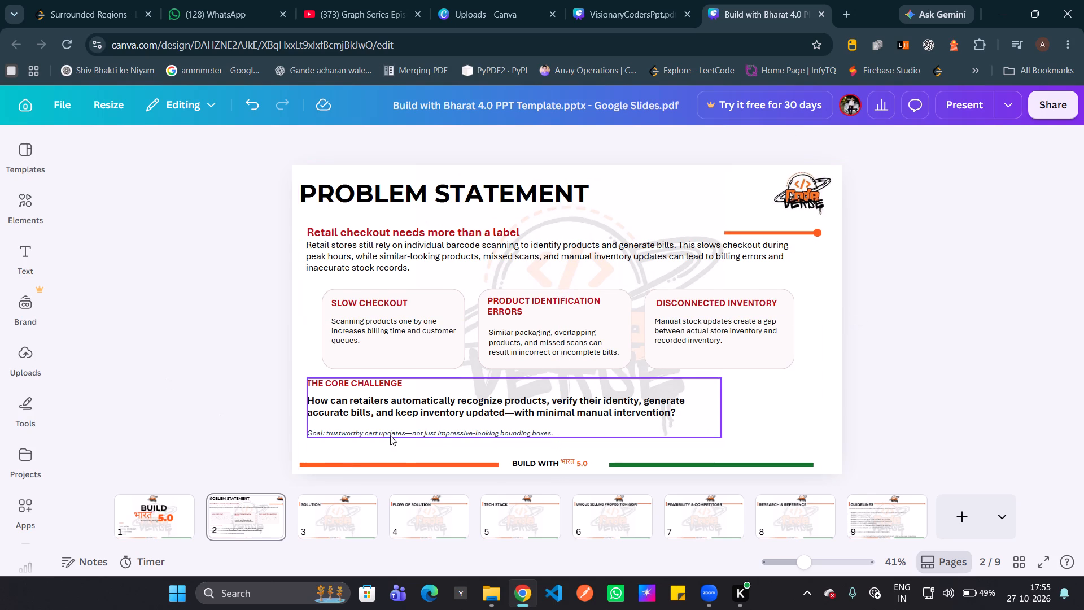
# On the Solution slide, shift the line graphic aside to the right and lock the Code Verse watermark.
pyautogui.click(359, 515)
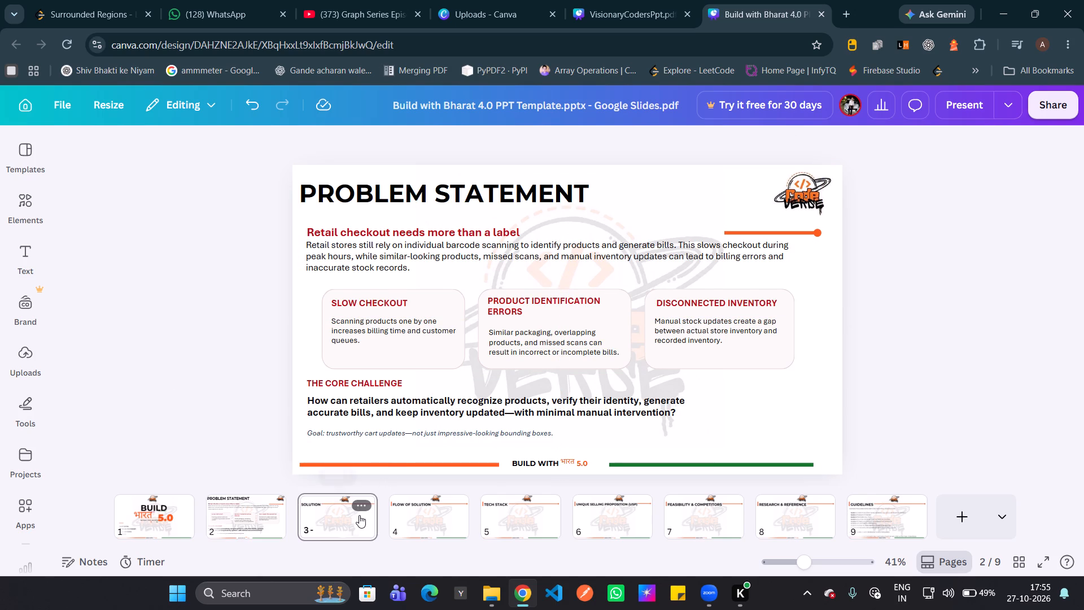
pyautogui.click(592, 295)
pyautogui.click(567, 347)
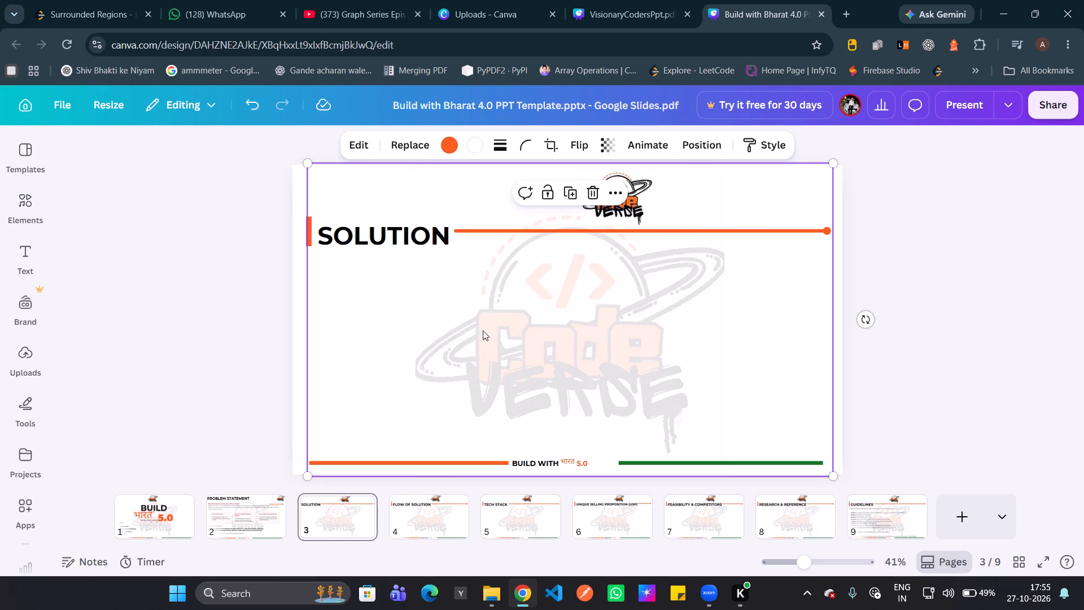
pyautogui.moveTo(479, 330); pyautogui.dragTo(689, 332)
pyautogui.click(456, 347)
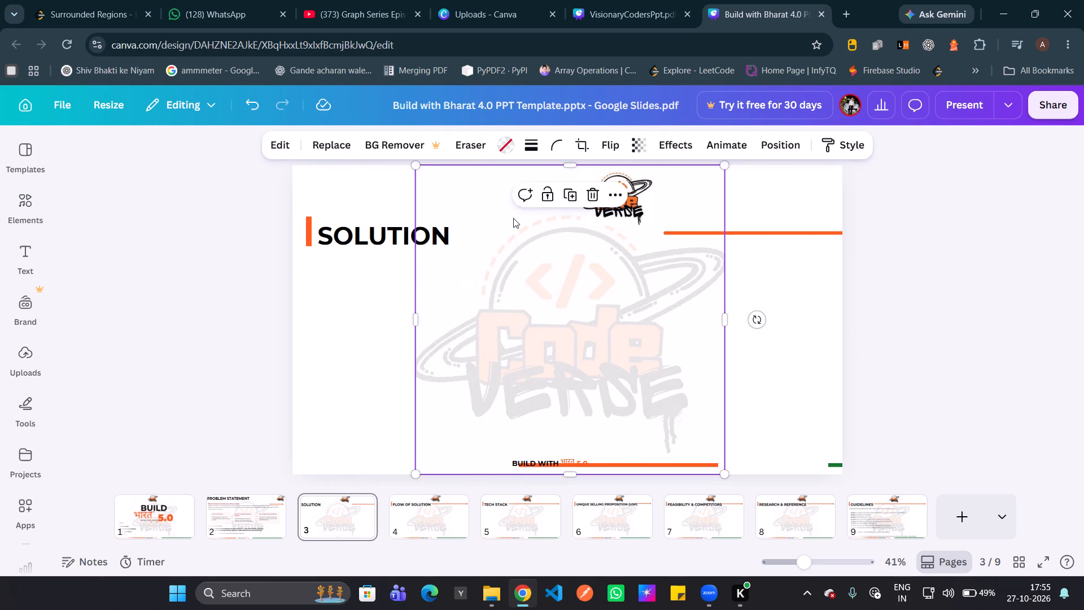
pyautogui.click(554, 190)
# Move the line graphic back left across the Solution slide, placing its footer lines around the BUILD WITH text.
pyautogui.click(768, 291)
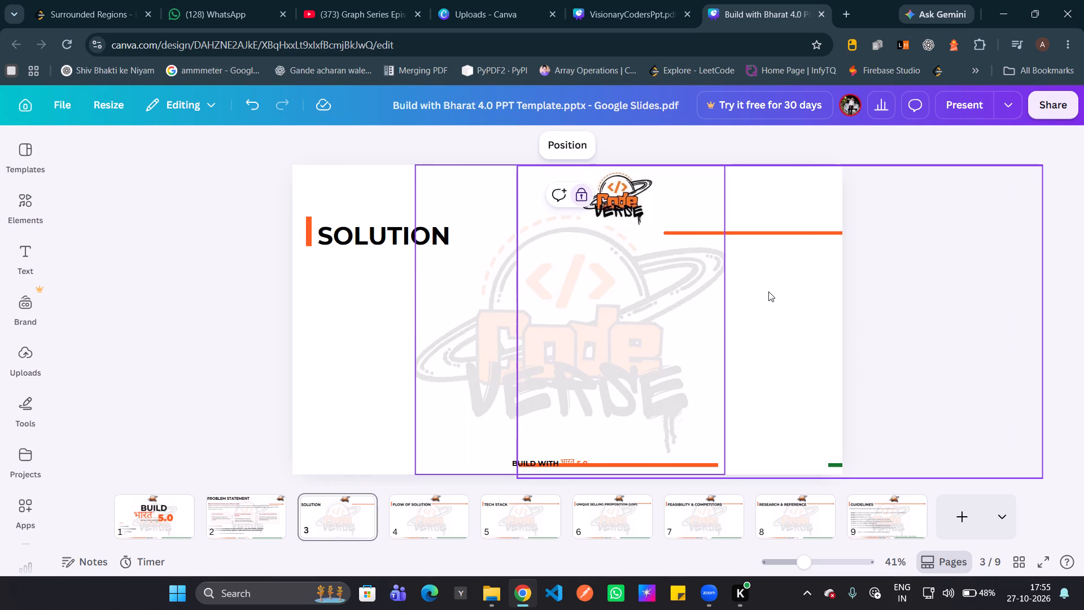
pyautogui.moveTo(768, 291); pyautogui.dragTo(566, 291)
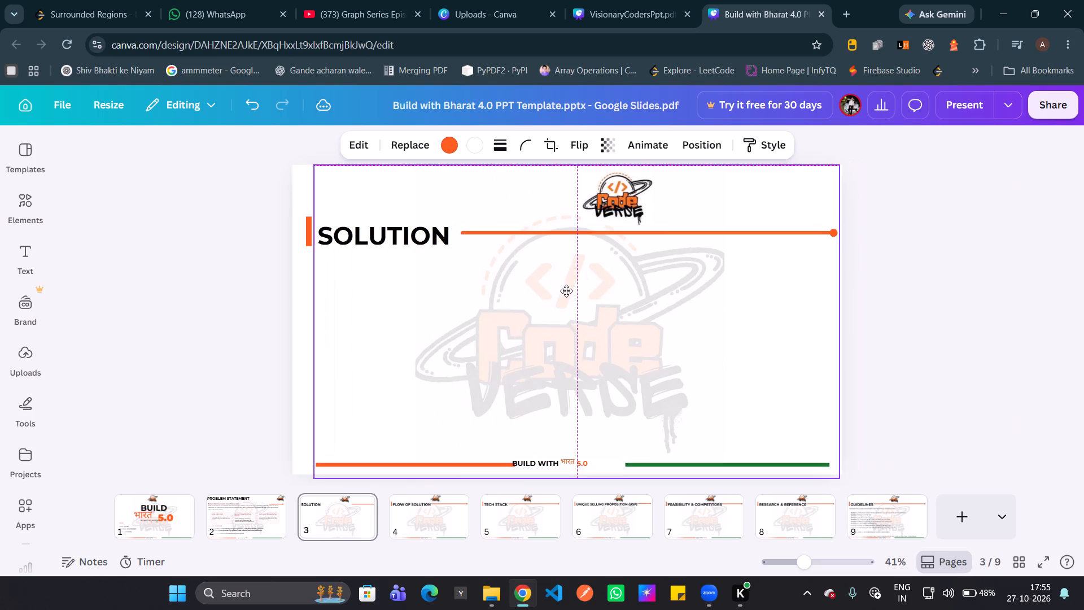
pyautogui.moveTo(566, 291); pyautogui.dragTo(564, 283)
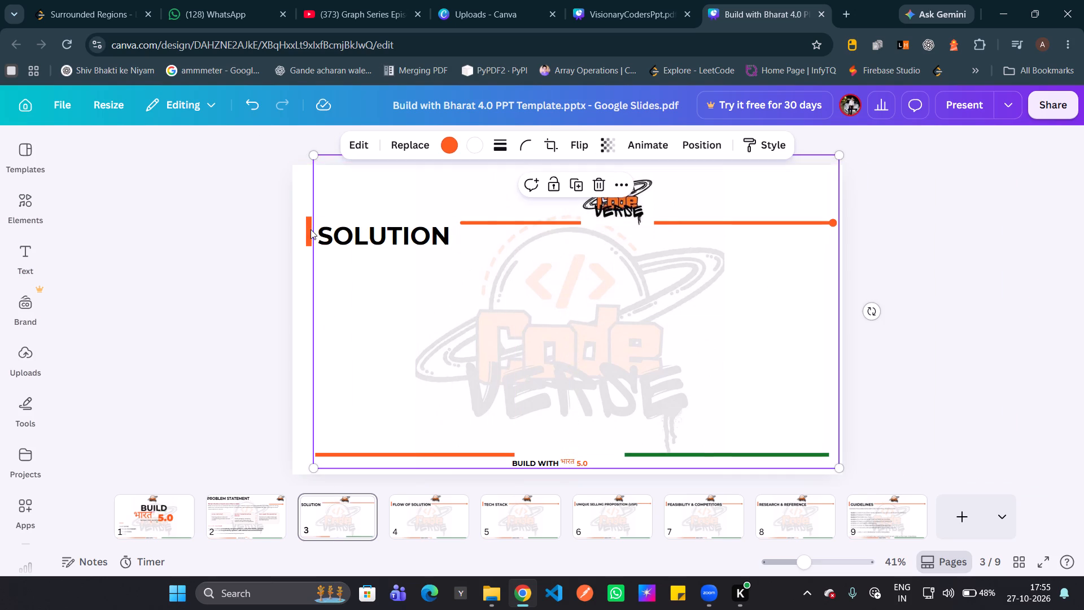
# Delete the vertical orange bar beside the SOLUTION heading.
pyautogui.click(310, 229)
pyautogui.click(335, 184)
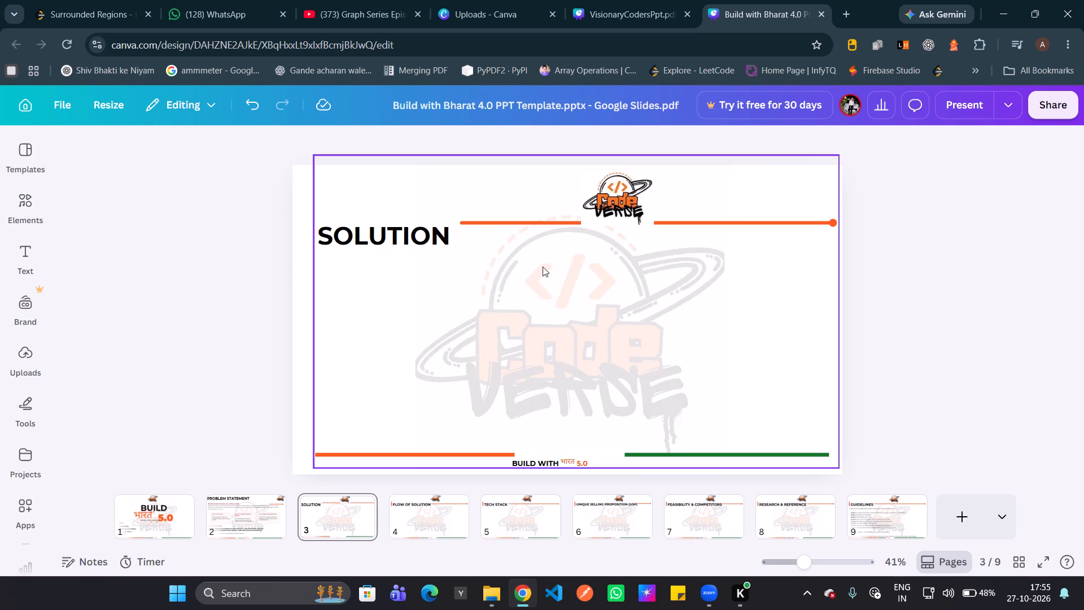
# Reposition the line graphic so its upper line starts just after the SOLUTION heading and its lower lines flank the footer text.
pyautogui.moveTo(589, 274); pyautogui.dragTo(583, 290)
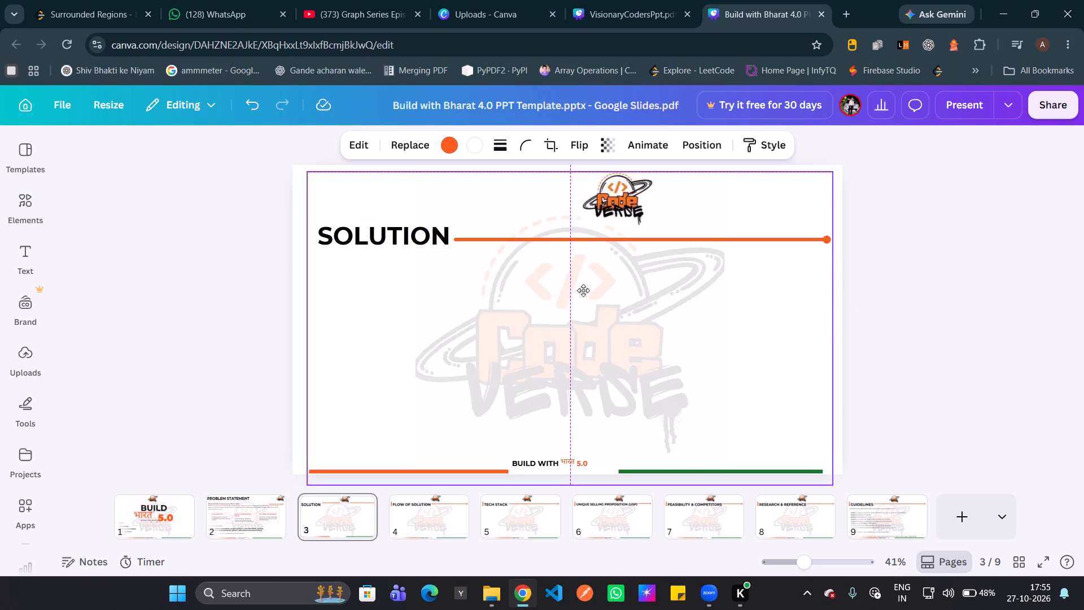
pyautogui.moveTo(583, 290); pyautogui.dragTo(574, 283)
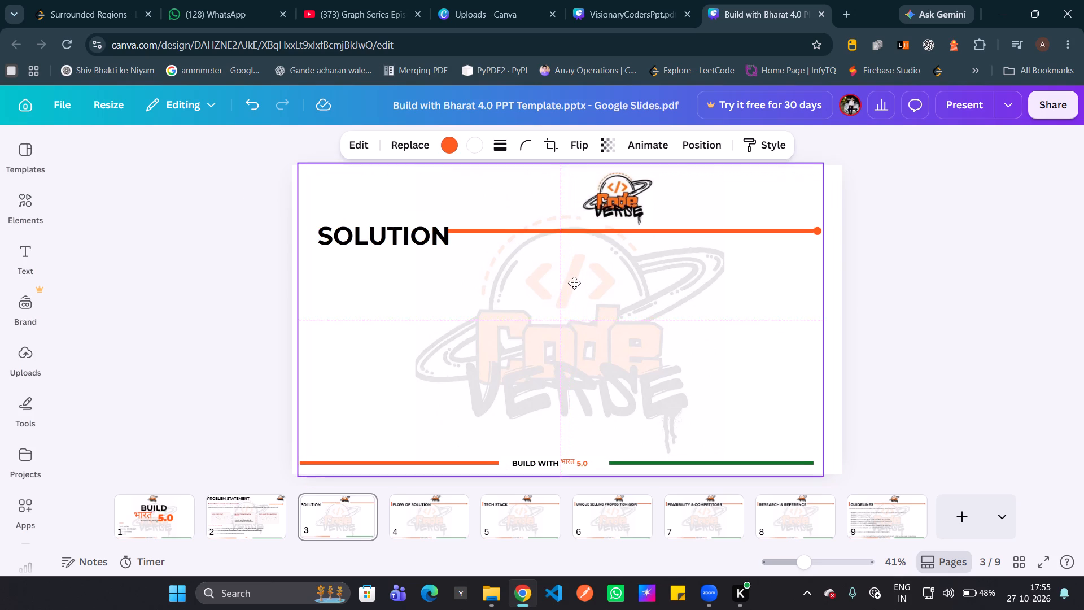
pyautogui.moveTo(574, 283); pyautogui.dragTo(574, 282)
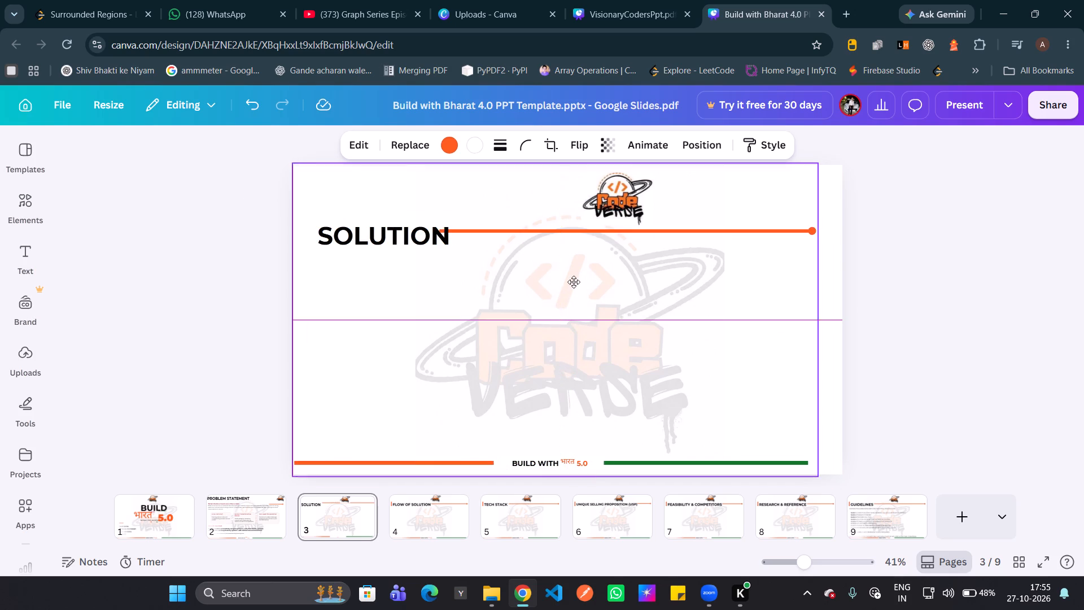
pyautogui.moveTo(574, 282); pyautogui.dragTo(582, 284)
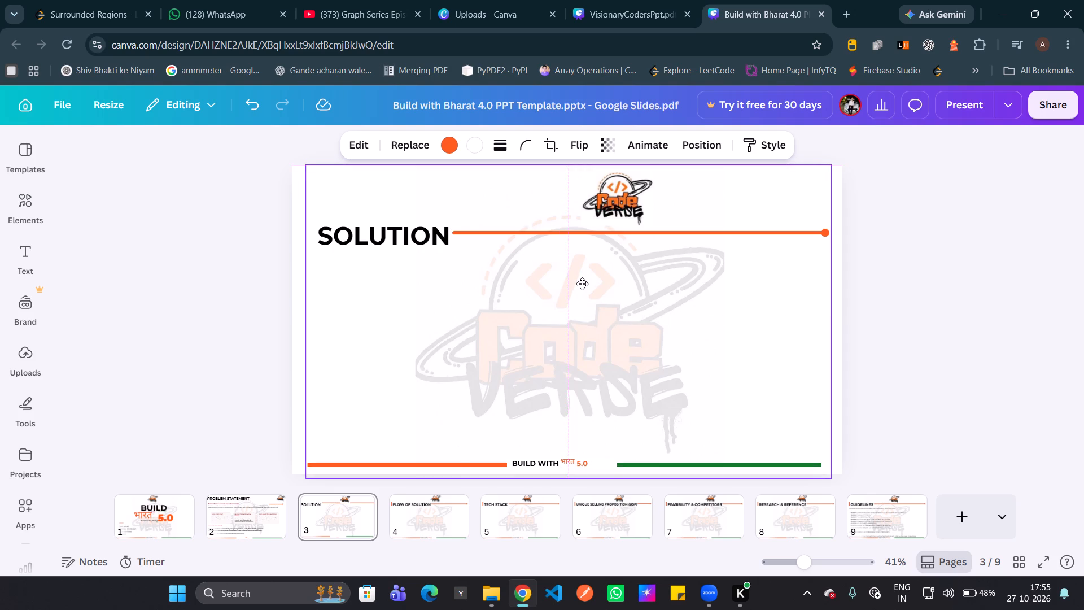
pyautogui.moveTo(582, 284); pyautogui.dragTo(579, 283)
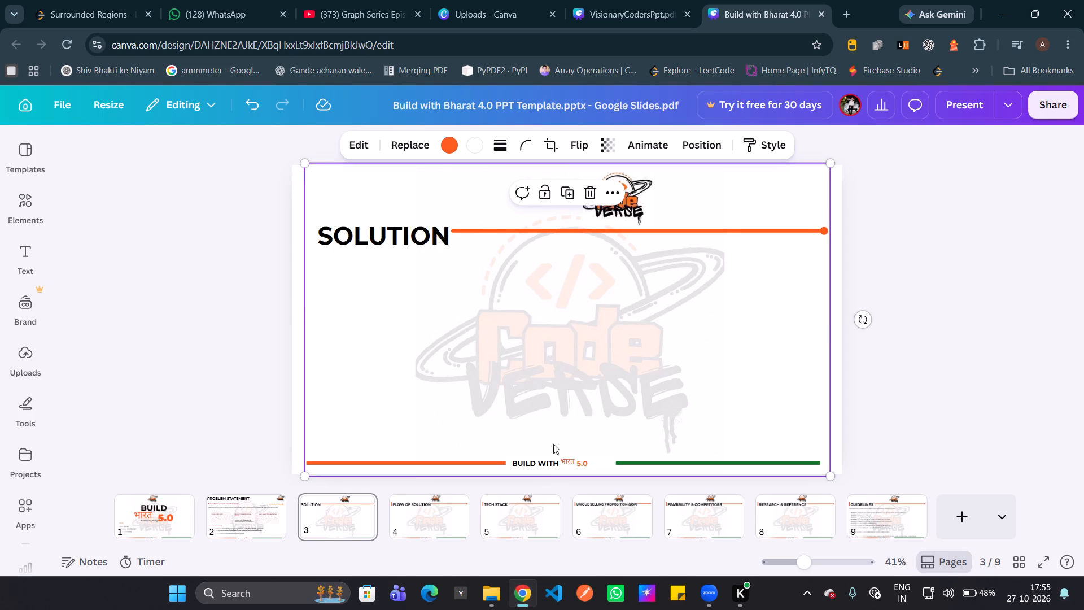
# Move the SOLUTION heading up so it sits above the level of the orange line.
pyautogui.click(438, 520)
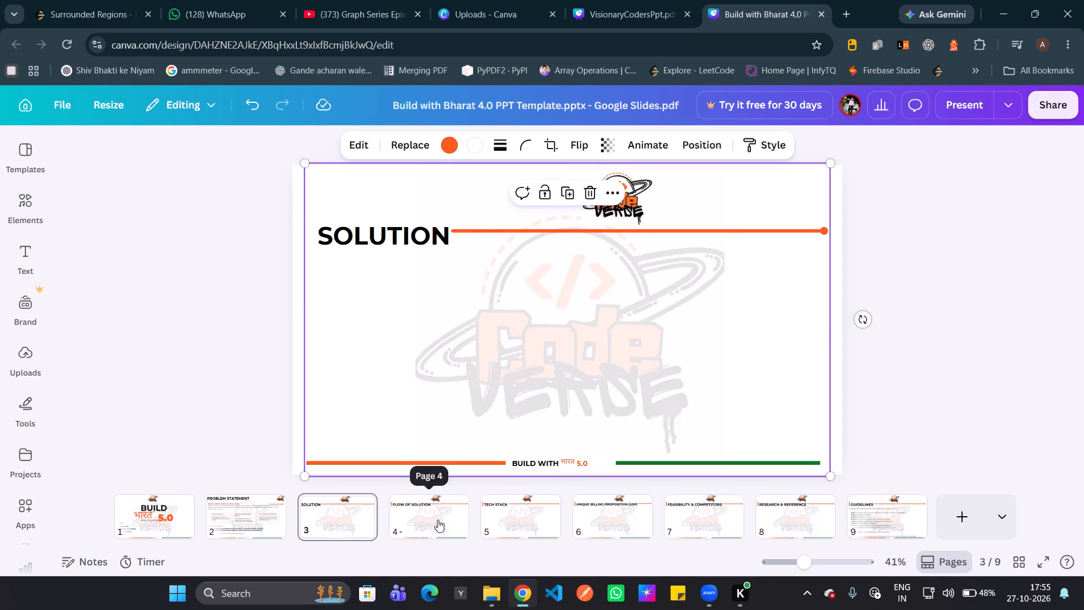
pyautogui.click(323, 504)
pyautogui.moveTo(347, 242); pyautogui.dragTo(344, 208)
pyautogui.click(253, 268)
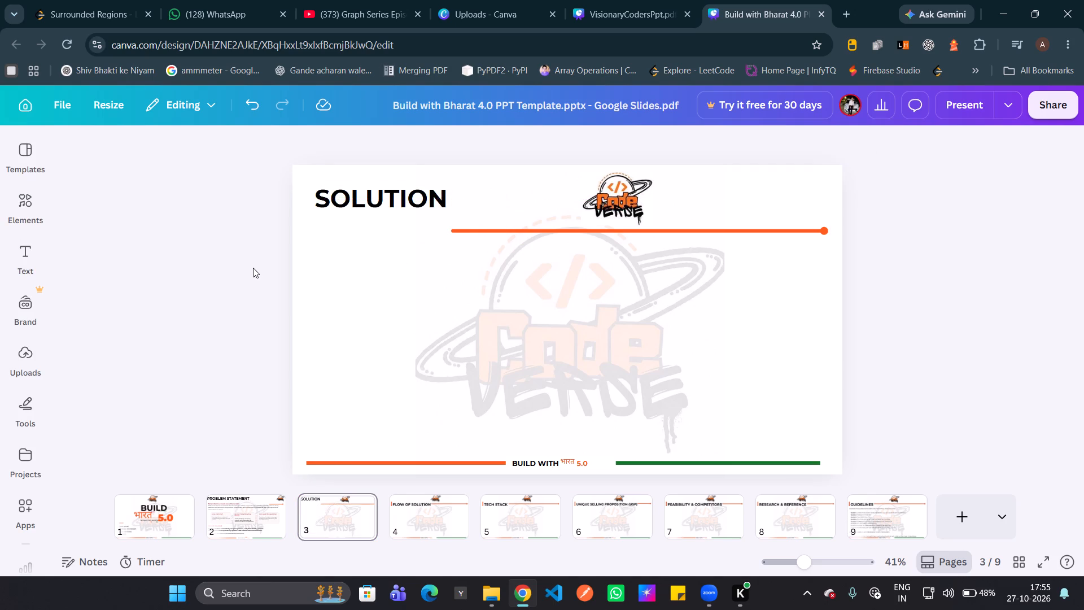
# Nudge the orange and green line graphic on the Solution slide slightly up.
pyautogui.click(539, 349)
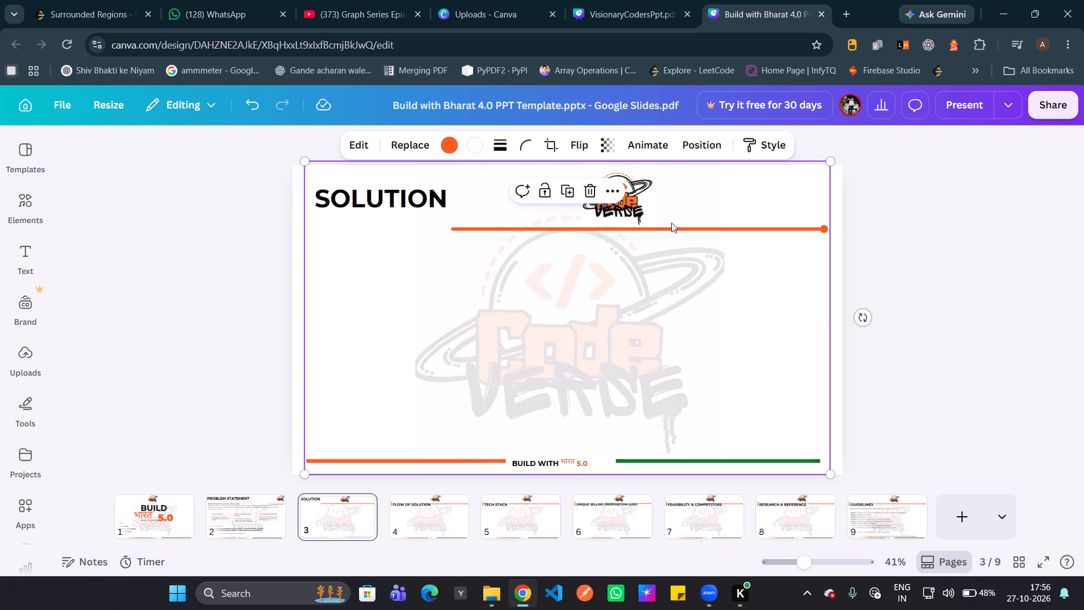
# Move the small Code Verse logo on the Solution slide right, above the end of the orange line.
pyautogui.click(638, 207)
pyautogui.moveTo(614, 198); pyautogui.dragTo(705, 193)
pyautogui.click(732, 245)
pyautogui.click(604, 201)
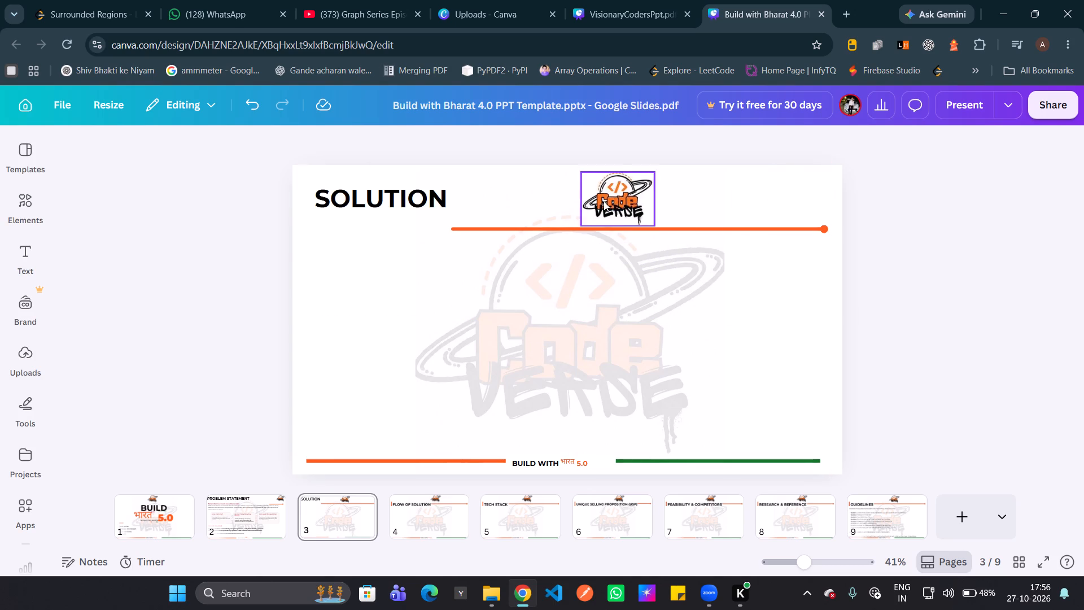
pyautogui.moveTo(604, 199); pyautogui.dragTo(760, 196)
pyautogui.click(261, 286)
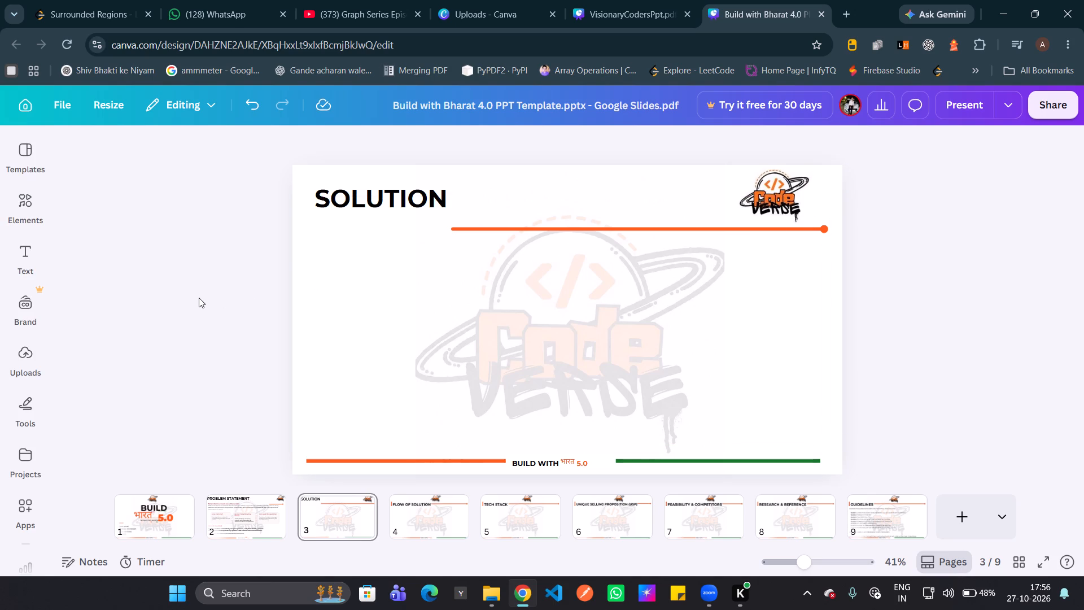
# Copy the Our Solution slide's body text, picture and three cards from VisionaryCodersPpt.pdf onto the template's SOLUTION slide.
pyautogui.click(619, 0)
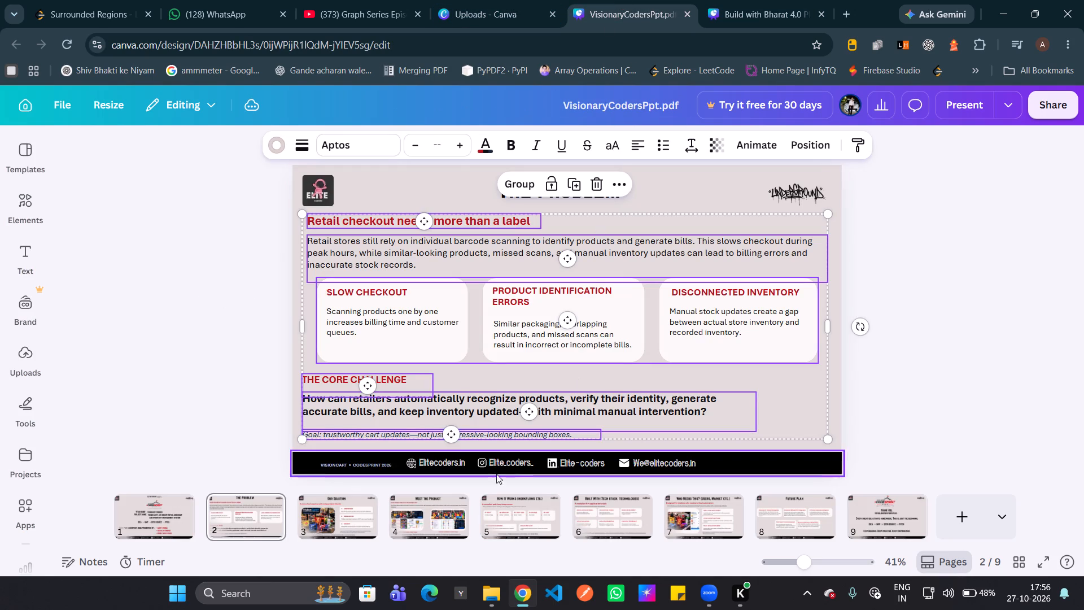
pyautogui.click(351, 526)
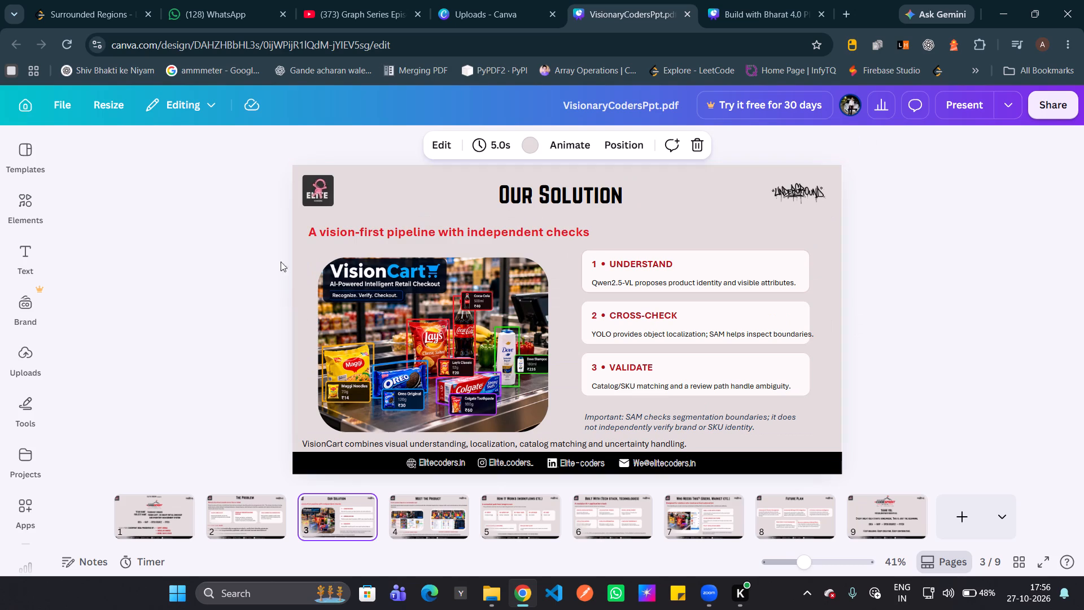
pyautogui.click(278, 250)
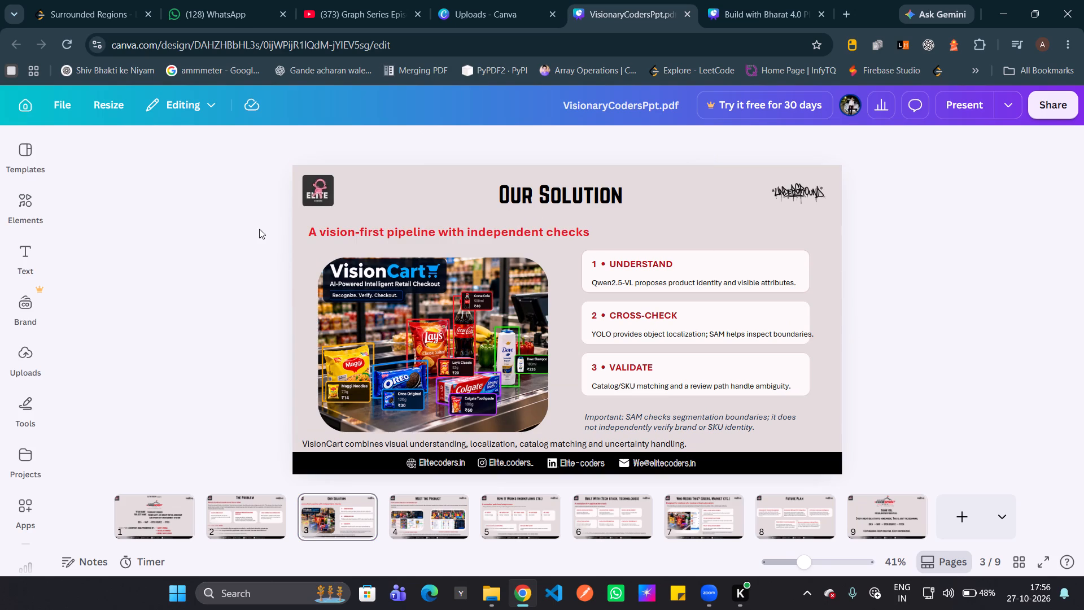
pyautogui.moveTo(259, 217); pyautogui.dragTo(790, 429)
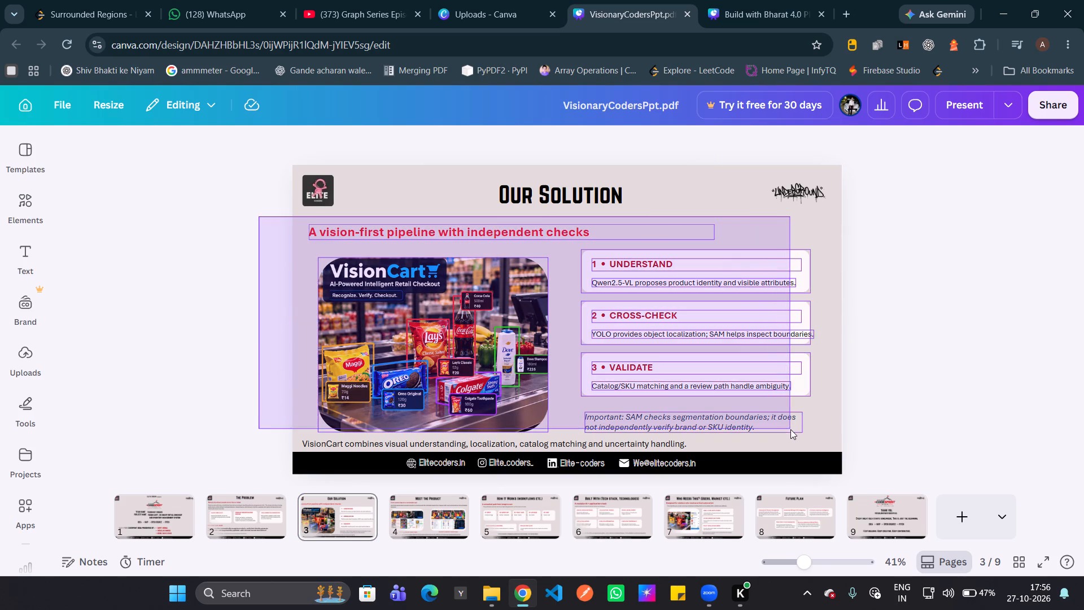
pyautogui.moveTo(790, 429); pyautogui.dragTo(792, 446)
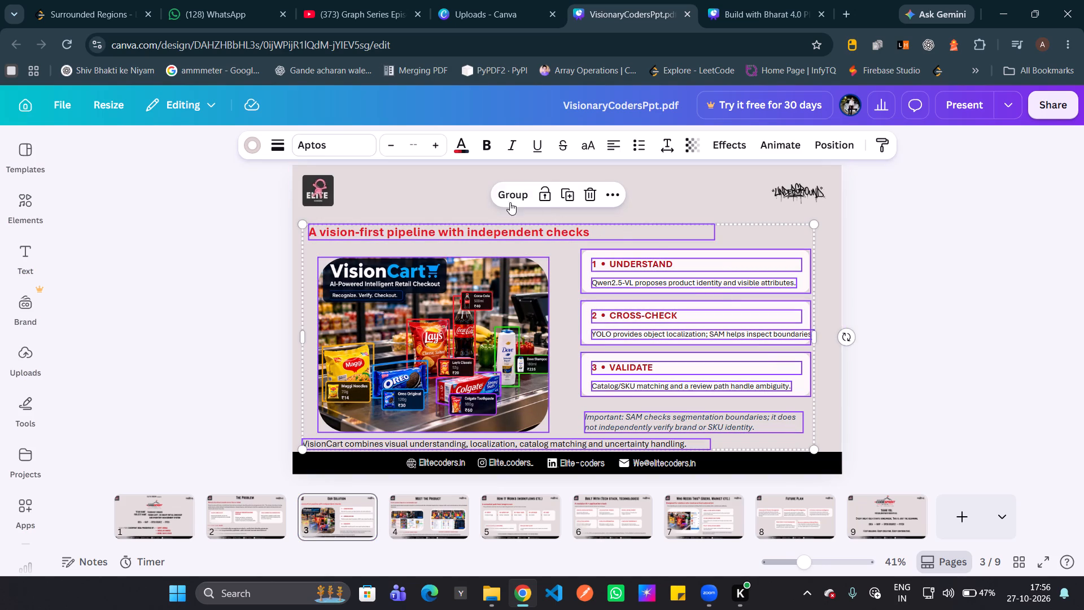
pyautogui.click(606, 195)
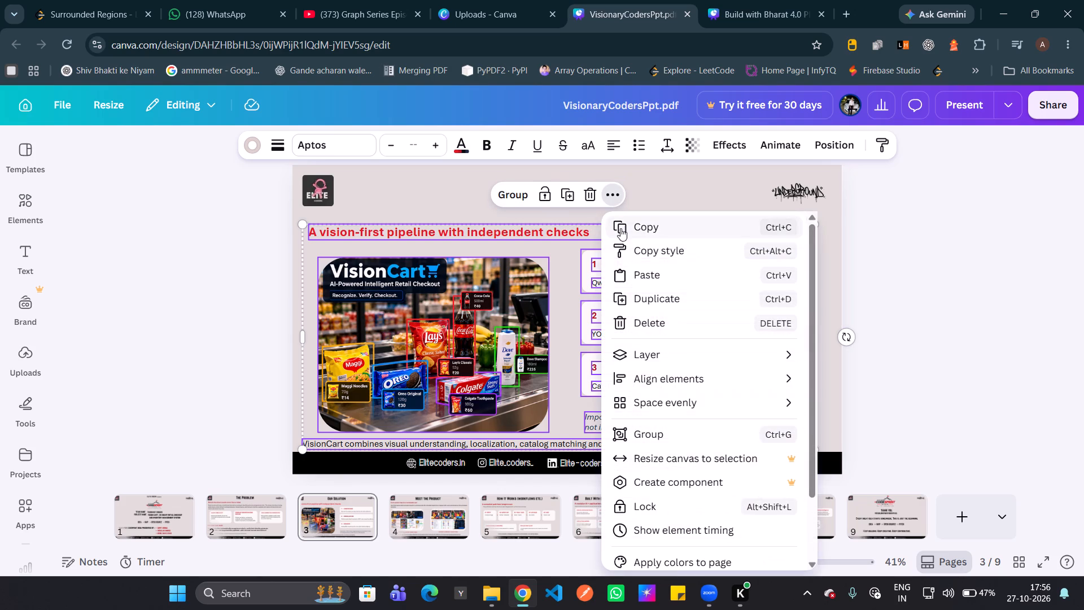
pyautogui.click(623, 226)
pyautogui.click(470, 0)
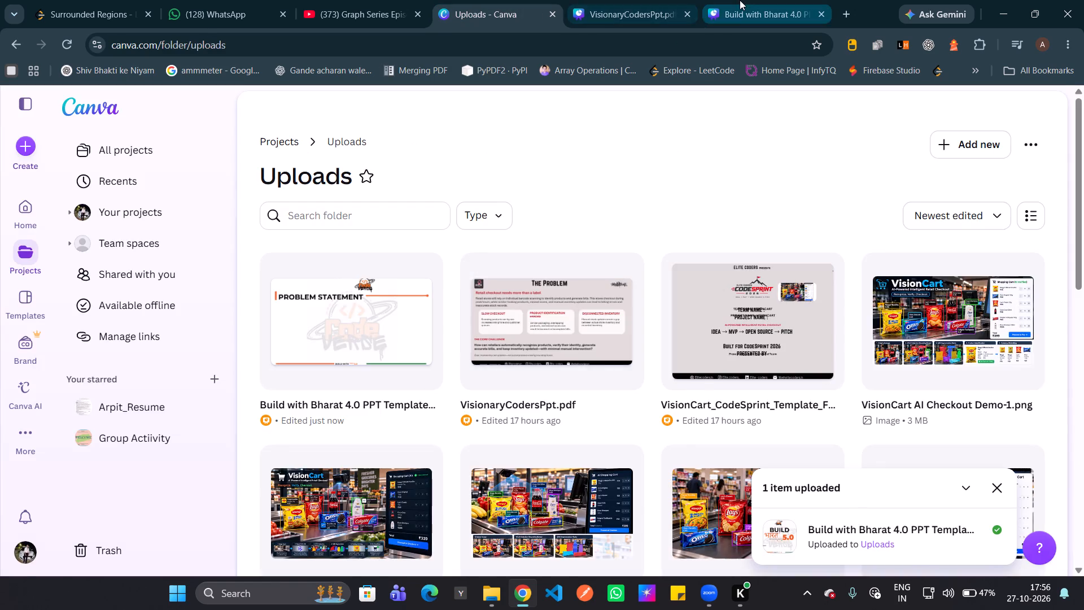
pyautogui.click(740, 0)
pyautogui.click(603, 314)
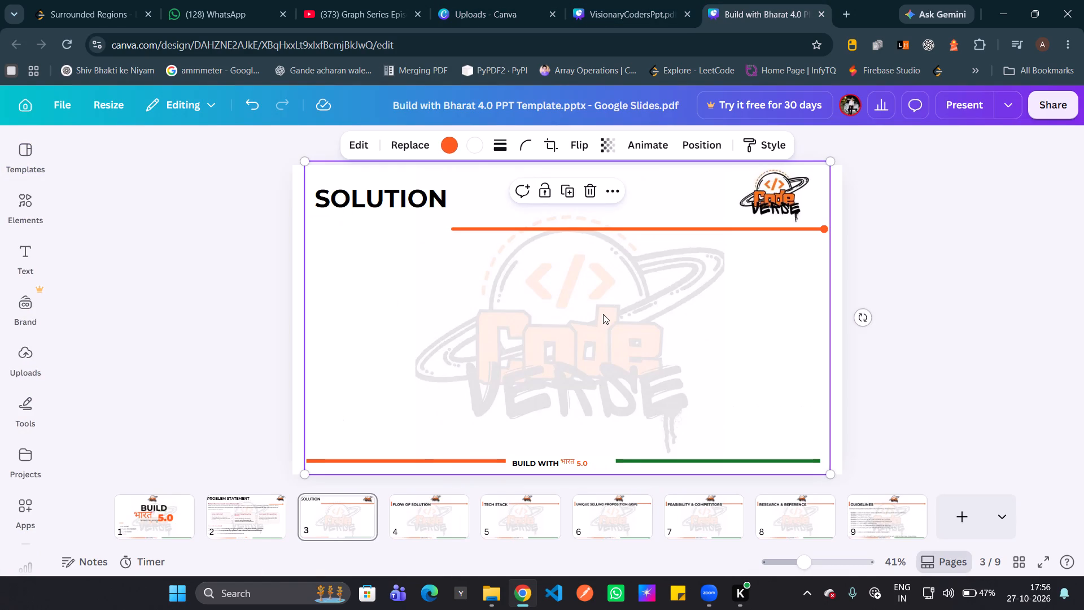
pyautogui.hotkey('ctrl', 'v')
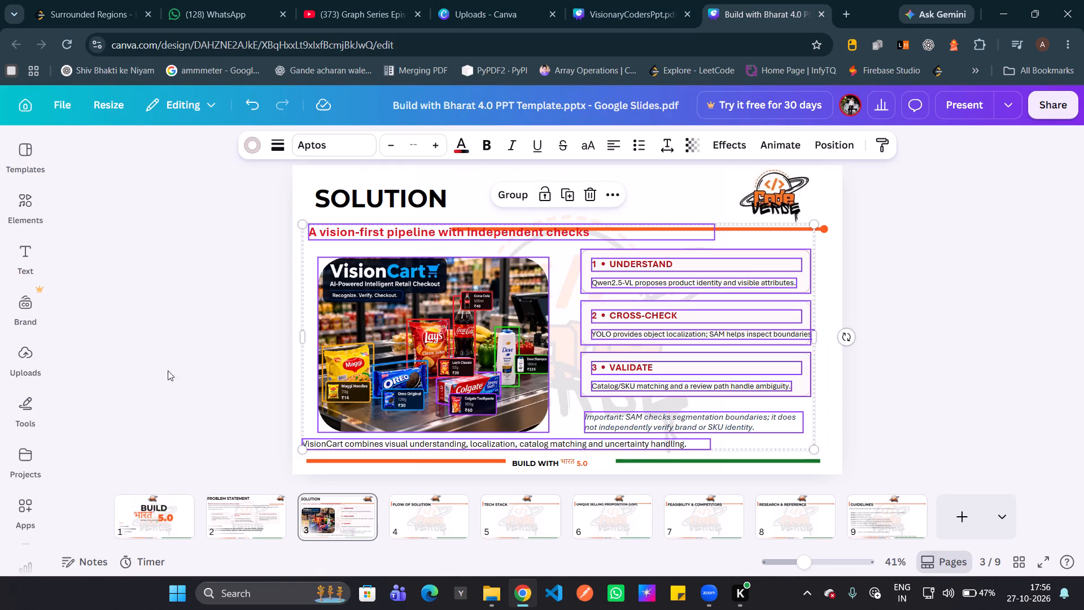
pyautogui.click(146, 355)
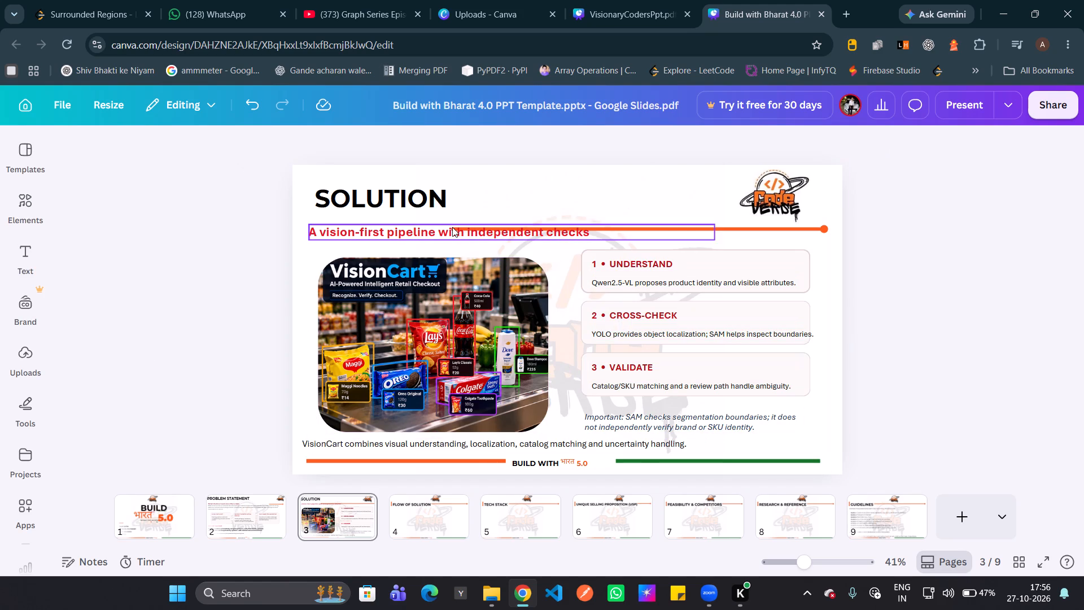
# Shrink the "A vision-first pipeline with independent checks" subheading to size 31.8 and place it below the orange line, above the picture.
pyautogui.click(452, 227)
pyautogui.moveTo(304, 225); pyautogui.dragTo(338, 224)
pyautogui.moveTo(392, 228); pyautogui.dragTo(370, 236)
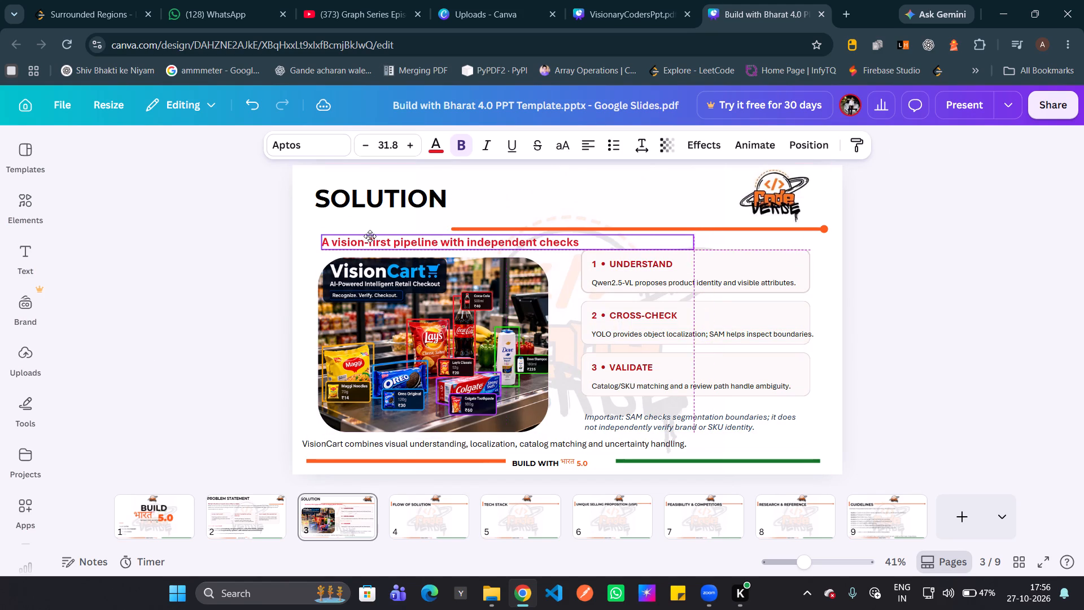
pyautogui.moveTo(370, 236); pyautogui.dragTo(356, 234)
pyautogui.click(300, 354)
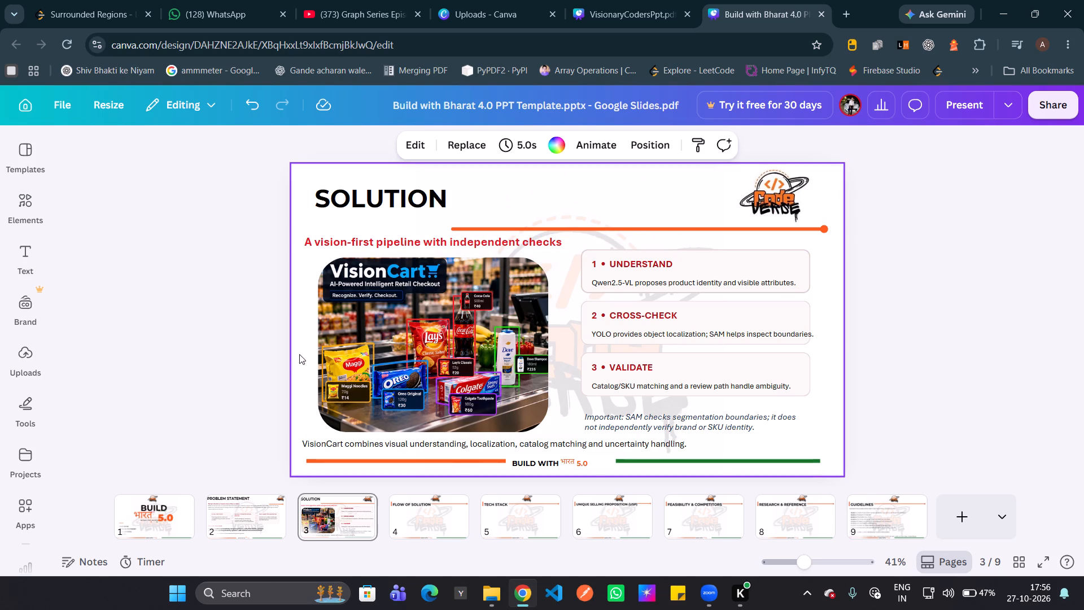
# Copy the Meet the Product slide's body text, both pictures and captions from VisionaryCodersPpt.pdf onto the template's FLOW OF SOLUTION slide.
pyautogui.click(432, 517)
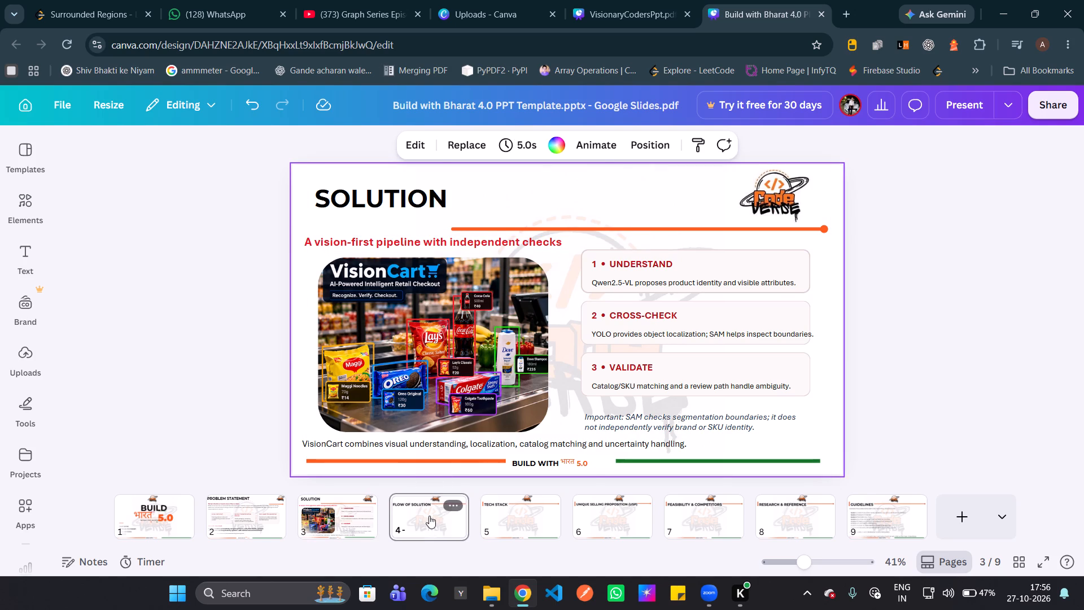
pyautogui.click(587, 0)
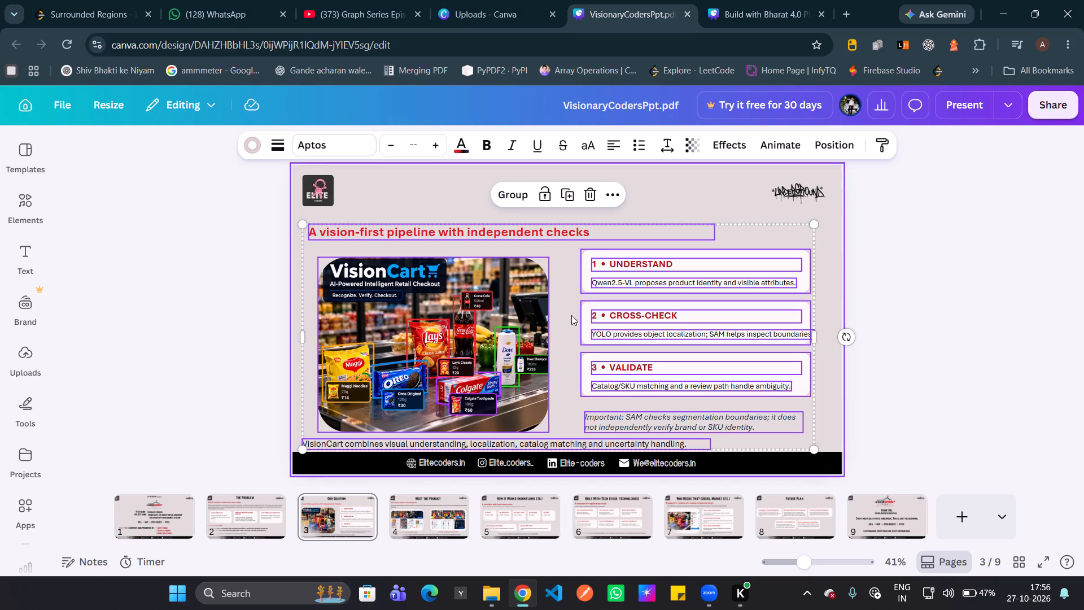
pyautogui.click(417, 524)
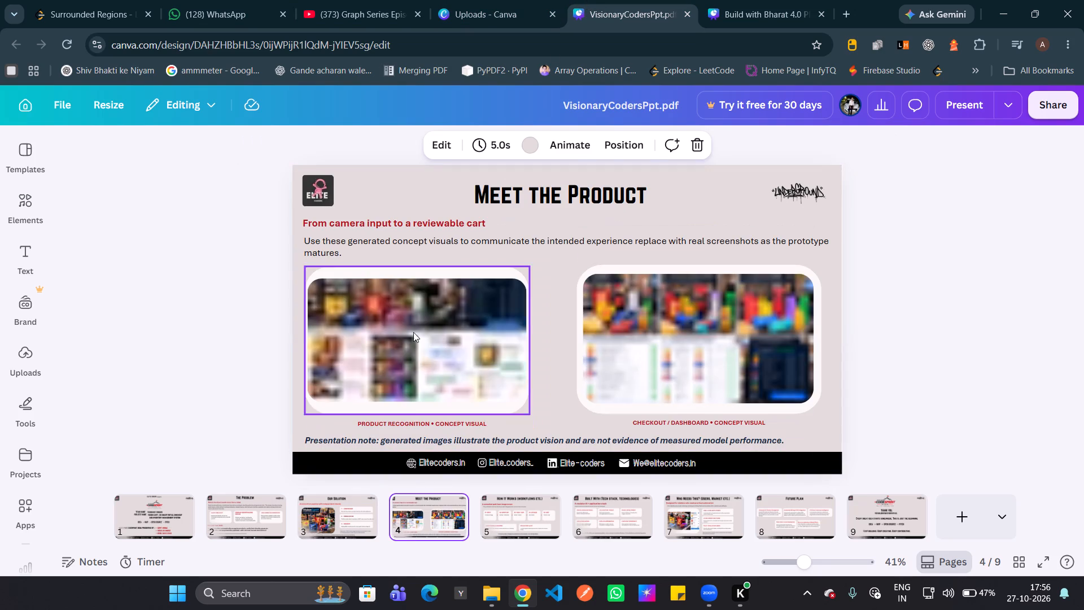
pyautogui.moveTo(291, 219); pyautogui.dragTo(453, 302)
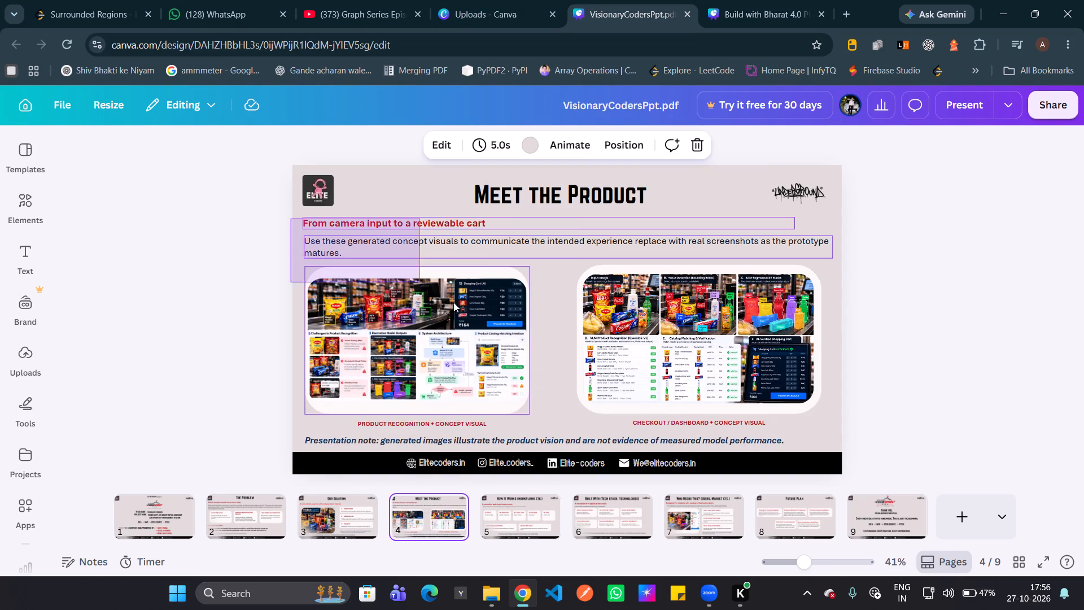
pyautogui.moveTo(453, 302); pyautogui.dragTo(745, 443)
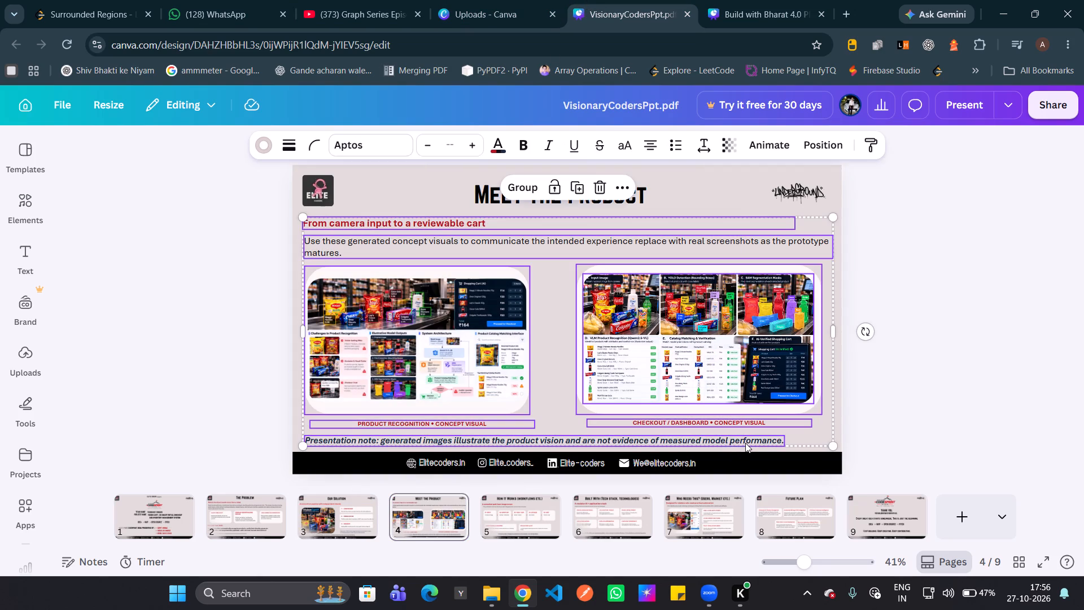
pyautogui.hotkey('ctrl', 'c')
pyautogui.hotkey('ctrl', 'c')
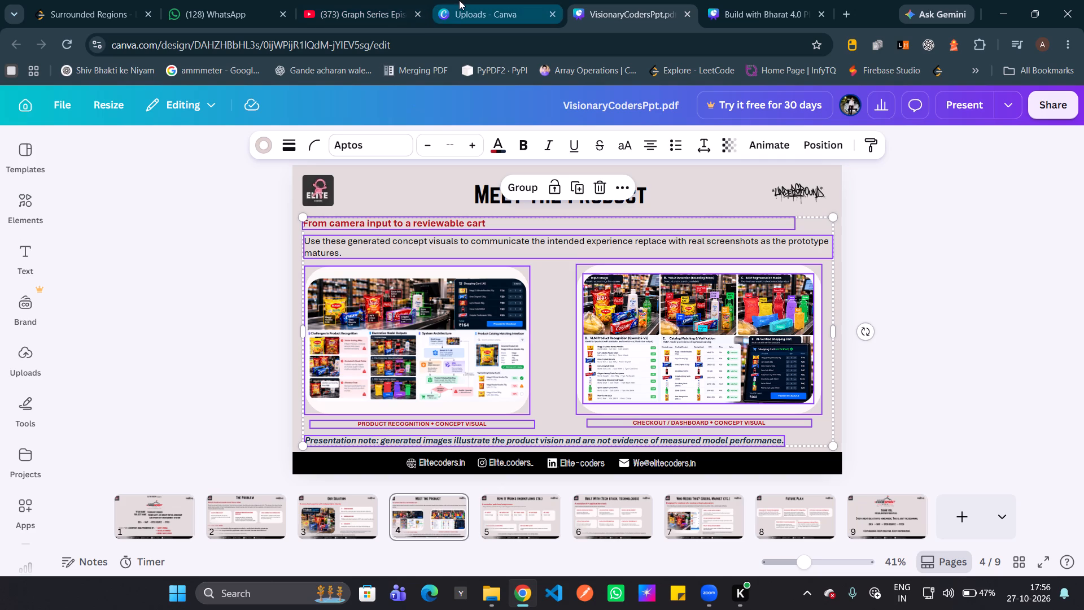
pyautogui.click(755, 0)
pyautogui.click(553, 377)
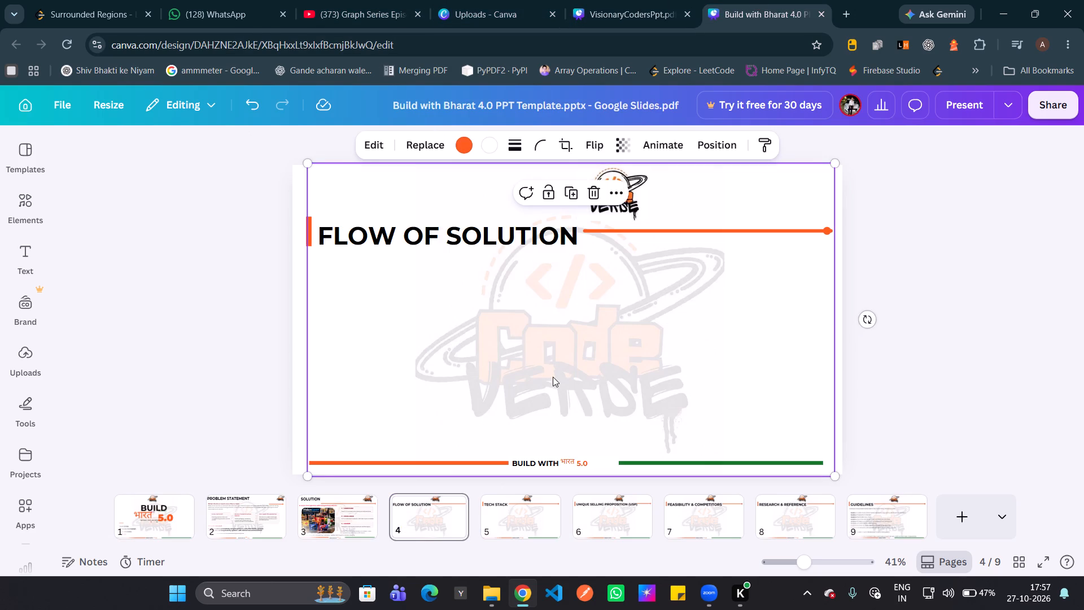
pyautogui.hotkey('ctrl', 'v')
pyautogui.click(355, 352)
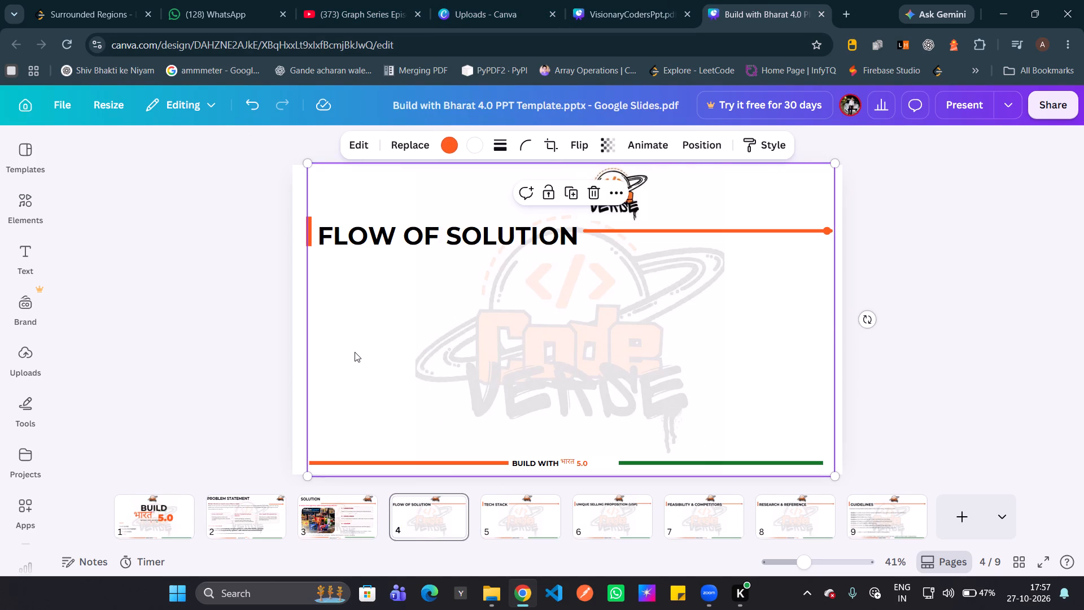
pyautogui.click(189, 340)
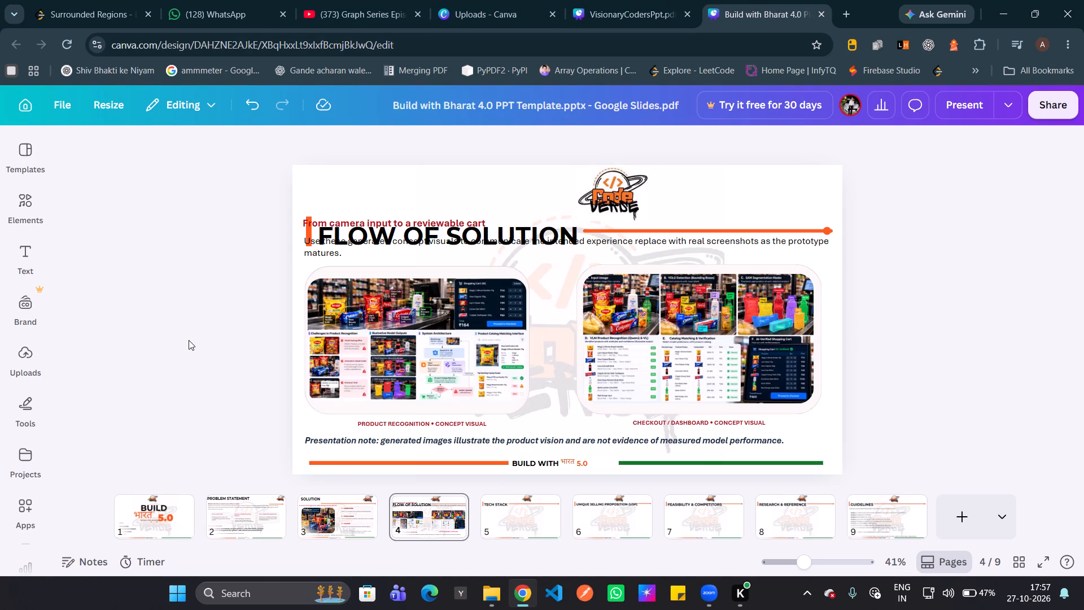
# Move the FLOW OF SOLUTION heading up so it sits clear above the red "From camera input to a reviewable cart" subheading.
pyautogui.click(428, 234)
pyautogui.moveTo(428, 234); pyautogui.dragTo(414, 181)
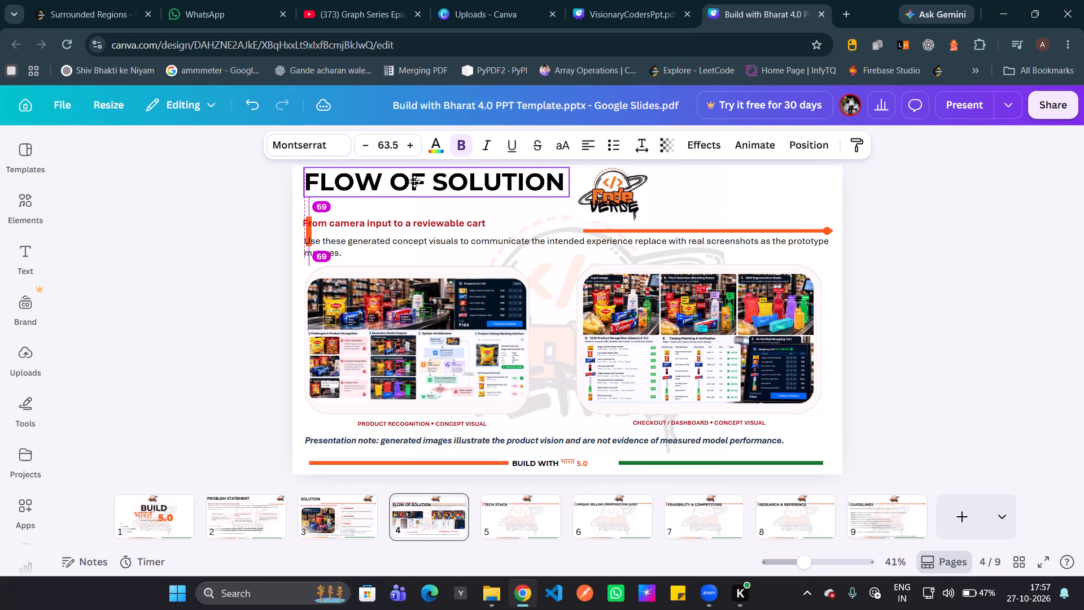
pyautogui.moveTo(414, 181); pyautogui.dragTo(417, 194)
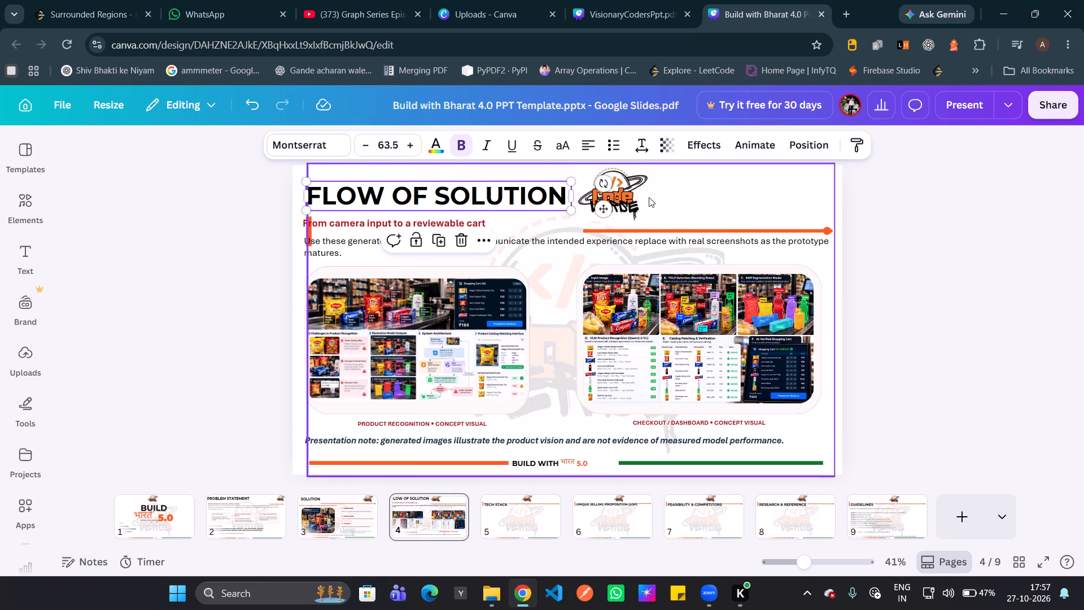
# Move the small Code Verse logo and its blank backing shape right, above the end of the orange line.
pyautogui.click(640, 199)
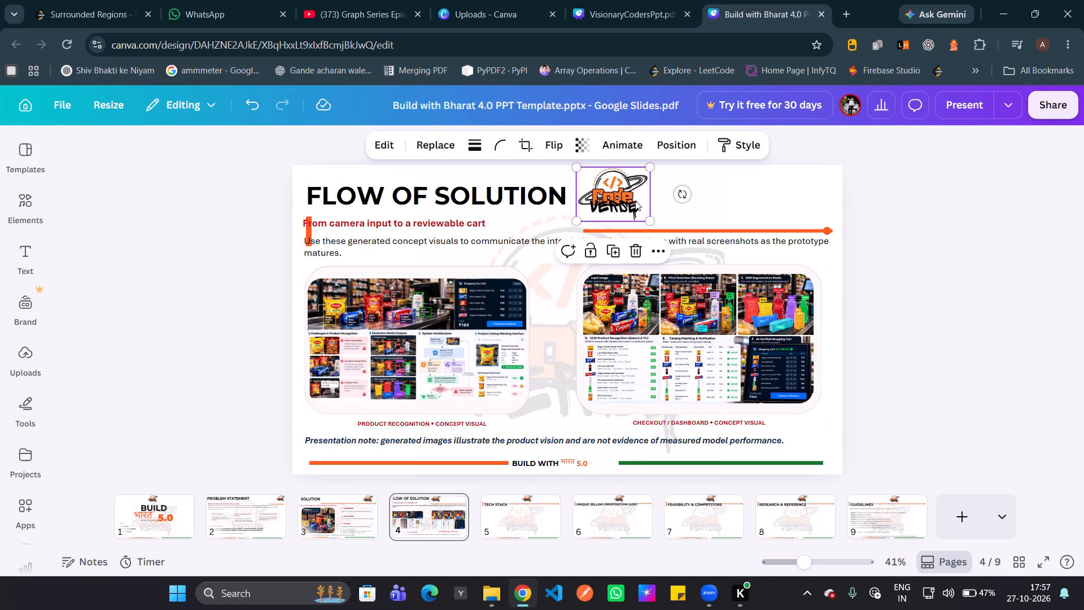
pyautogui.moveTo(621, 196); pyautogui.dragTo(813, 182)
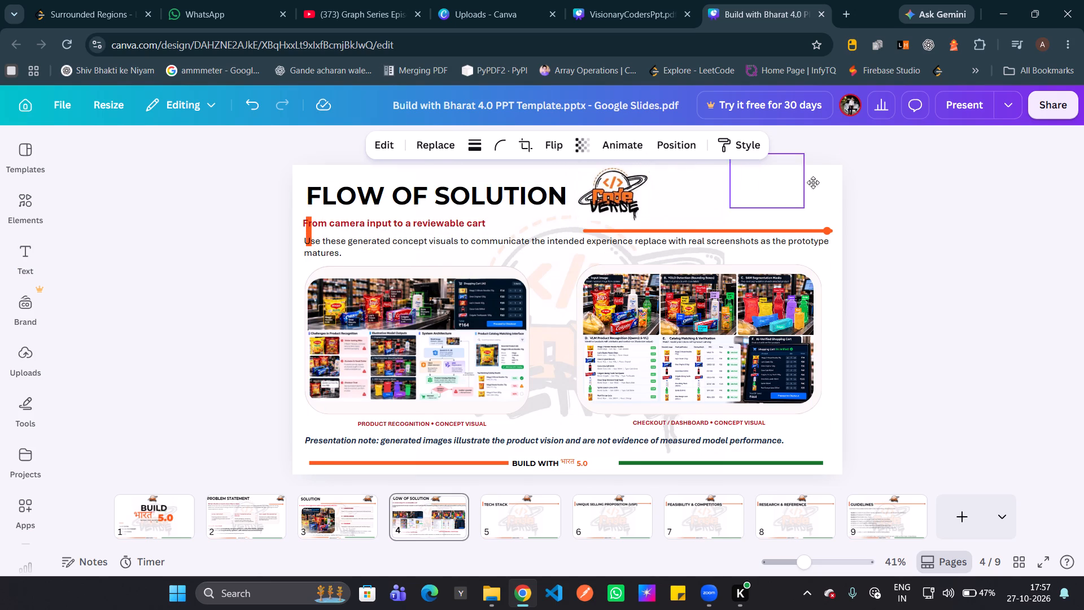
pyautogui.moveTo(813, 182); pyautogui.dragTo(795, 199)
pyautogui.click(800, 248)
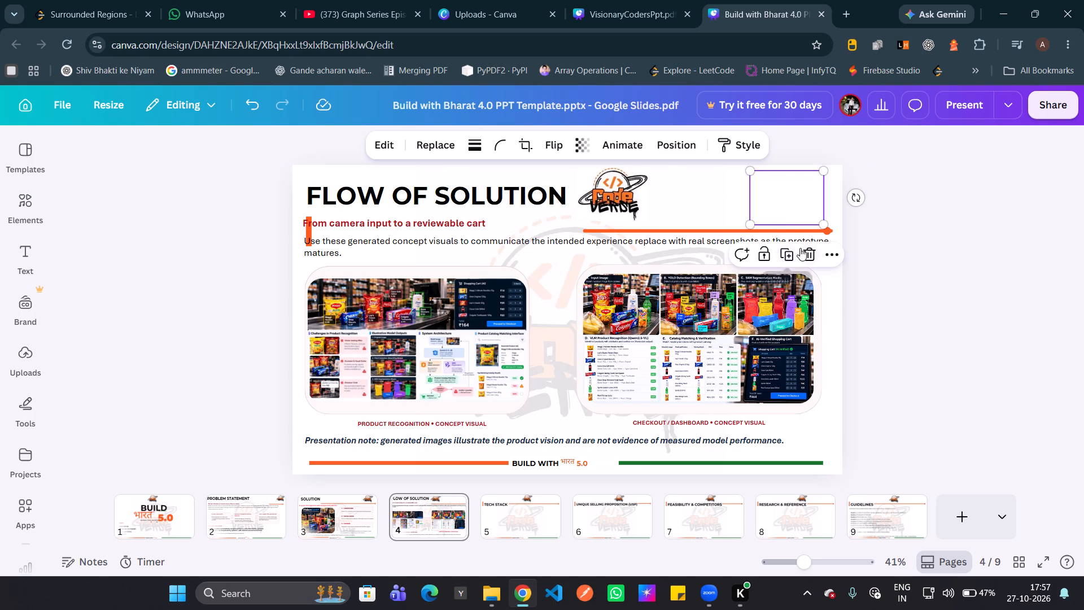
pyautogui.moveTo(618, 198); pyautogui.dragTo(768, 202)
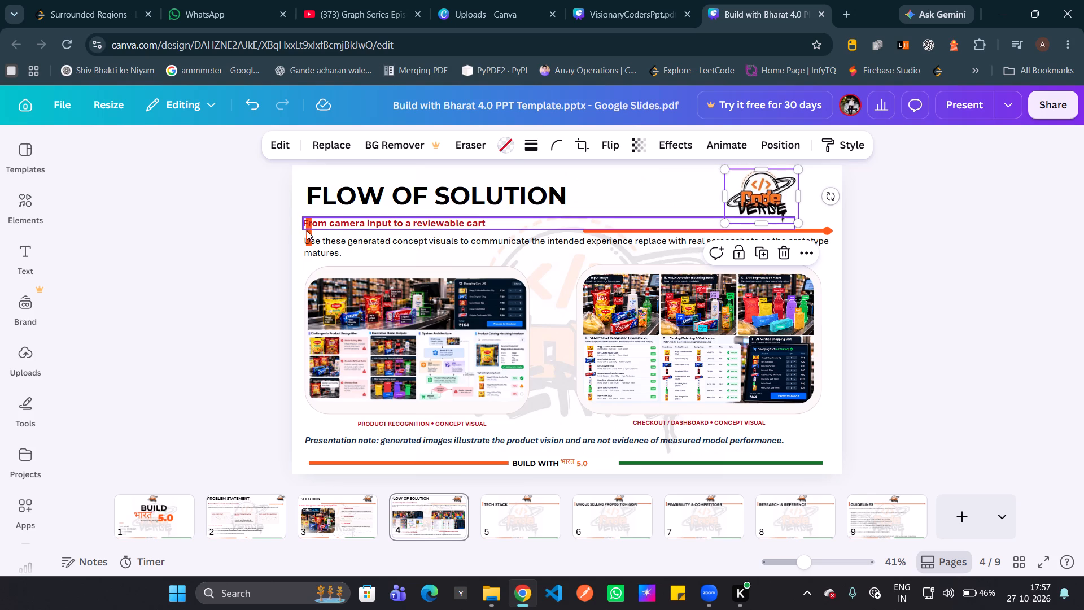
# Delete the small vertical orange bar overlapping the start of the pasted text on the FLOW OF SOLUTION slide.
pyautogui.click(306, 233)
pyautogui.click(327, 190)
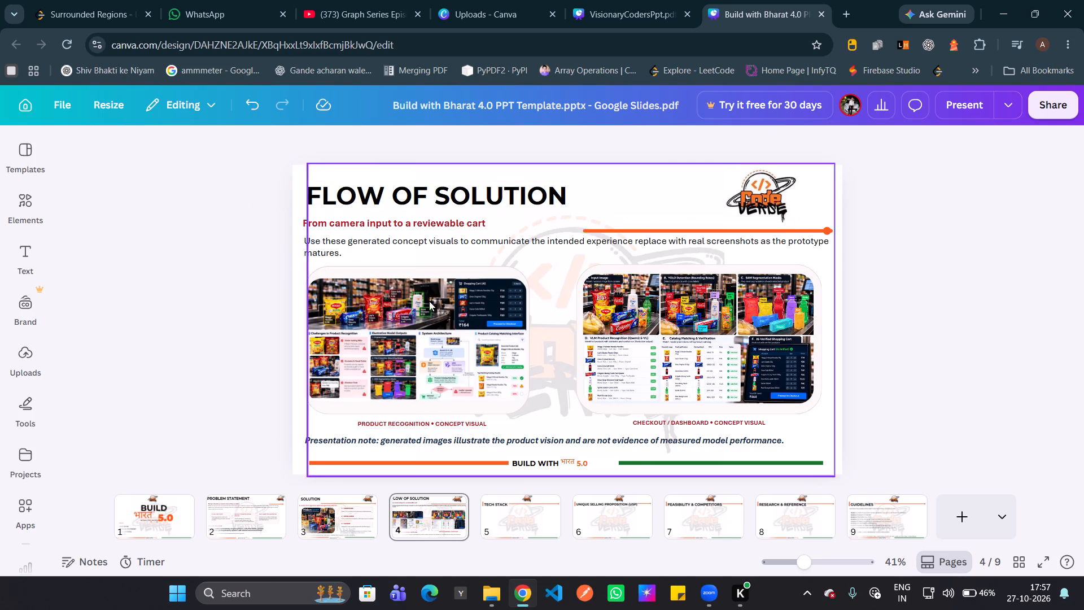
# Lock the orange and green line graphic on the FLOW OF SOLUTION slide.
pyautogui.click(728, 358)
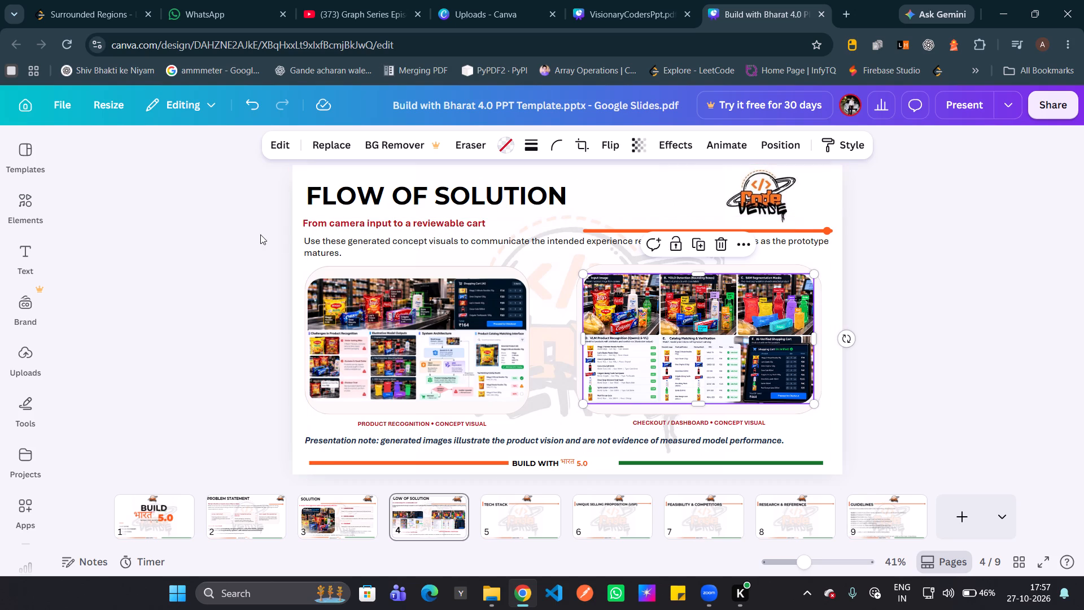
pyautogui.click(556, 273)
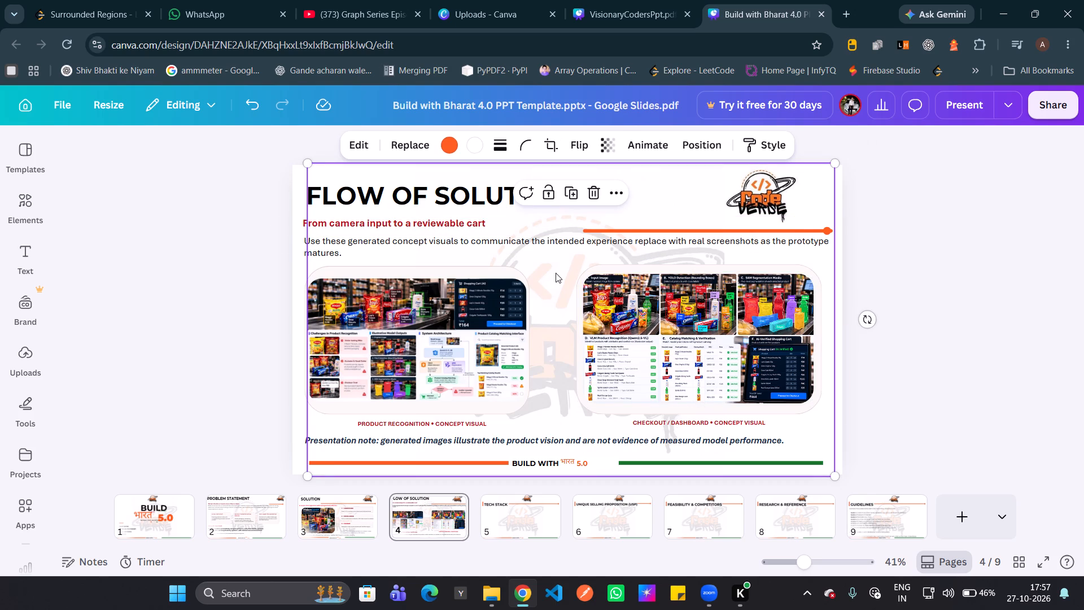
pyautogui.click(547, 195)
pyautogui.click(228, 267)
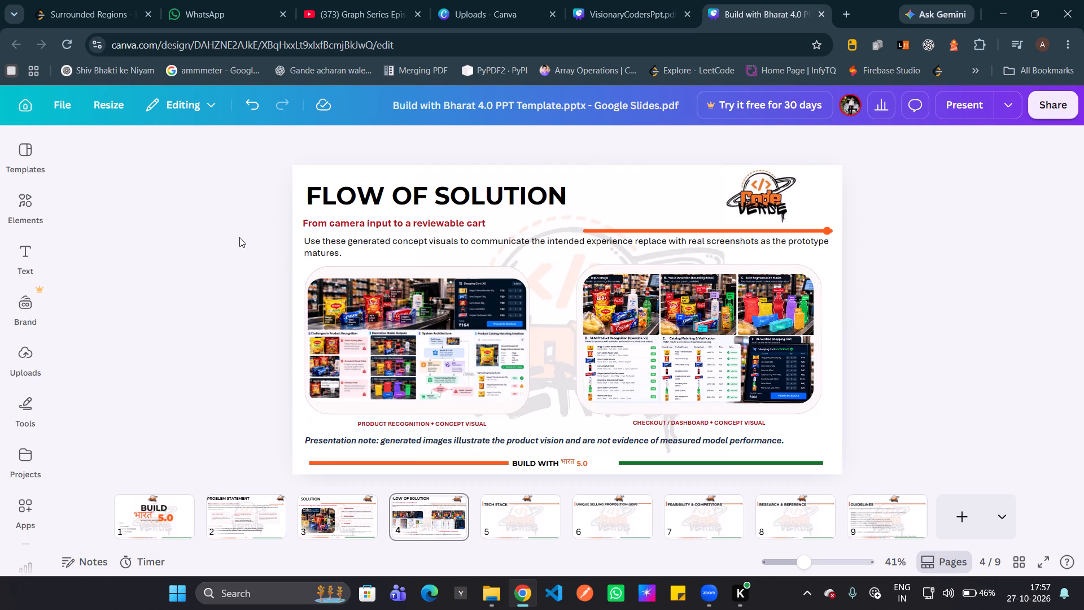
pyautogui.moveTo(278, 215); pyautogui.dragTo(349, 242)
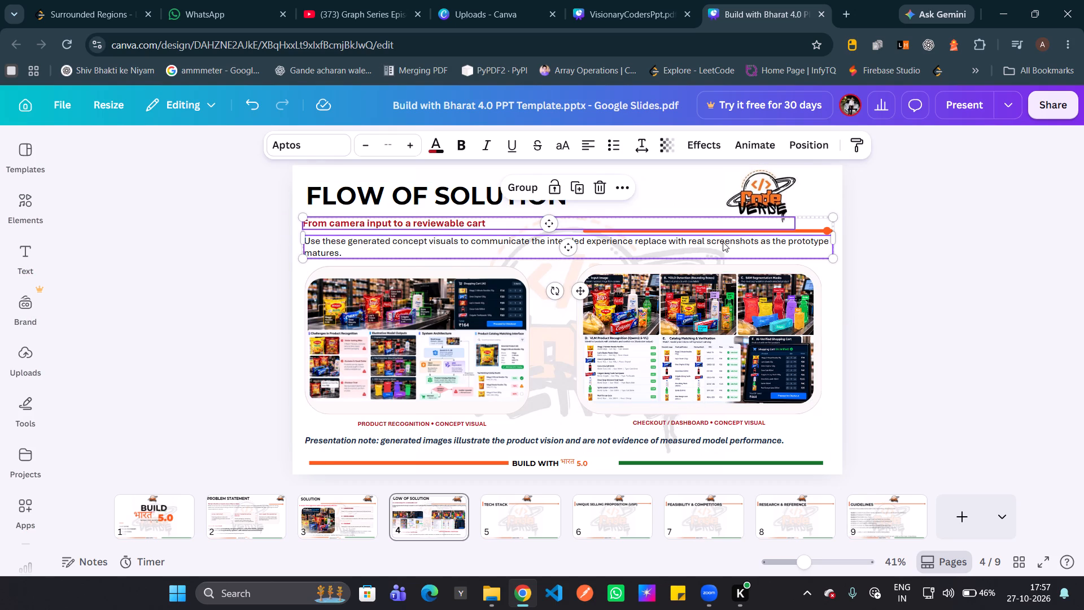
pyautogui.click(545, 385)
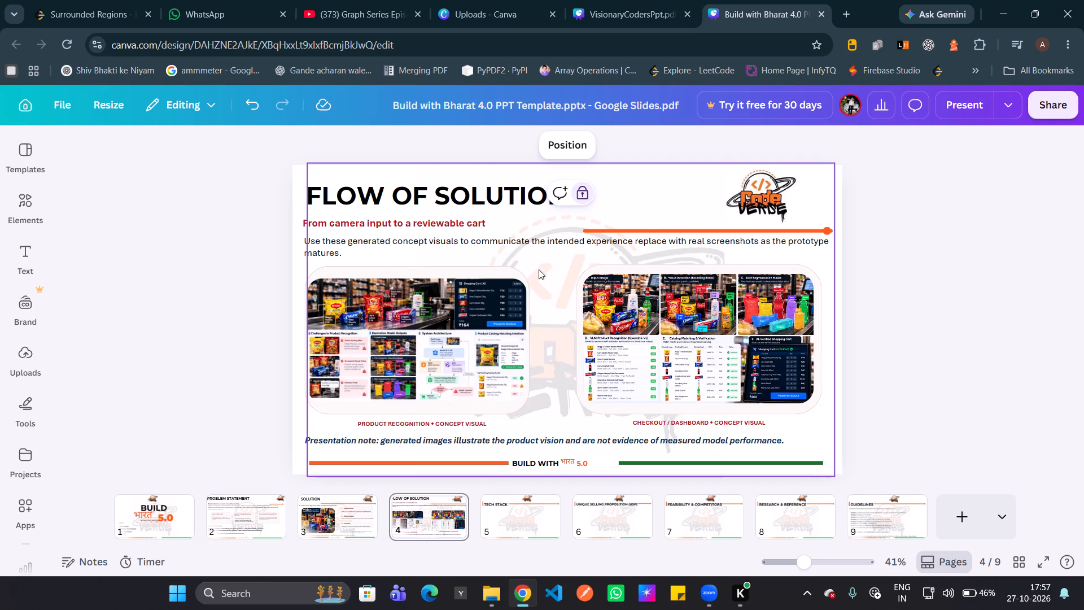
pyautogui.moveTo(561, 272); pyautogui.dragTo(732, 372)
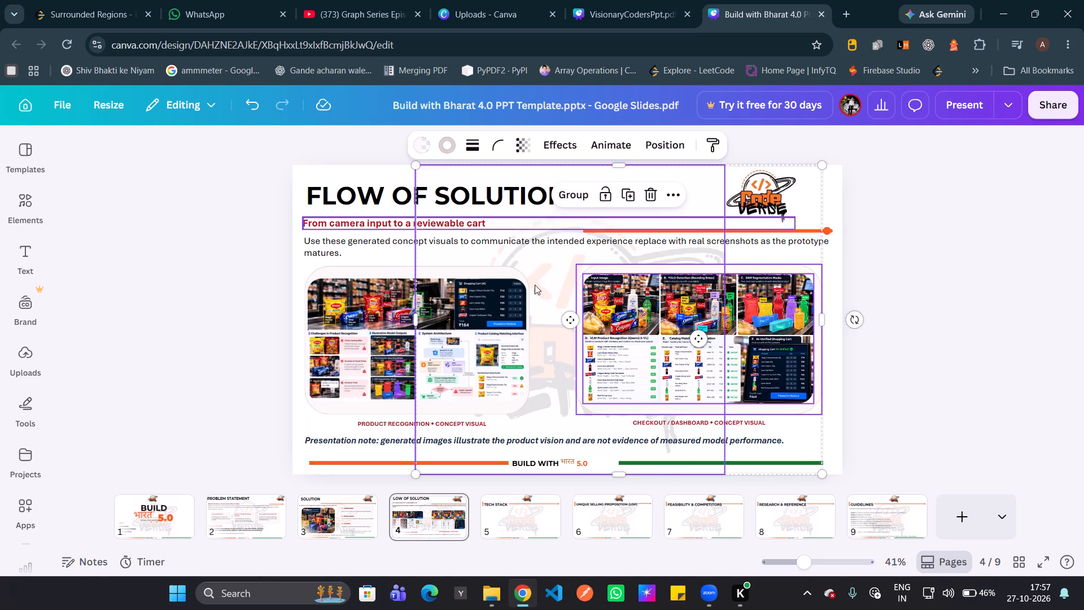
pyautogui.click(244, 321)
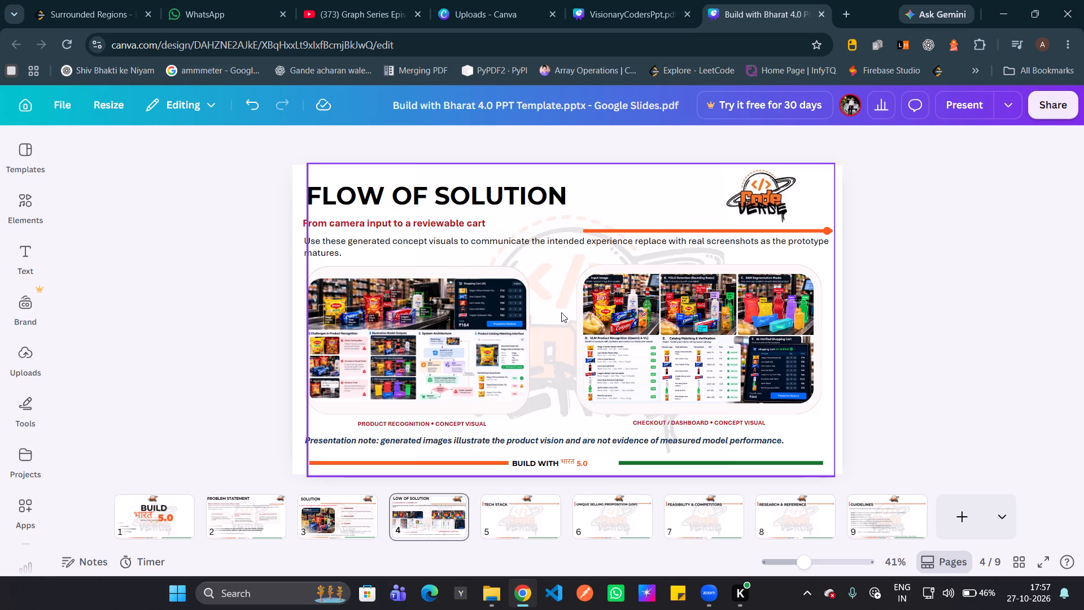
# Group the checkout/dashboard concept image with its rounded frame on the FLOW OF SOLUTION slide.
pyautogui.click(549, 371)
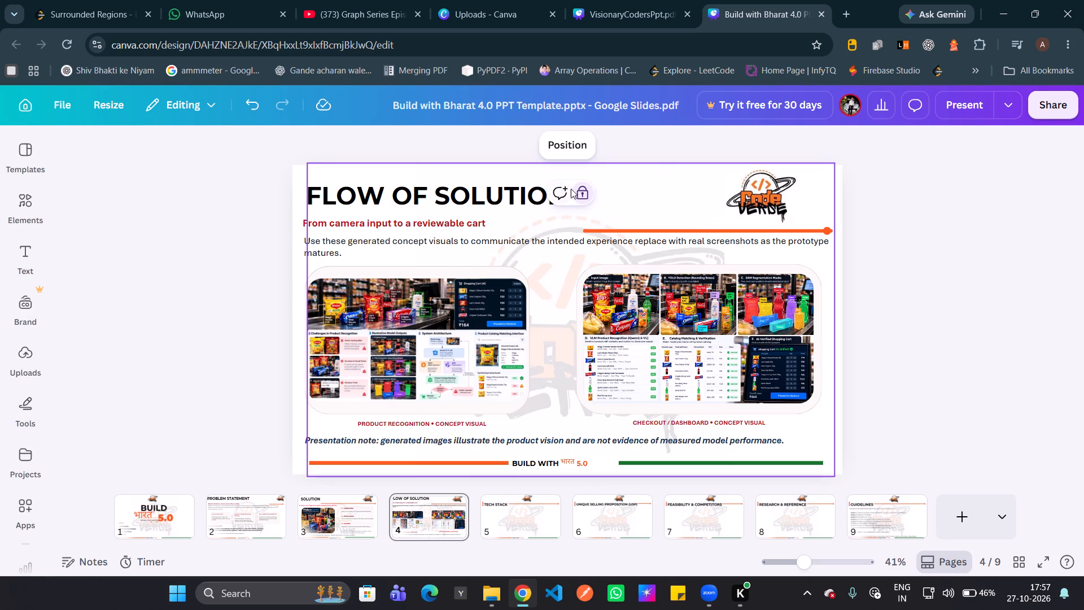
pyautogui.click(670, 299)
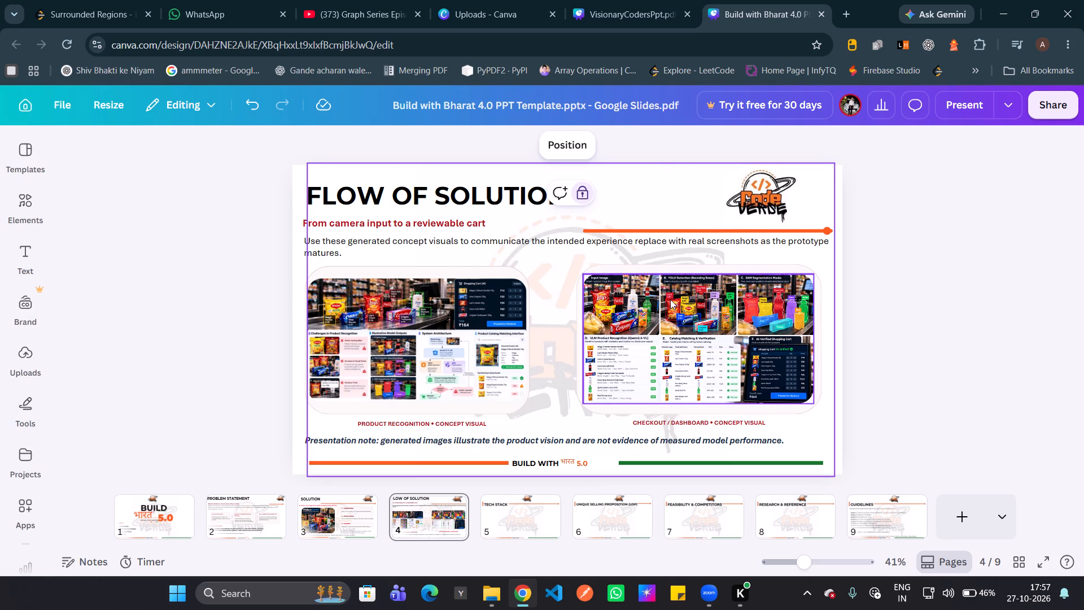
pyautogui.click(836, 267)
pyautogui.moveTo(832, 272); pyautogui.dragTo(823, 284)
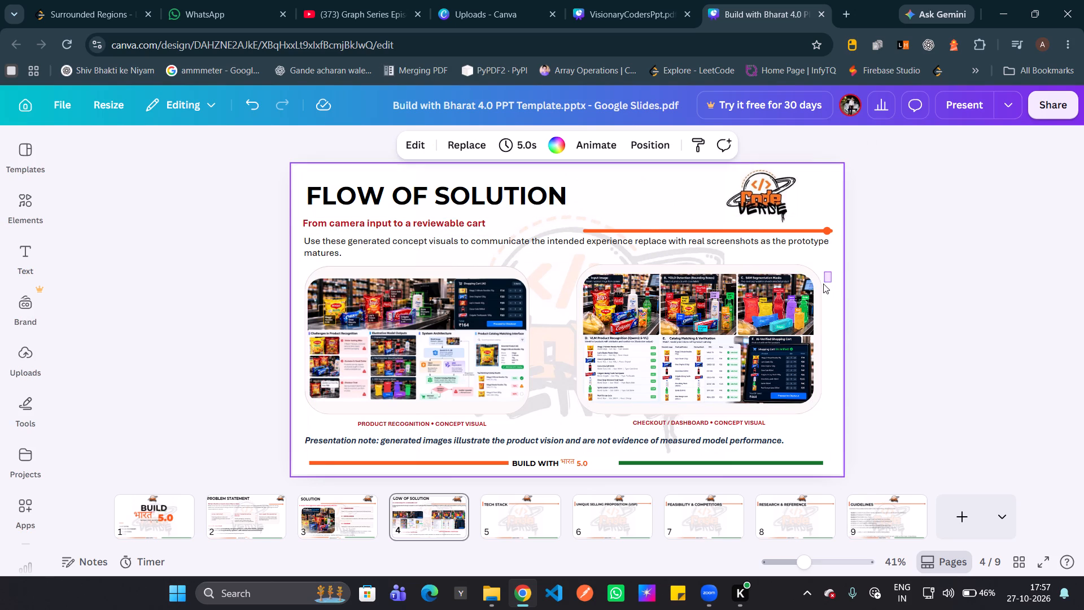
pyautogui.moveTo(823, 284); pyautogui.dragTo(812, 297)
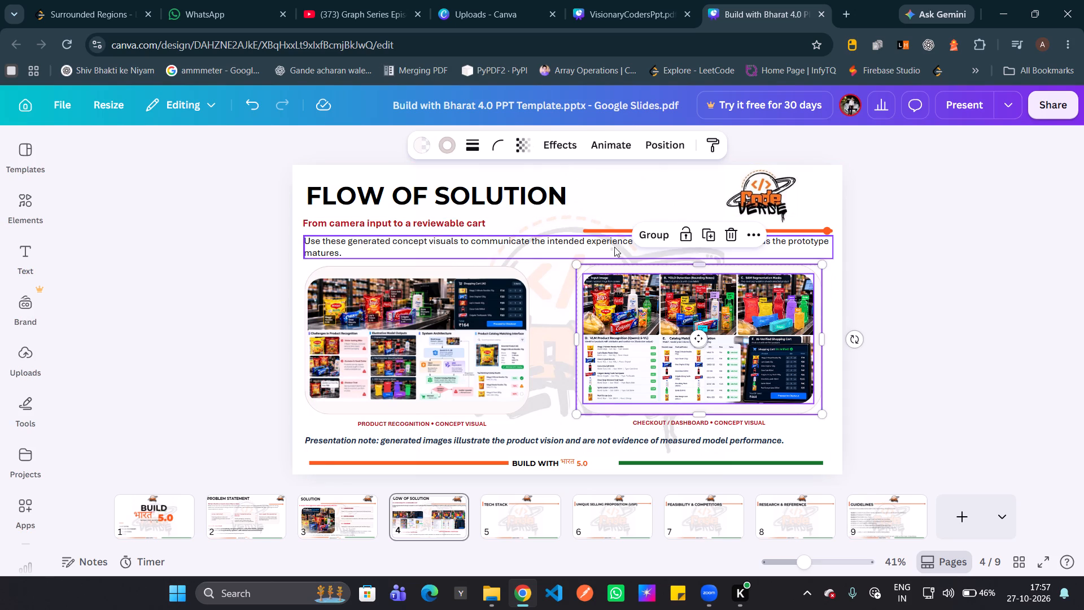
pyautogui.click(666, 231)
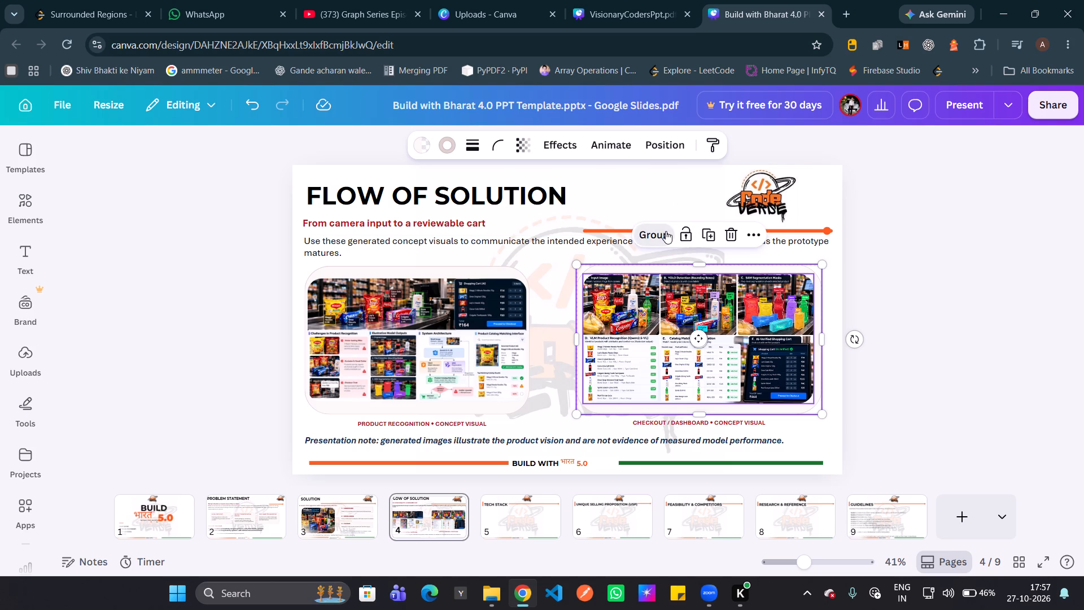
# Shrink the grouped checkout/dashboard image, shift it right just above its caption, and centre the CHECKOUT / DASHBOARD caption beneath it.
pyautogui.moveTo(820, 416); pyautogui.dragTo(786, 400)
pyautogui.moveTo(663, 348); pyautogui.dragTo(692, 367)
pyautogui.click(682, 420)
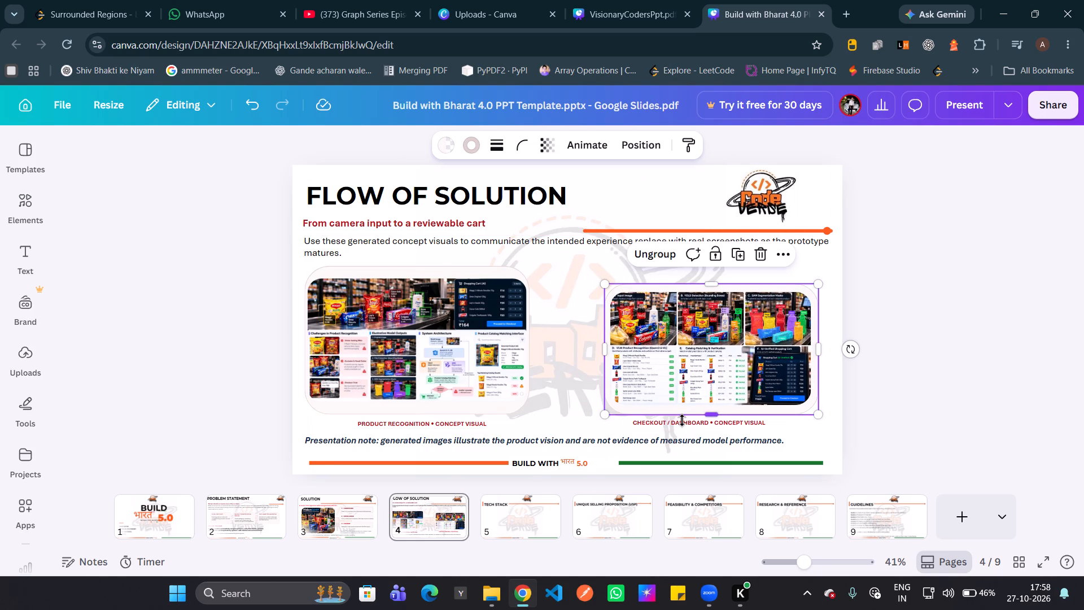
pyautogui.click(685, 421)
pyautogui.moveTo(685, 421); pyautogui.dragTo(696, 426)
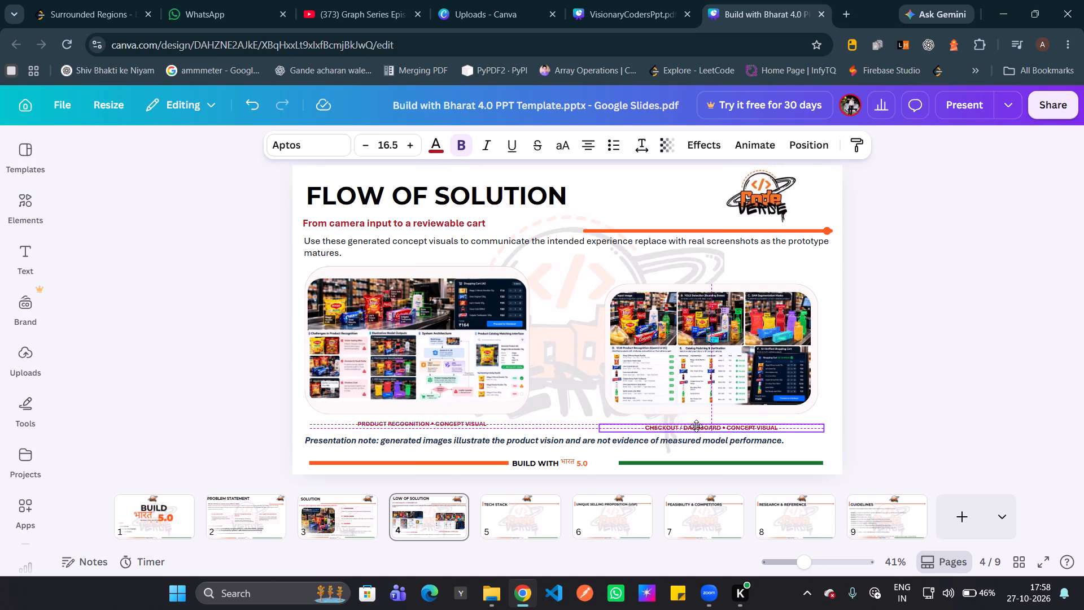
pyautogui.moveTo(696, 426); pyautogui.dragTo(697, 422)
# Shrink the product recognition image group to match the checkout image and centre it just above its caption.
pyautogui.click(447, 338)
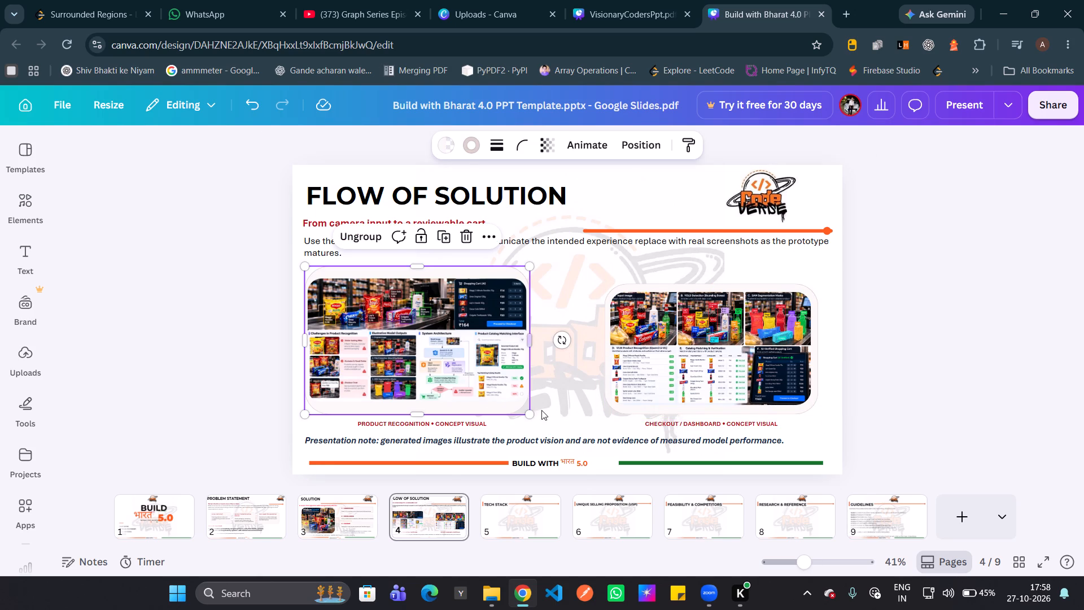
pyautogui.moveTo(531, 417); pyautogui.dragTo(506, 402)
pyautogui.moveTo(397, 345); pyautogui.dragTo(401, 357)
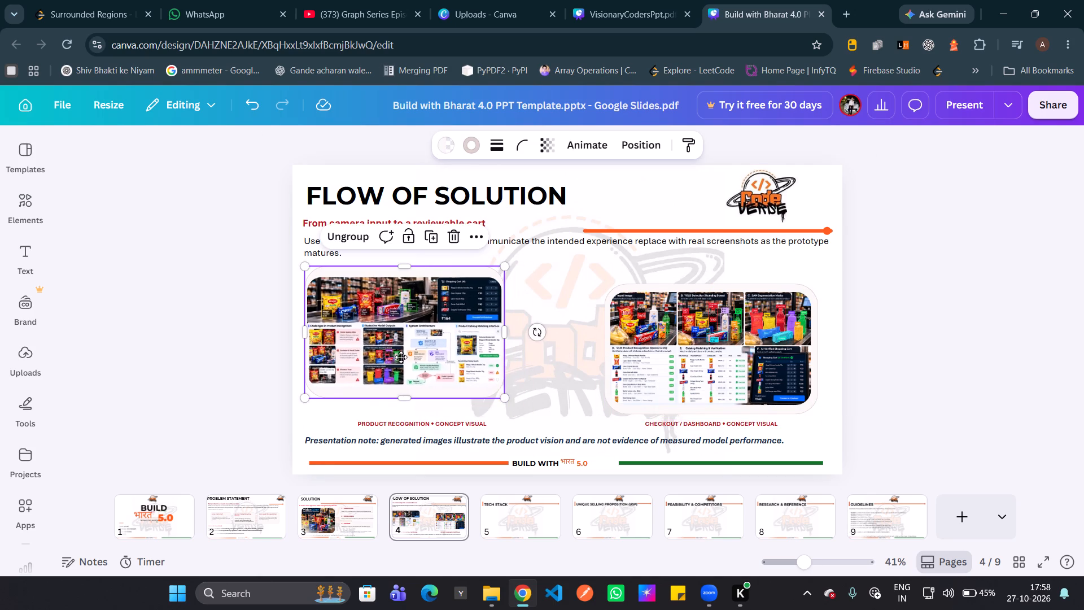
pyautogui.moveTo(401, 357); pyautogui.dragTo(410, 364)
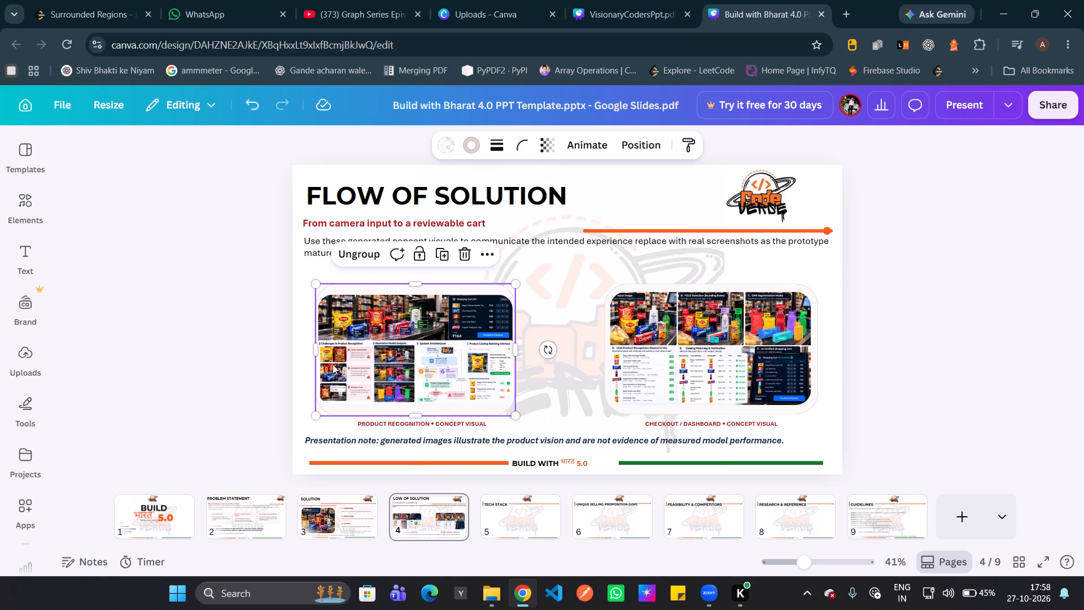
pyautogui.click(399, 425)
pyautogui.click(402, 355)
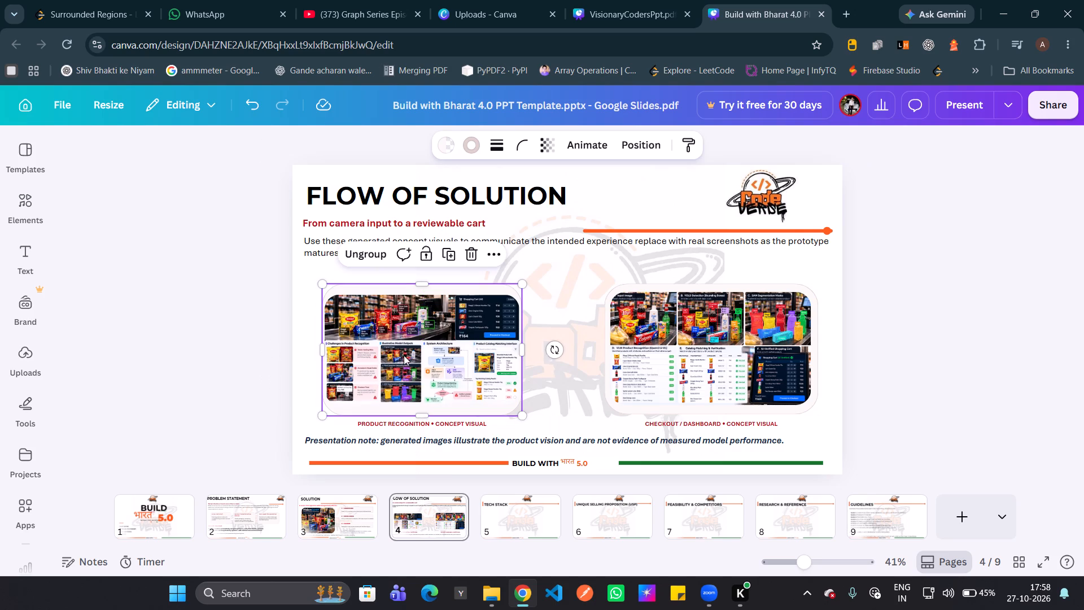
# Move the red subheading and the description paragraph together down below the orange line, aligned with the slide heading.
pyautogui.click(295, 225)
pyautogui.moveTo(295, 220); pyautogui.dragTo(296, 219)
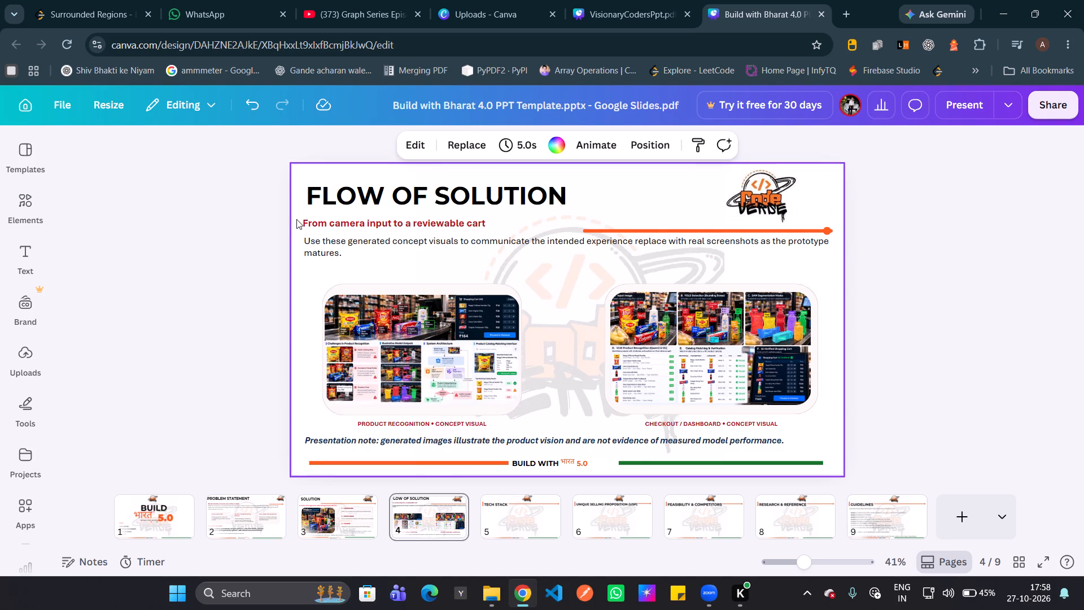
pyautogui.moveTo(296, 219); pyautogui.dragTo(308, 247)
pyautogui.moveTo(498, 233); pyautogui.dragTo(499, 233)
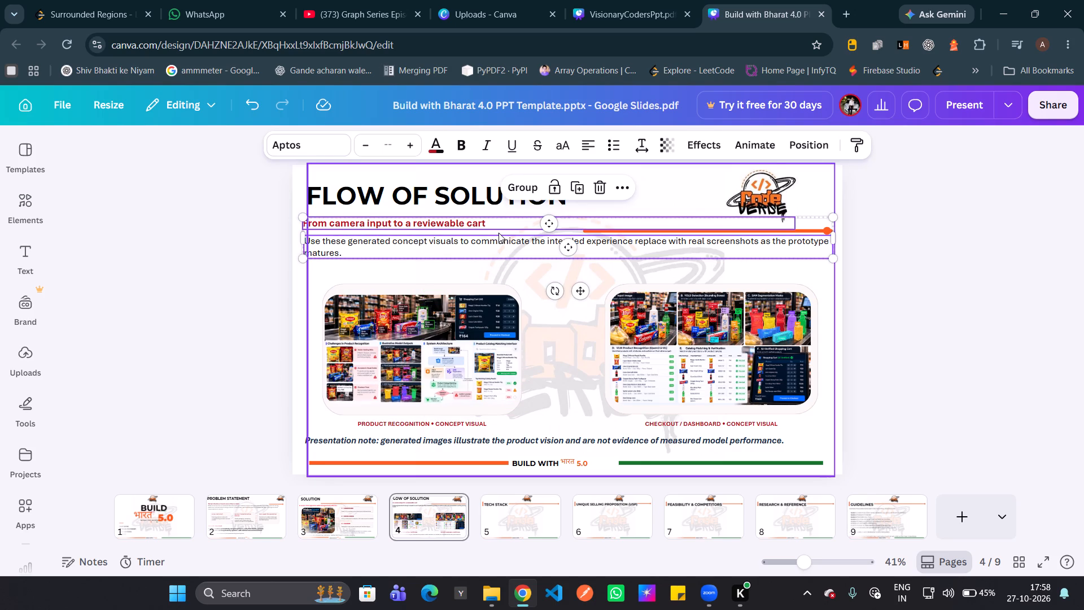
pyautogui.moveTo(499, 233); pyautogui.dragTo(503, 258)
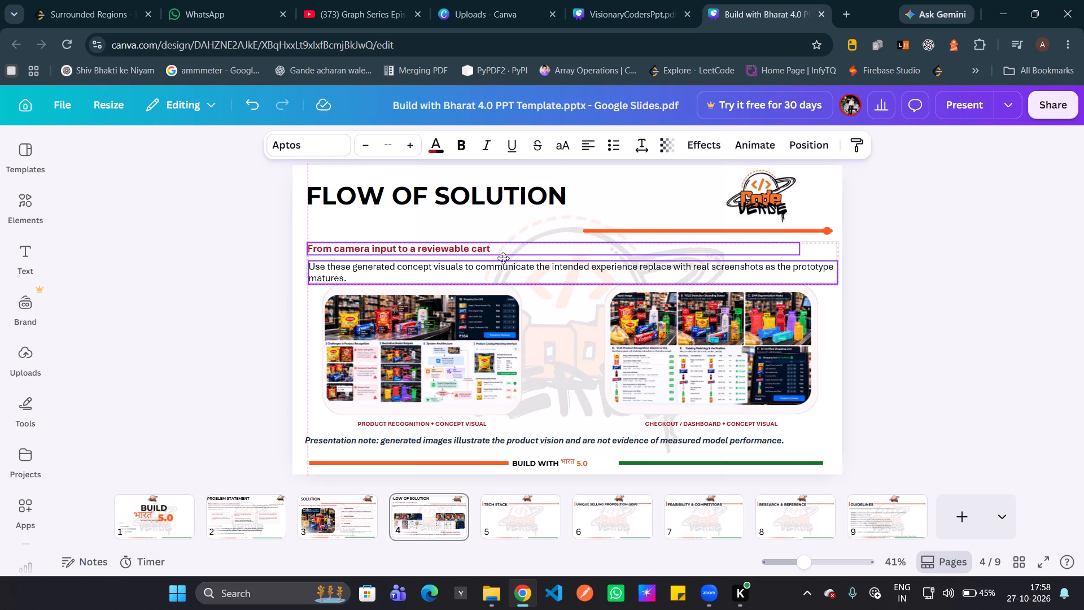
pyautogui.moveTo(503, 258); pyautogui.dragTo(501, 258)
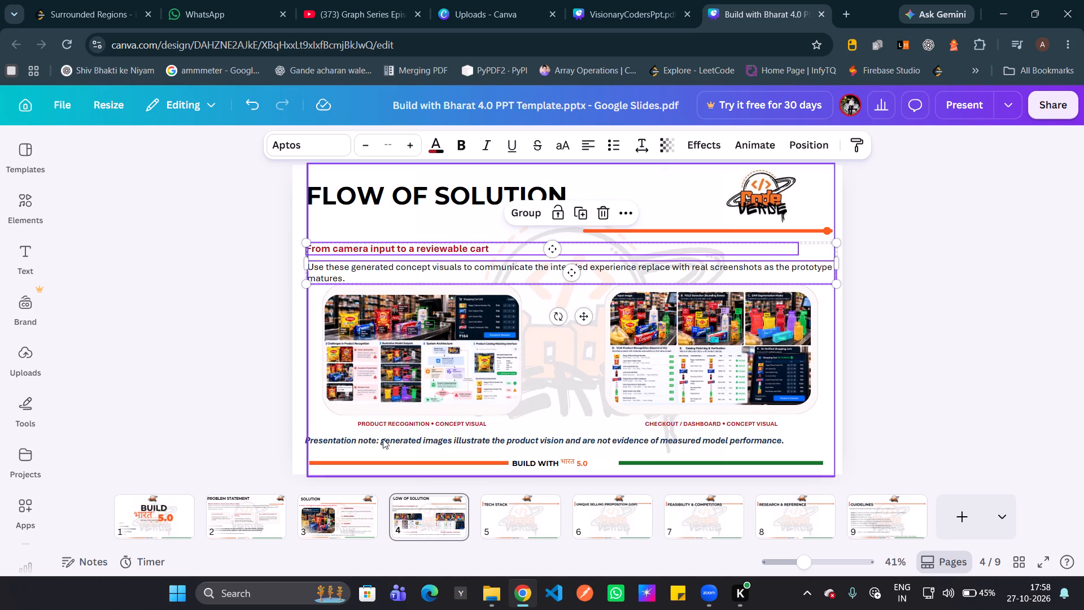
pyautogui.click(271, 409)
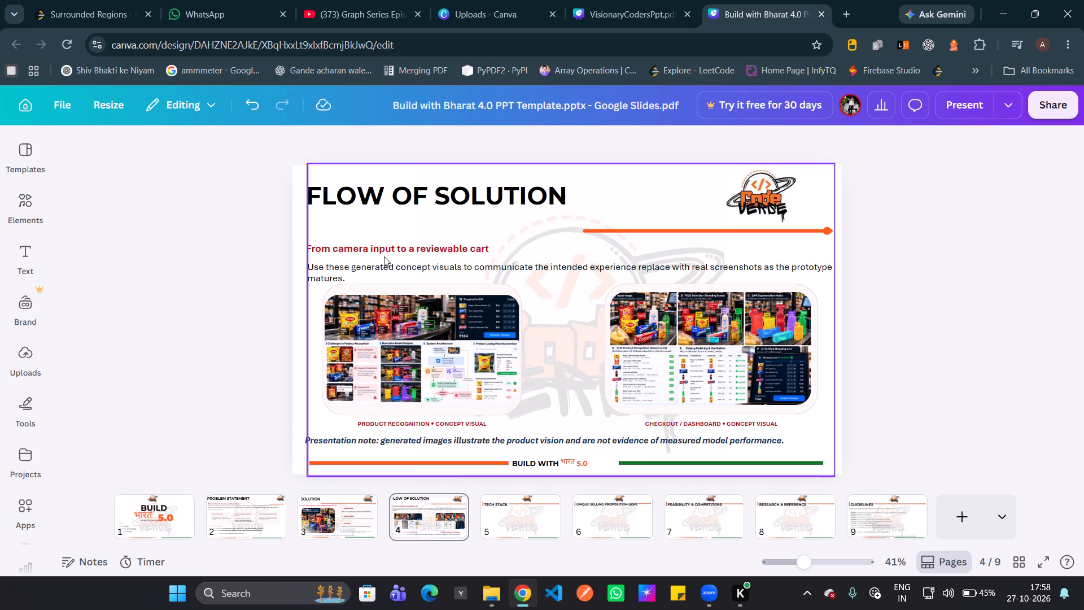
# Move the description paragraph up closer to the "From camera input to a reviewable cart" subheading and align their starting edges.
pyautogui.doubleClick(345, 270)
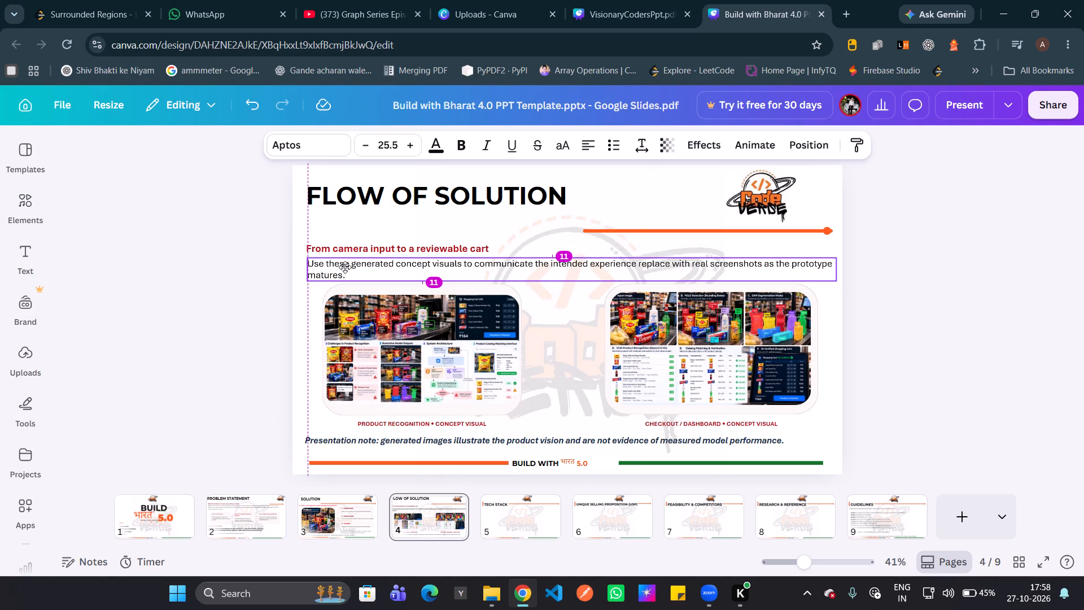
pyautogui.click(352, 250)
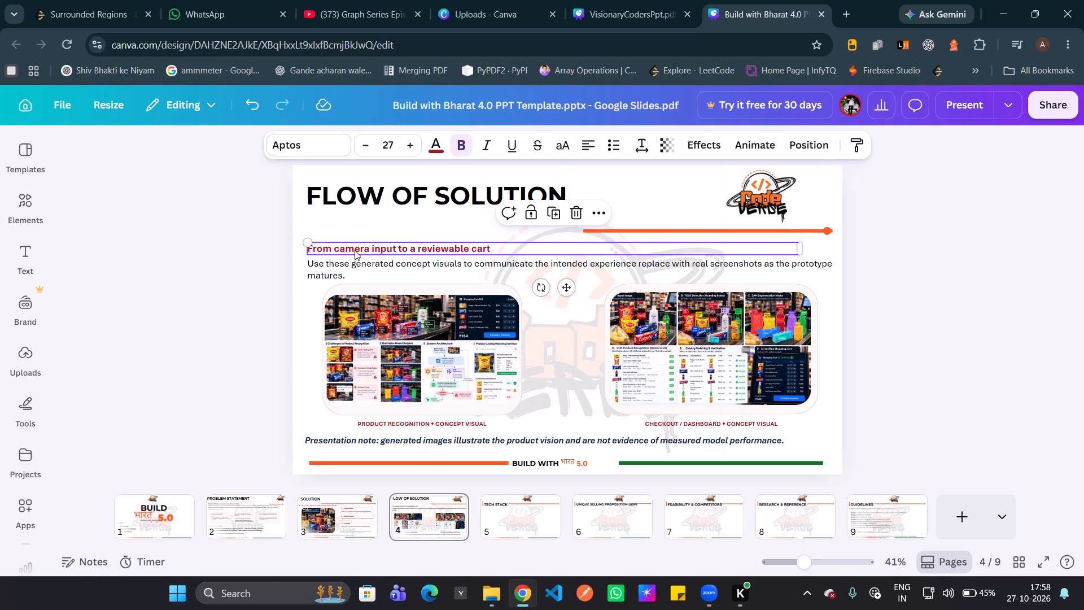
pyautogui.click(295, 286)
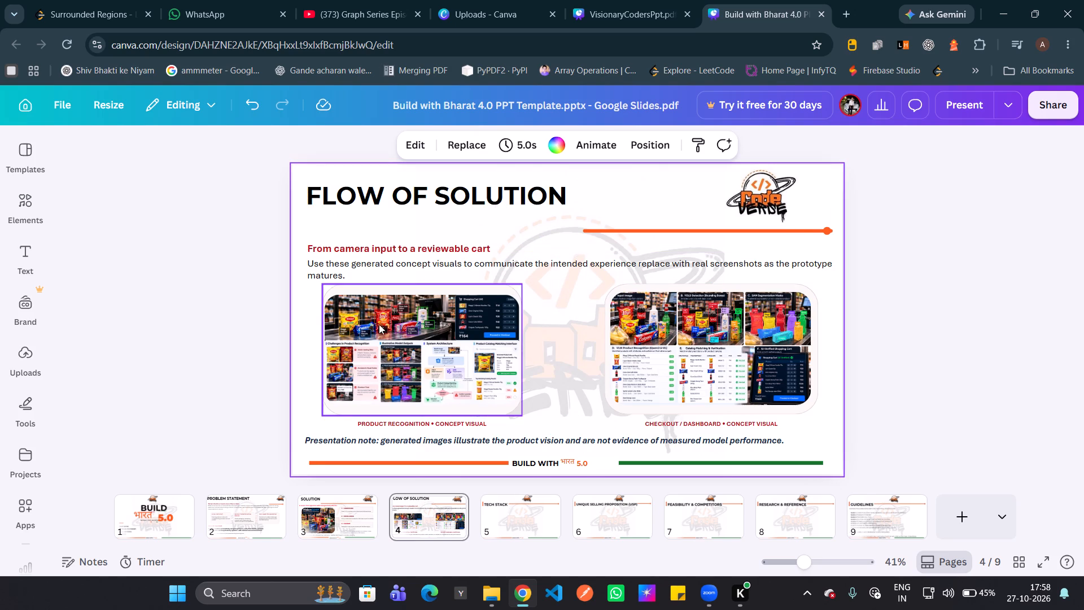
# Narrow the description text box slightly so the word "prototype" wraps onto the second line.
pyautogui.click(746, 280)
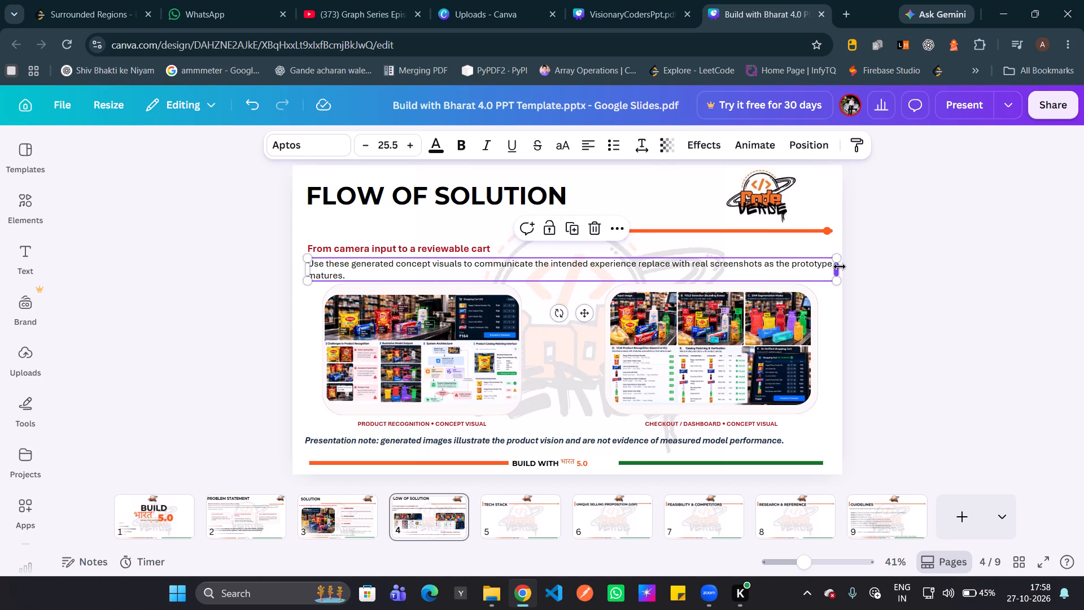
pyautogui.moveTo(840, 267); pyautogui.dragTo(830, 266)
pyautogui.click(285, 325)
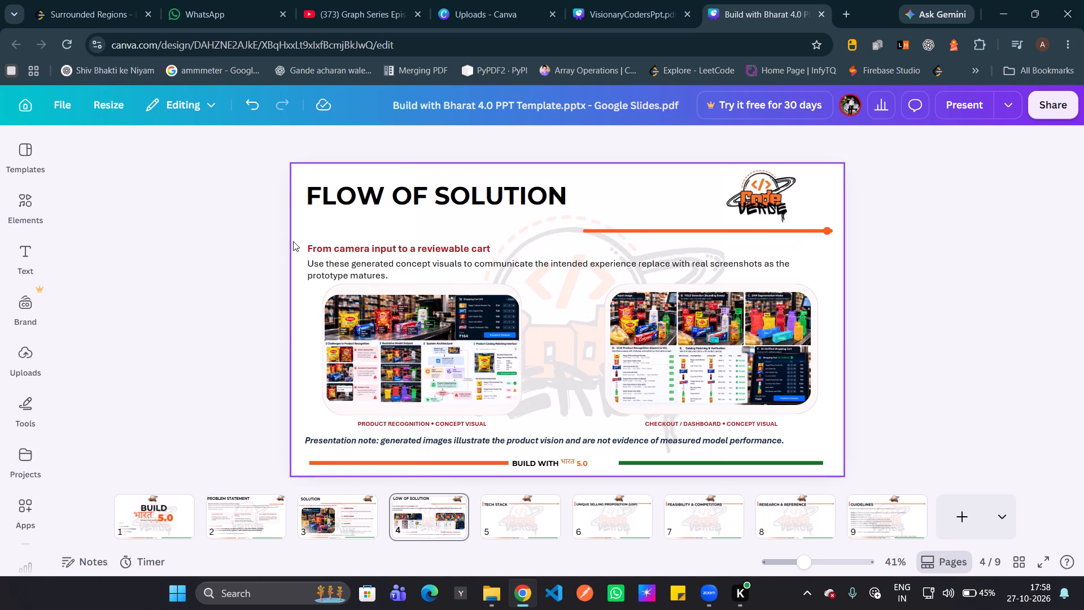
# Move the subheading and description together slightly up and right, leaving a gap above the two images.
pyautogui.moveTo(293, 241); pyautogui.dragTo(312, 269)
pyautogui.click(357, 266)
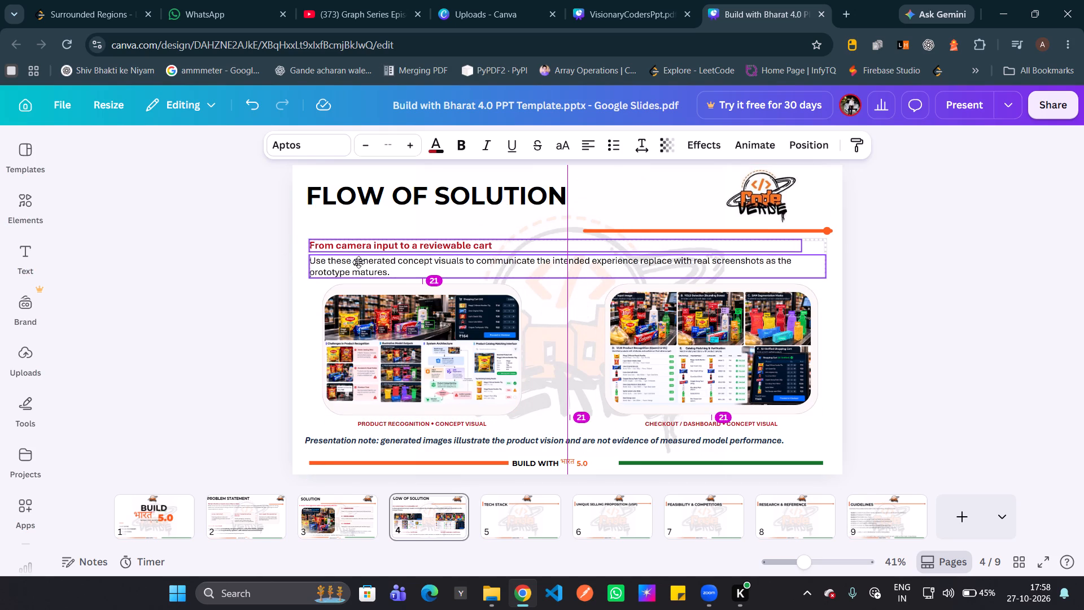
pyautogui.click(302, 328)
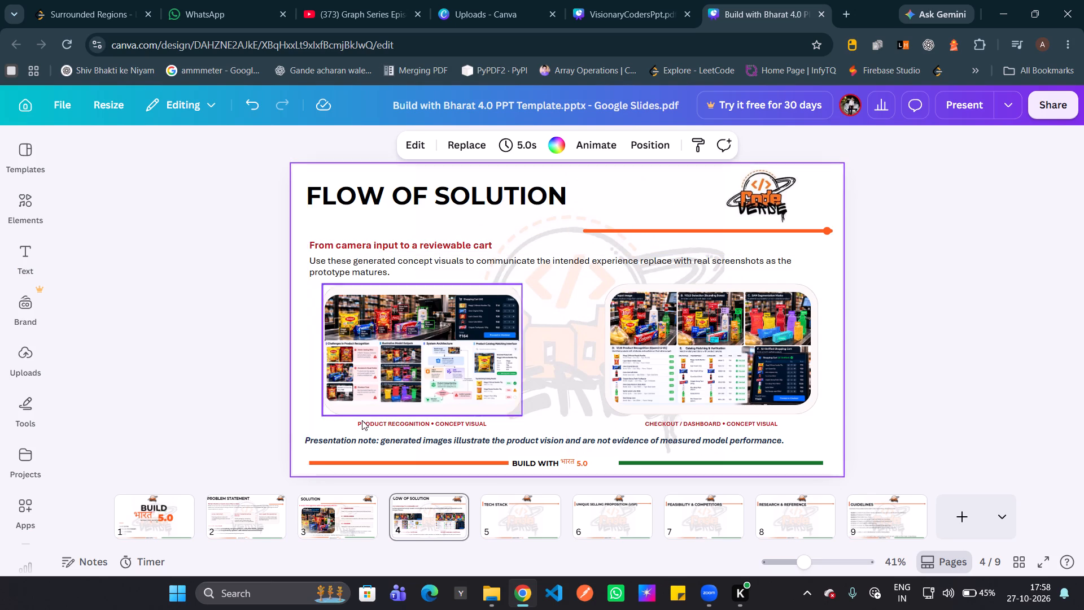
# Delete the small vertical orange bar beside the heading on the TECH STACK slide.
pyautogui.click(516, 525)
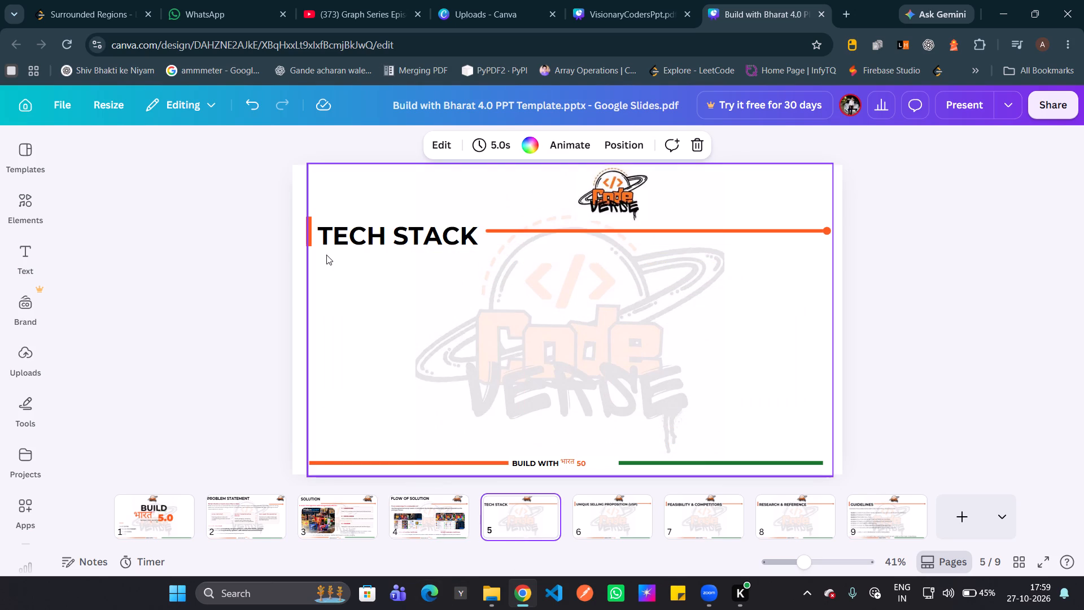
pyautogui.click(305, 233)
pyautogui.click(334, 181)
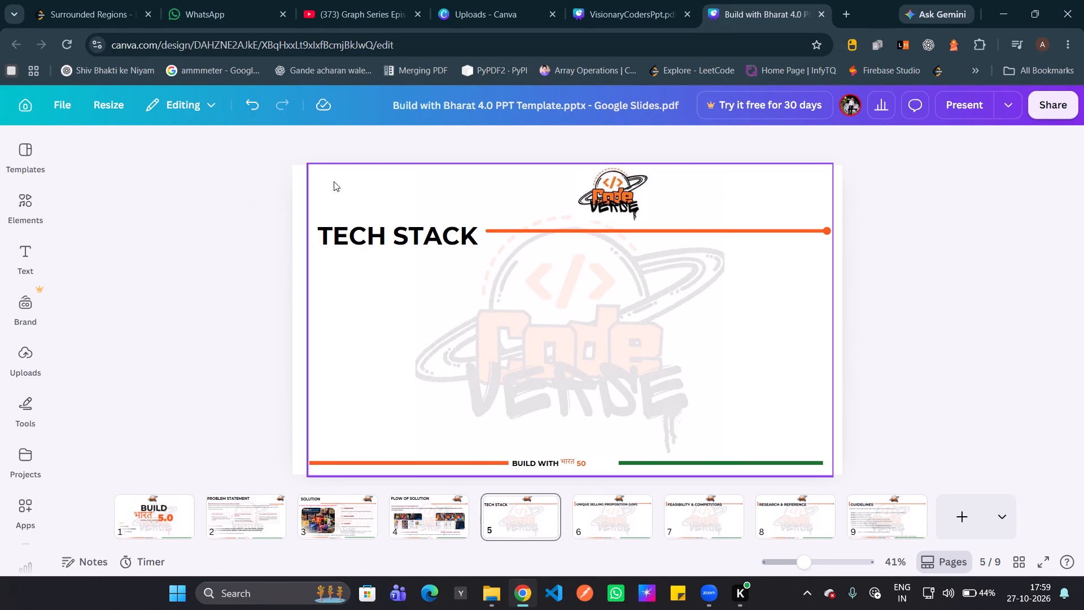
# Move the TECH STACK heading up above the level of the orange line, near the slide's upper-left corner.
pyautogui.moveTo(349, 240); pyautogui.dragTo(352, 191)
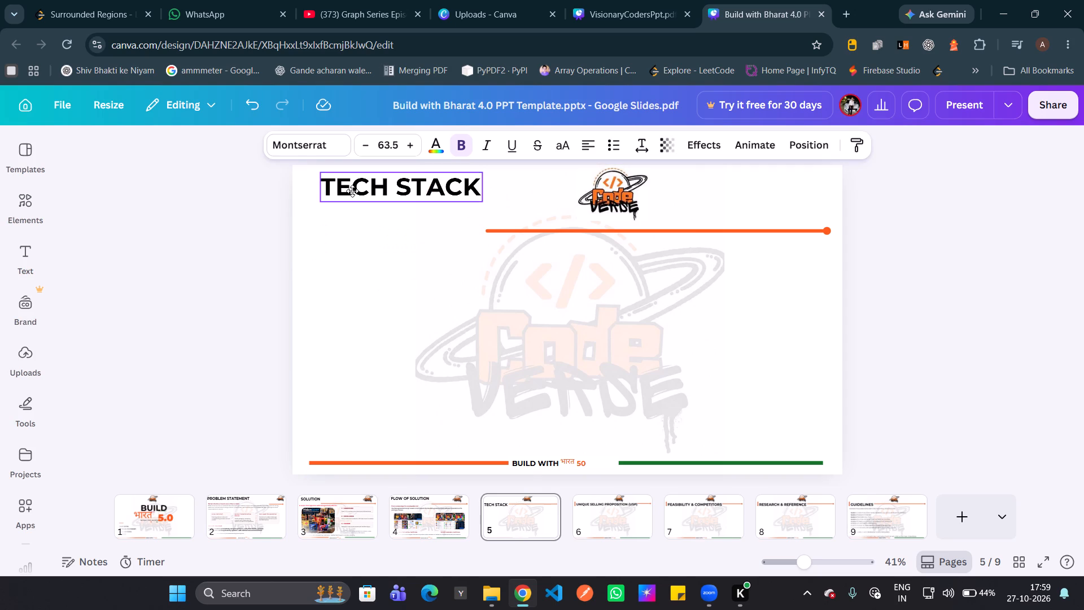
pyautogui.moveTo(352, 191); pyautogui.dragTo(347, 199)
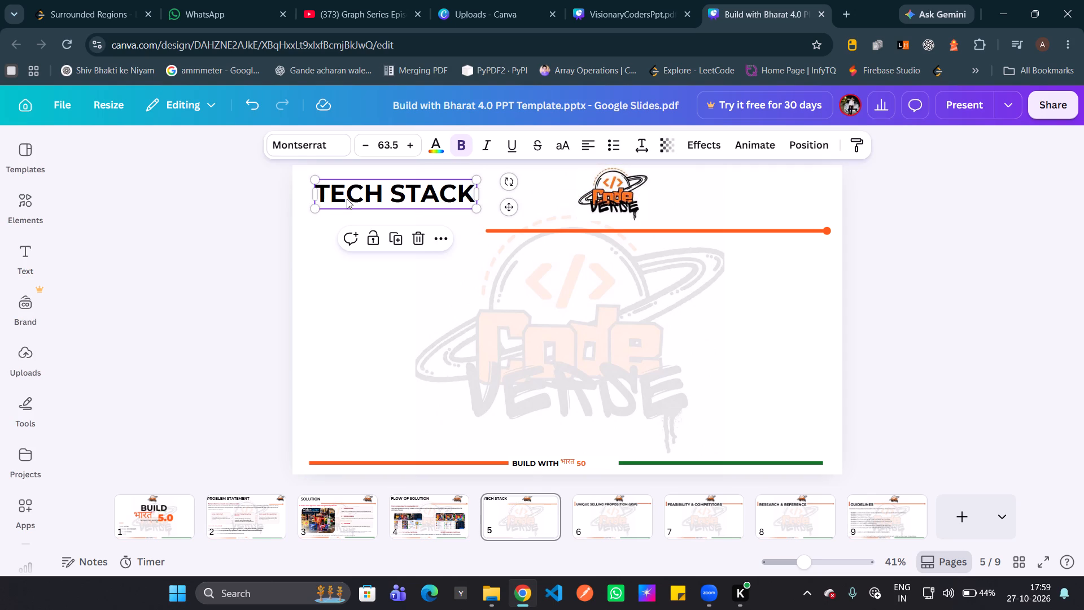
pyautogui.click(273, 284)
# Copy all the stack content below the title on slide 6, Built With, in the VisionaryCodersPpt.pdf design.
pyautogui.click(594, 0)
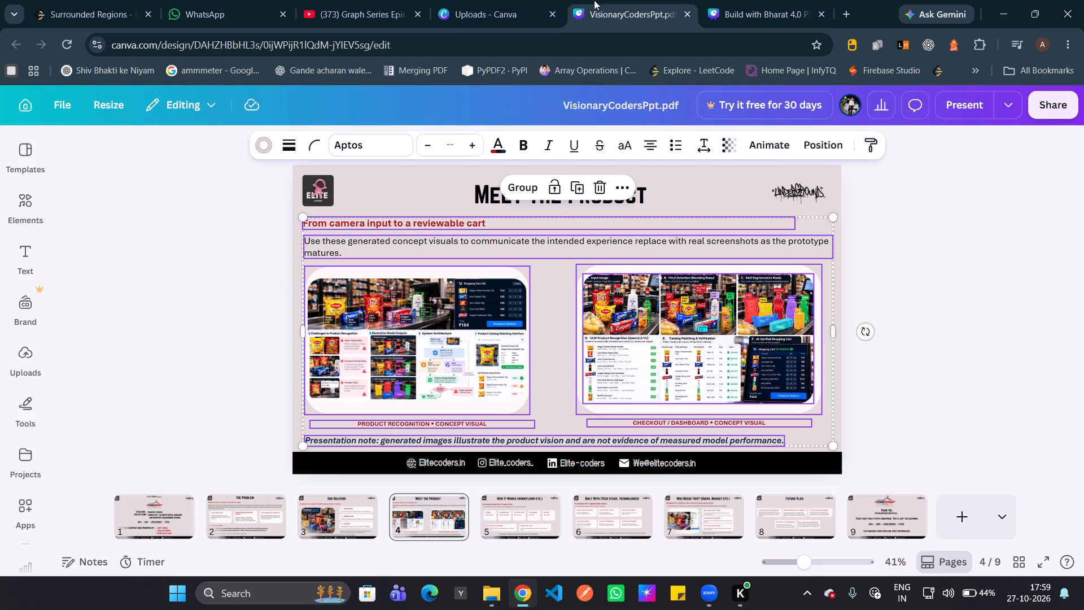
pyautogui.click(496, 509)
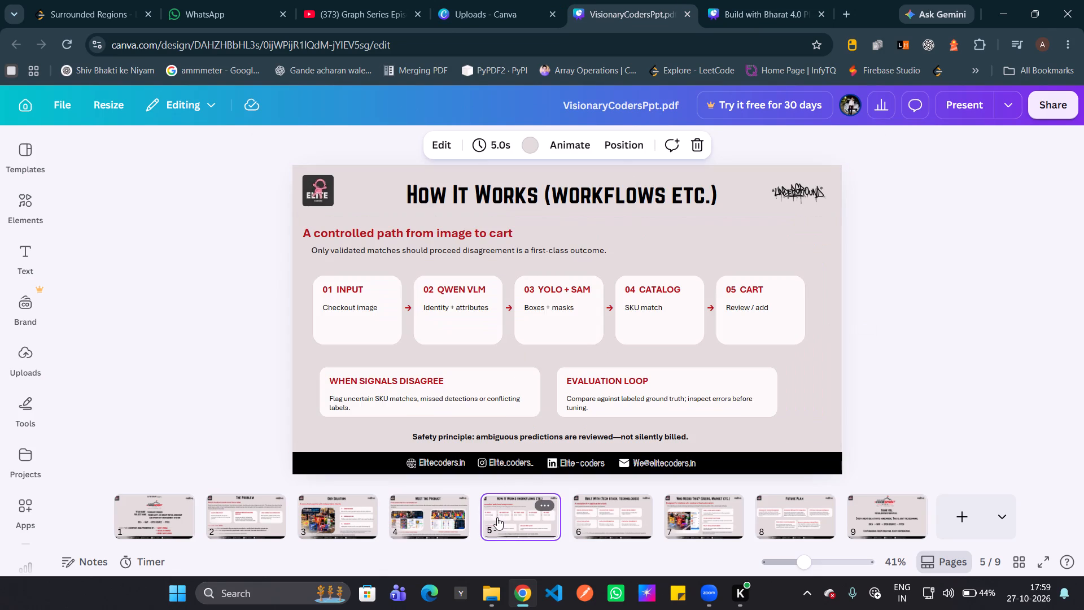
pyautogui.click(617, 525)
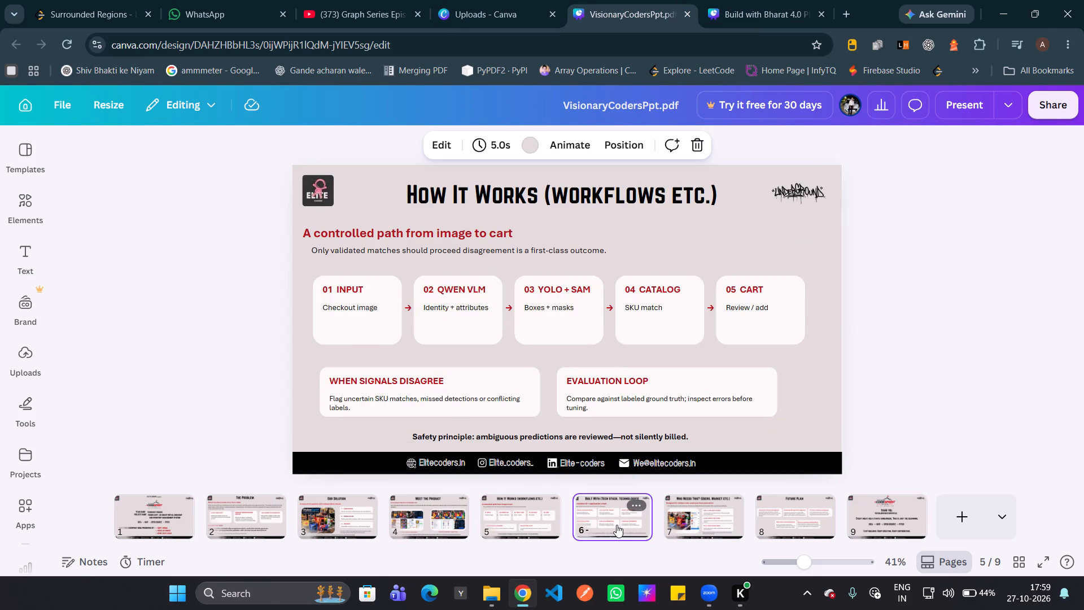
pyautogui.moveTo(289, 229); pyautogui.dragTo(698, 431)
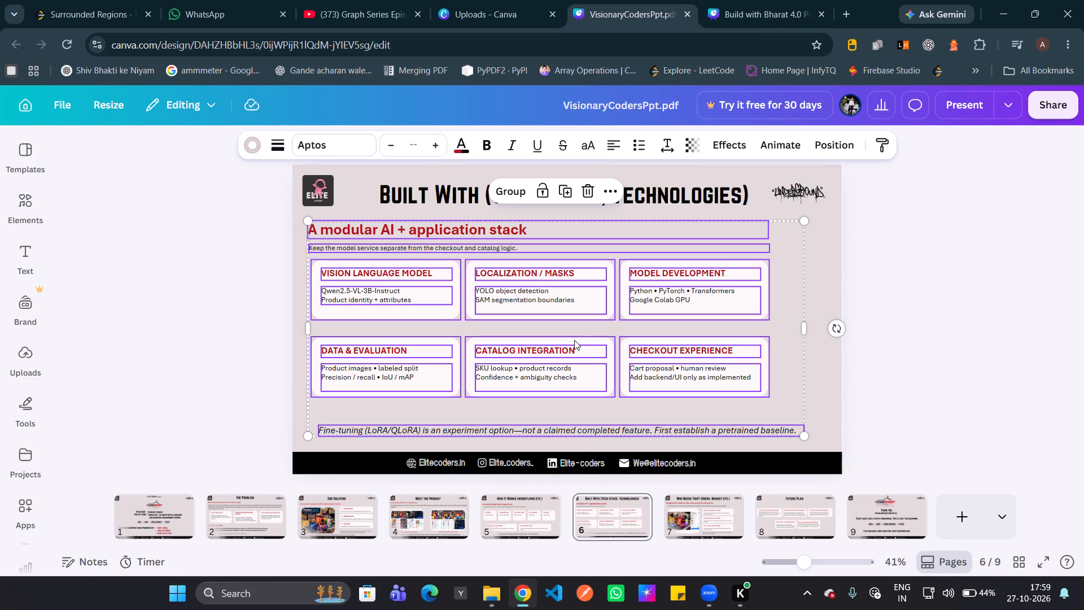
pyautogui.hotkey('ctrl', 'c')
pyautogui.hotkey('ctrl', 'c')
# Return to the Build with Bharat design and nudge the TECH STACK heading slightly down.
pyautogui.click(736, 0)
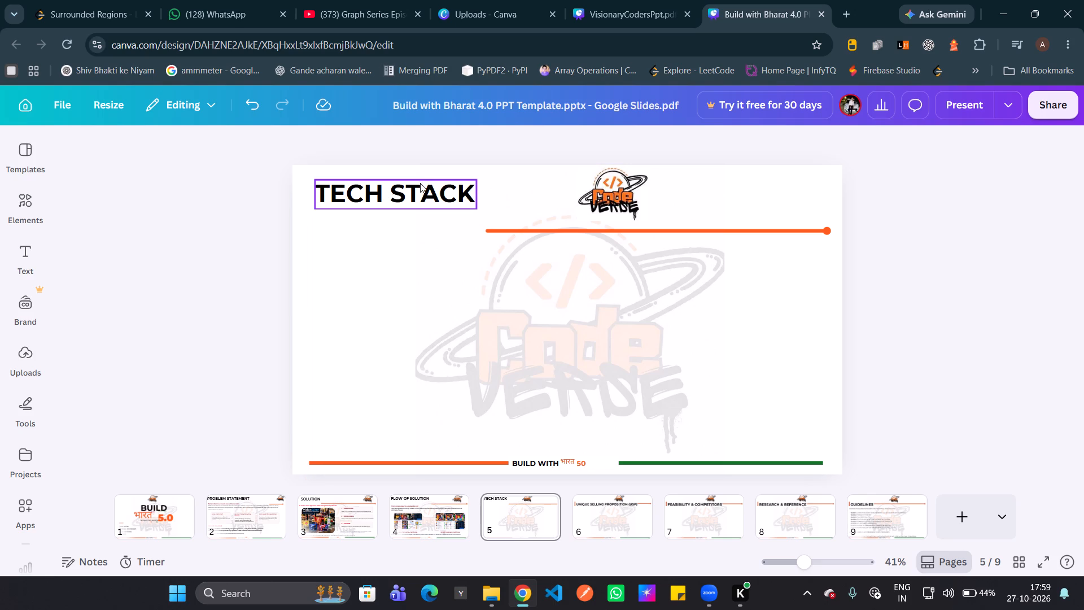
pyautogui.moveTo(420, 183); pyautogui.dragTo(421, 188)
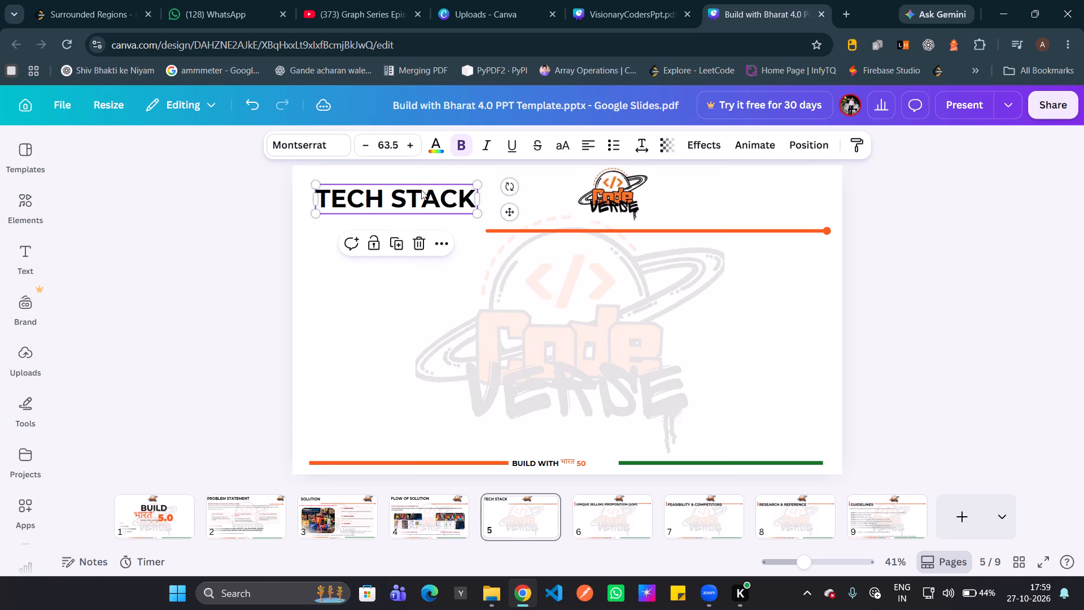
# Paste the copied "A modular AI + application stack" content onto the TECH STACK slide.
pyautogui.click(429, 308)
pyautogui.hotkey('ctrl', 'v')
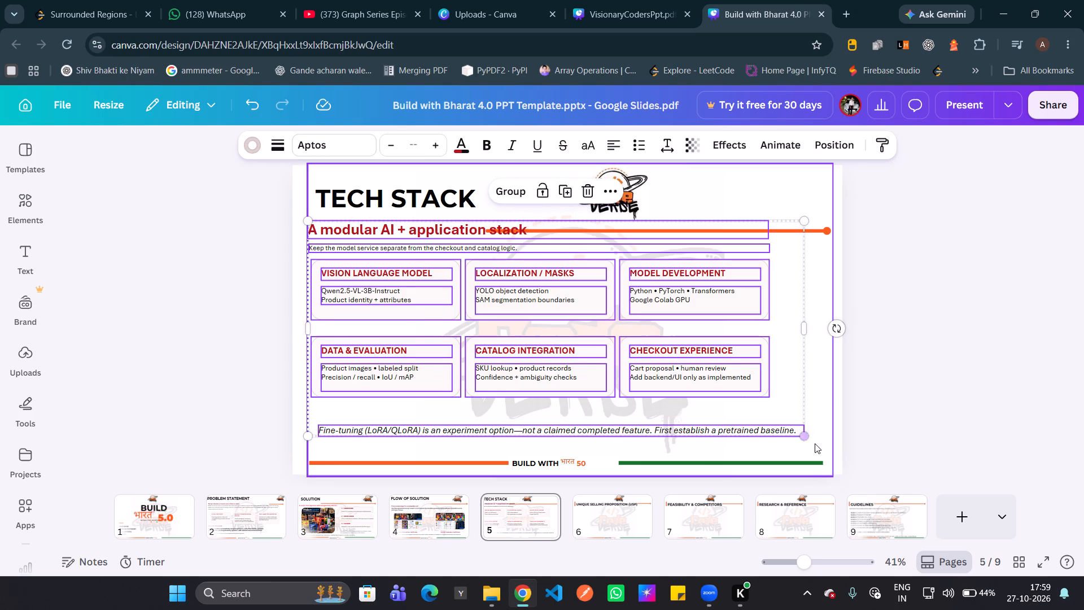
# Shrink the pasted stack content to about 1,650 wide and place it below the orange line, left-aligned with the TECH STACK heading.
pyautogui.moveTo(804, 436); pyautogui.dragTo(773, 421)
pyautogui.moveTo(751, 330); pyautogui.dragTo(755, 357)
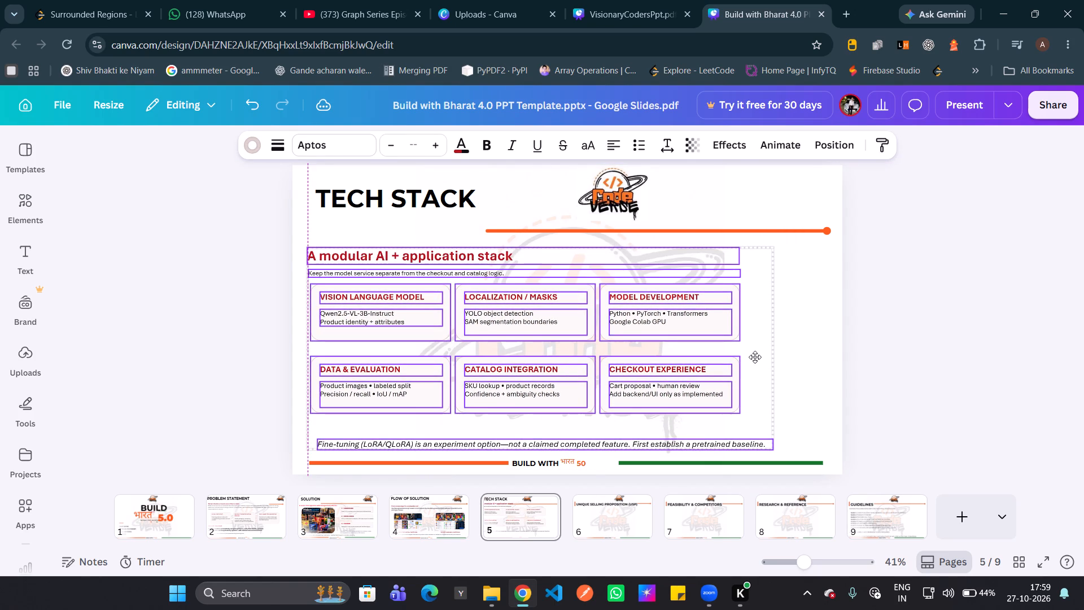
pyautogui.moveTo(755, 357); pyautogui.dragTo(756, 354)
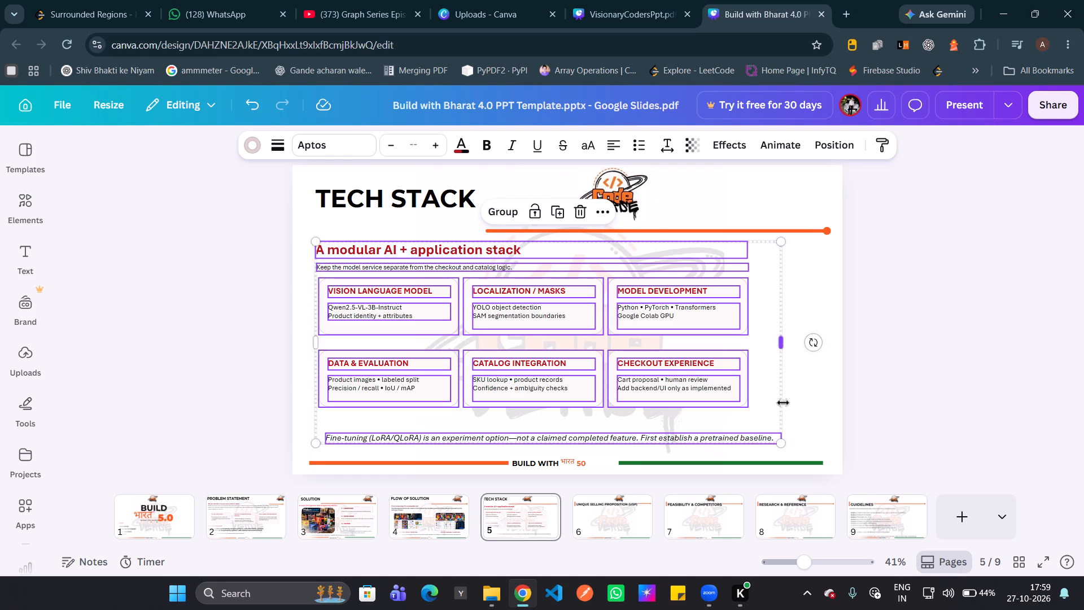
pyautogui.moveTo(785, 444); pyautogui.dragTo(785, 452)
pyautogui.moveTo(780, 442); pyautogui.dragTo(787, 448)
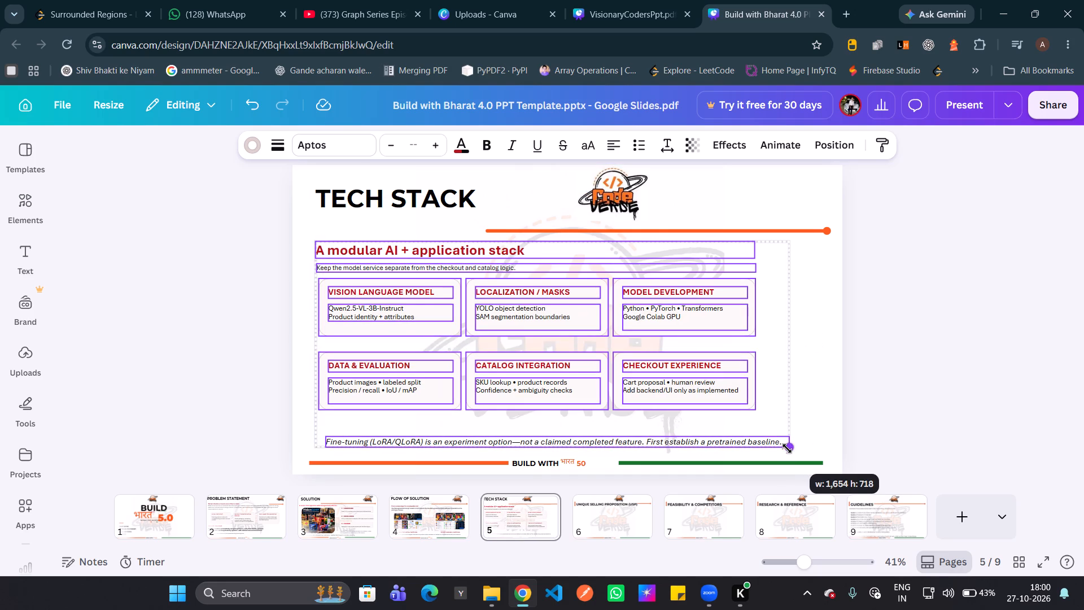
pyautogui.moveTo(787, 448); pyautogui.dragTo(786, 447)
pyautogui.click(362, 382)
pyautogui.click(183, 351)
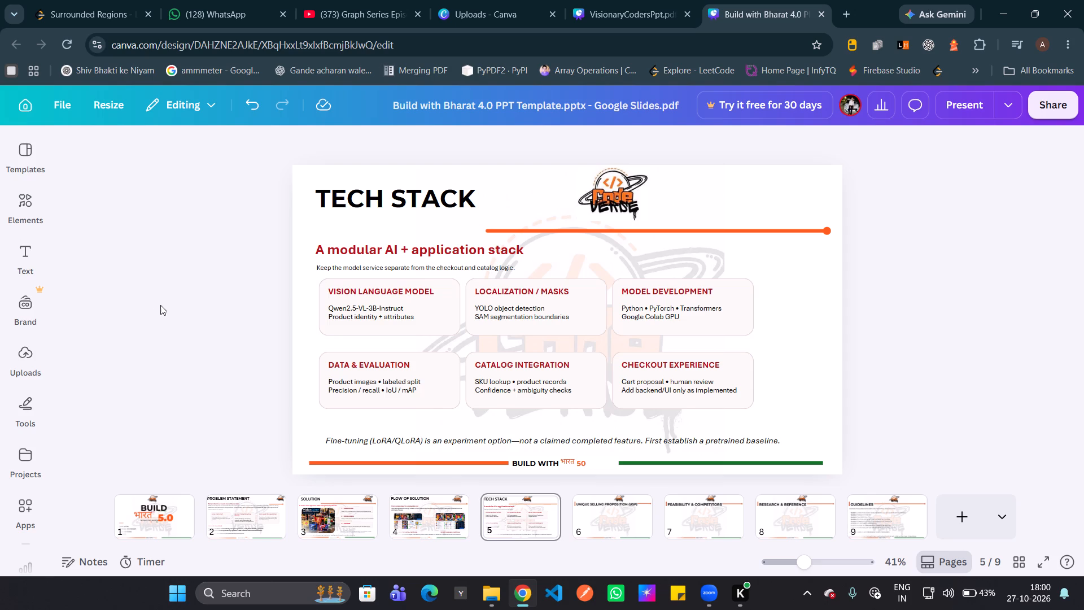
# Delete the blank image overlapping the Code Verse logo on the TECH STACK slide and move the logo to the slide's upper-right corner.
pyautogui.moveTo(616, 189); pyautogui.dragTo(696, 197)
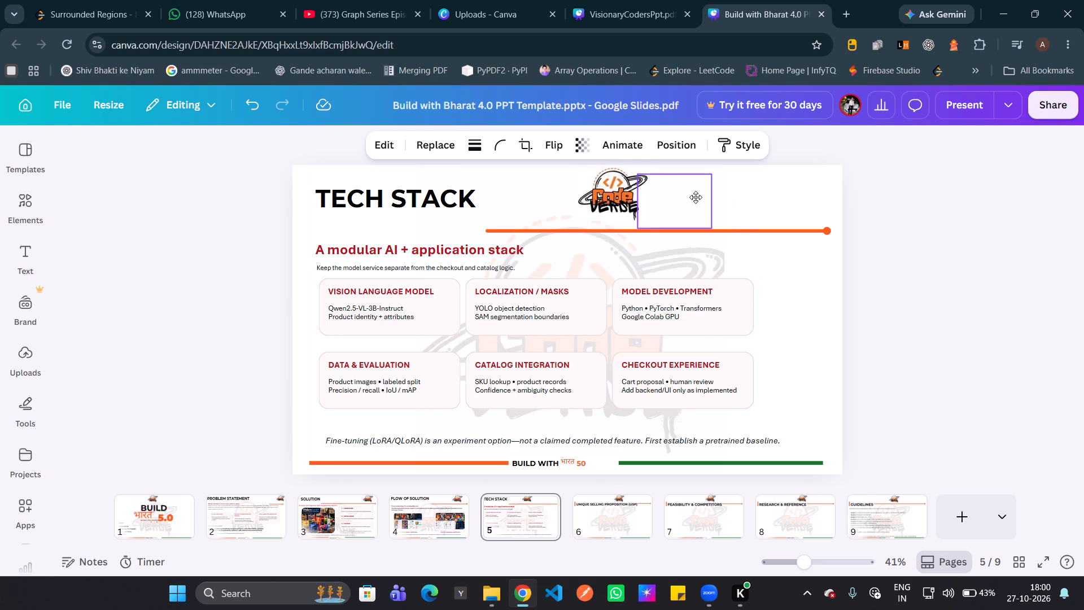
pyautogui.moveTo(696, 197); pyautogui.dragTo(716, 199)
pyautogui.click(733, 267)
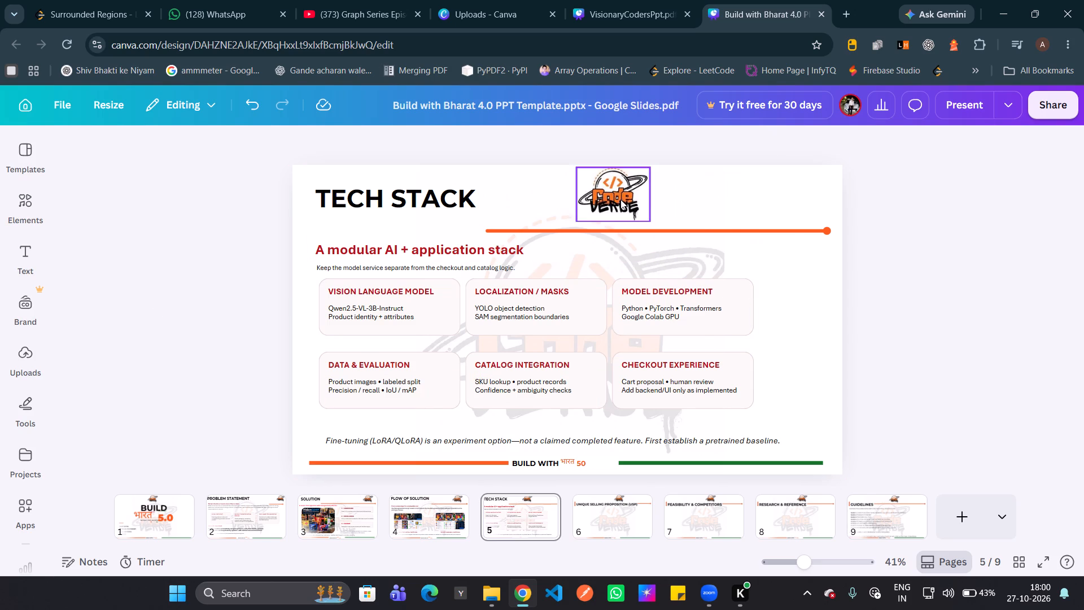
pyautogui.moveTo(620, 199); pyautogui.dragTo(786, 204)
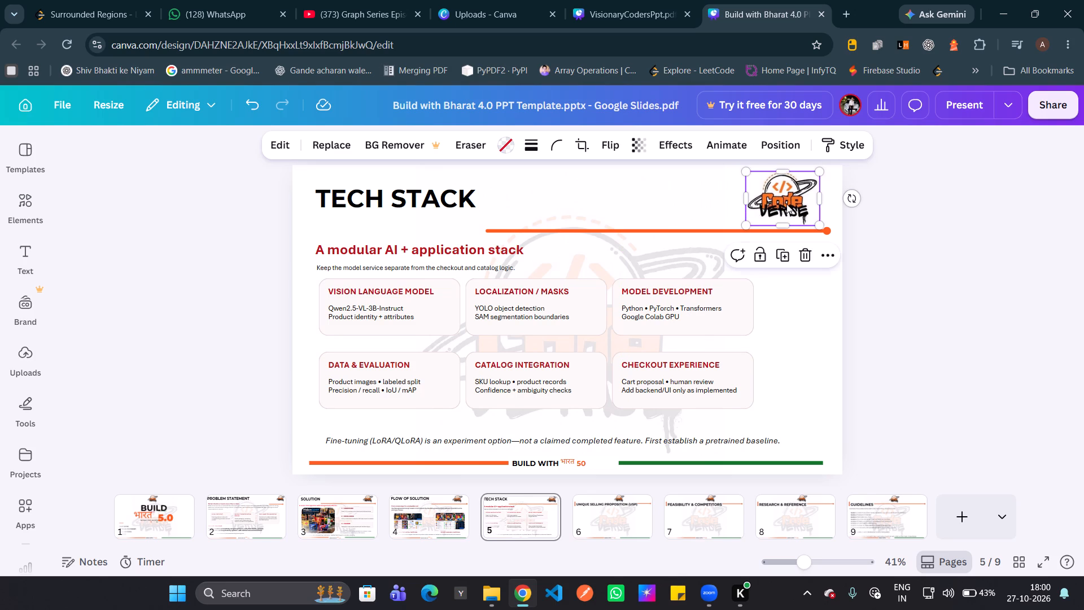
pyautogui.click(168, 257)
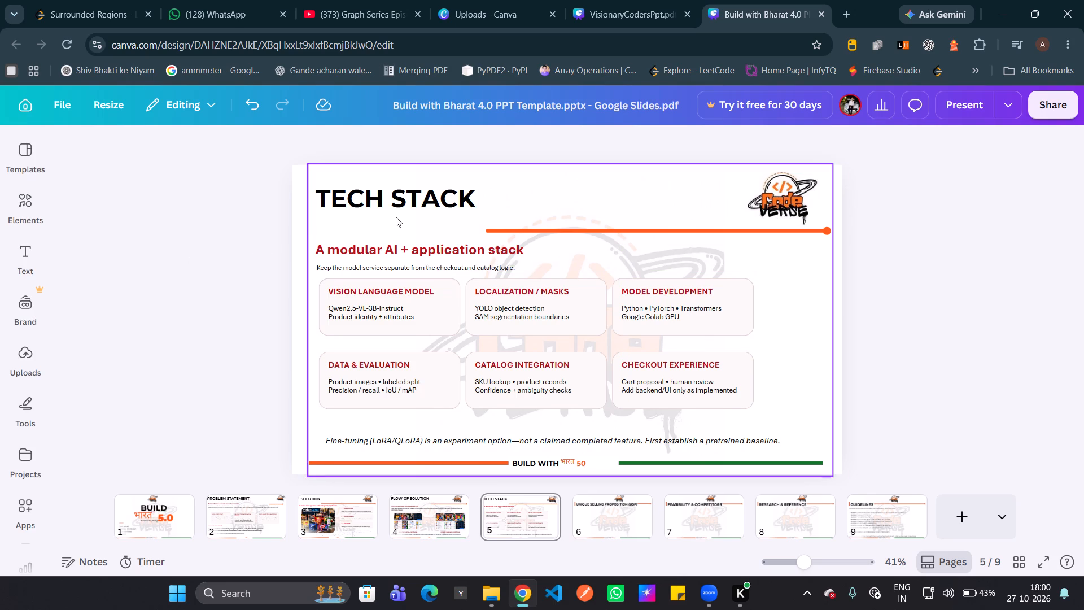
# Lower the TECH STACK heading slightly so it sits just above the level of the orange line.
pyautogui.moveTo(405, 206); pyautogui.dragTo(406, 225)
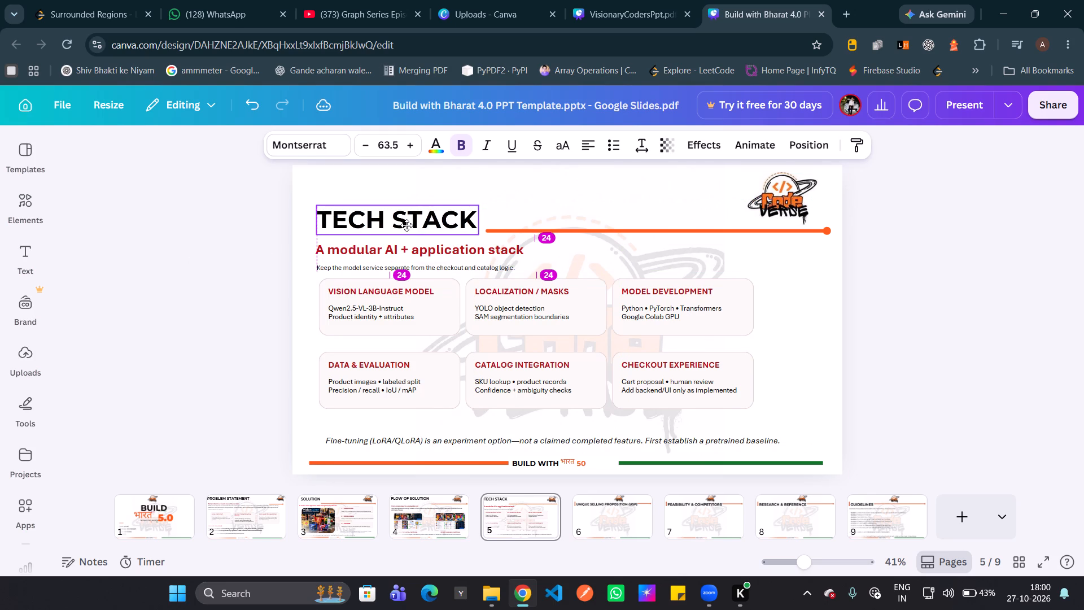
pyautogui.moveTo(406, 225); pyautogui.dragTo(408, 229)
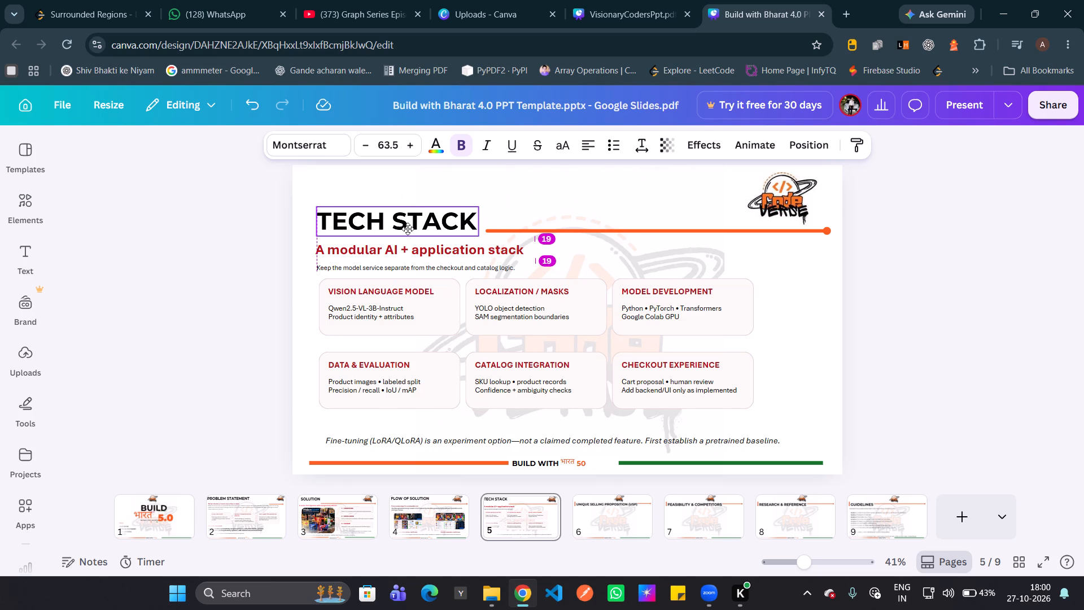
pyautogui.moveTo(408, 229); pyautogui.dragTo(405, 216)
pyautogui.click(185, 263)
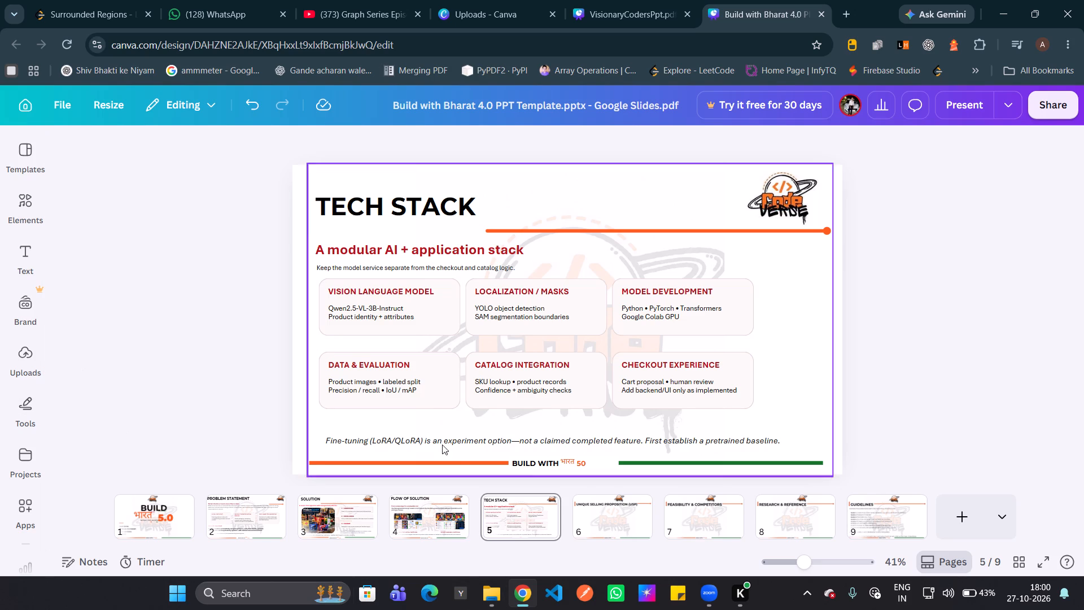
# Switch to the VisionaryCodersPpt.pdf design and copy all the content below the title on slide 7, Who Needs This?.
pyautogui.click(604, 528)
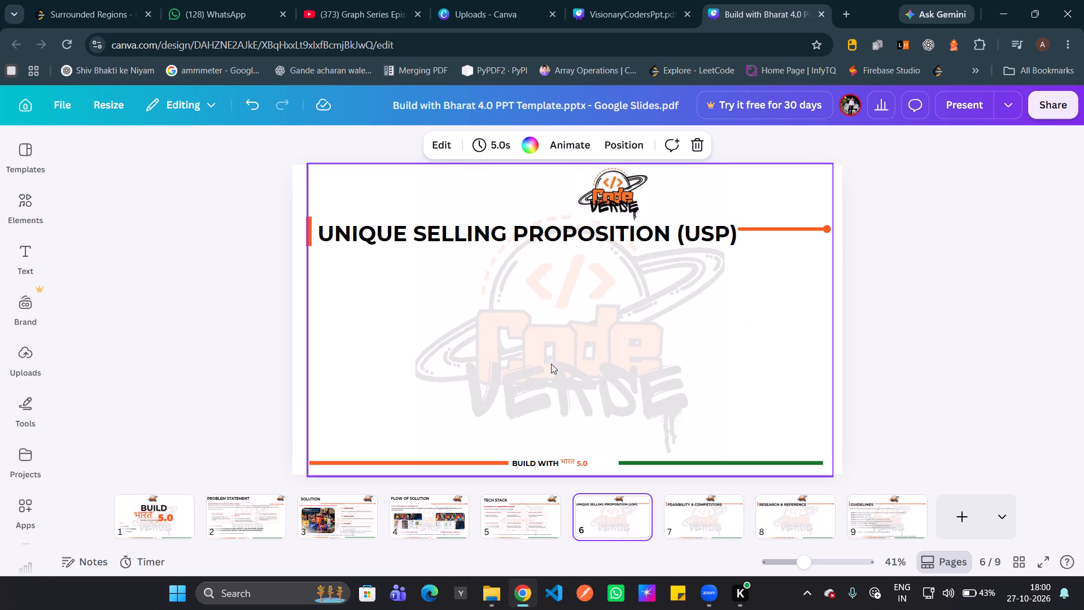
pyautogui.click(678, 520)
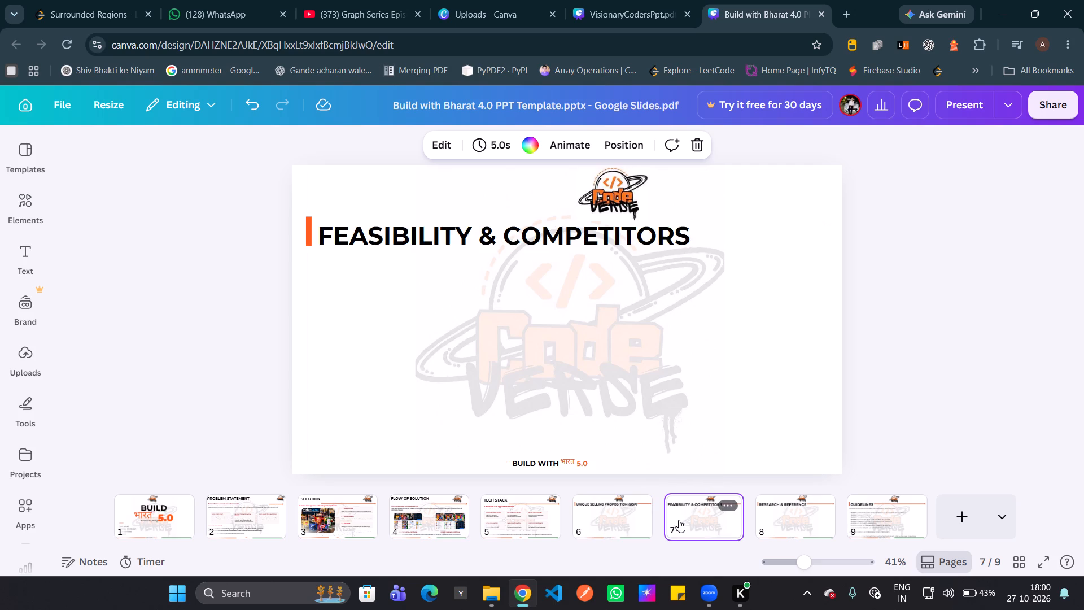
pyautogui.click(572, 0)
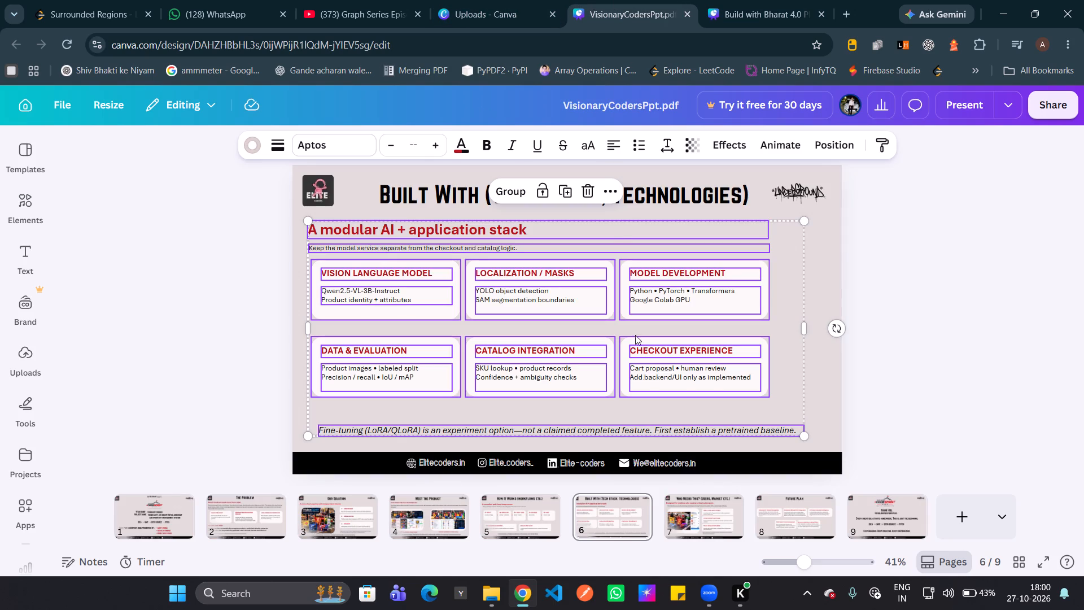
pyautogui.click(728, 507)
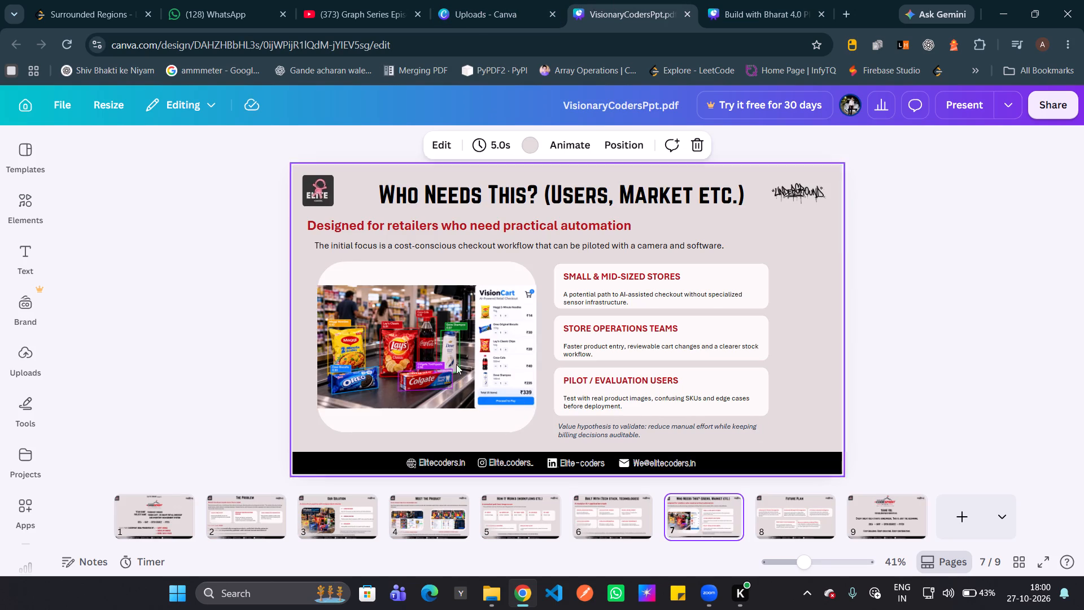
pyautogui.moveTo(225, 231); pyautogui.dragTo(587, 434)
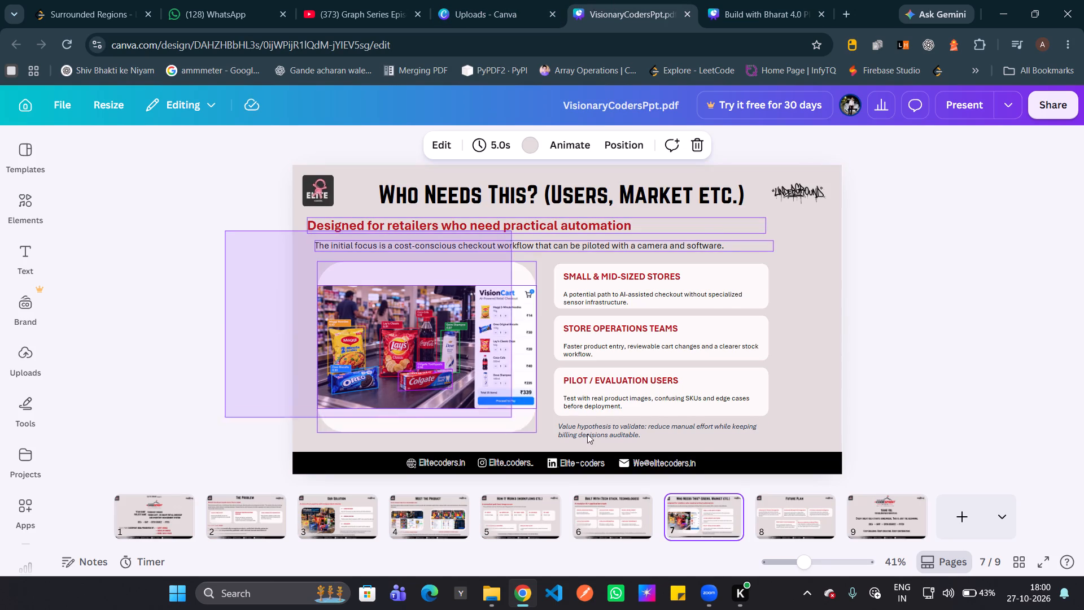
pyautogui.moveTo(587, 434); pyautogui.dragTo(746, 450)
pyautogui.hotkey('ctrl', 'c')
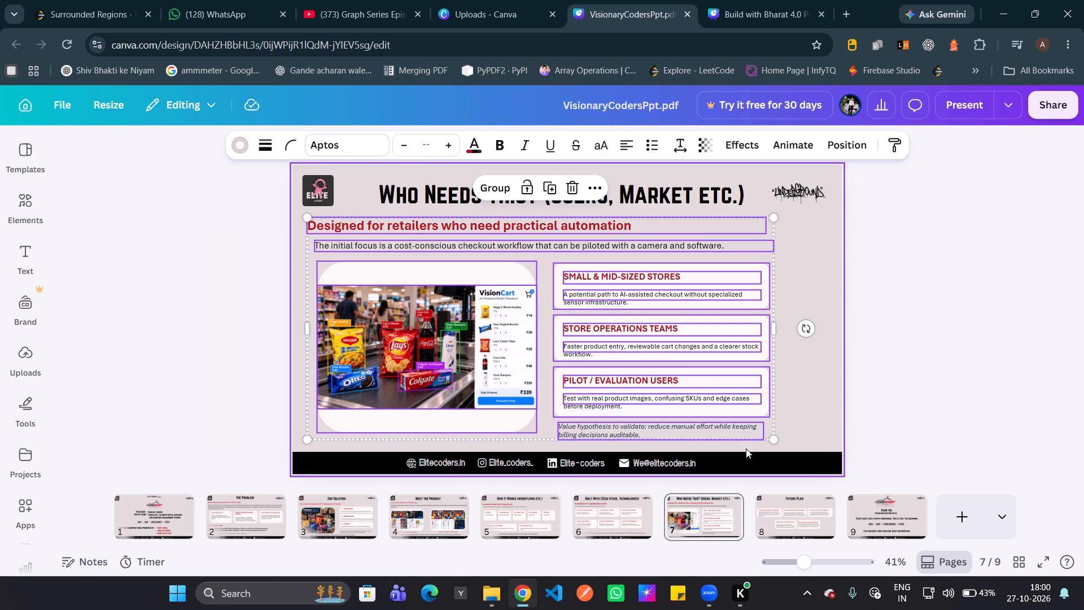
pyautogui.hotkey('ctrl', 'c')
pyautogui.hotkey('ctrl', 'c')
# Return to the Build with Bharat design and paste the copied content onto slide 6, UNIQUE SELLING PROPOSITION (USP).
pyautogui.click(517, 5)
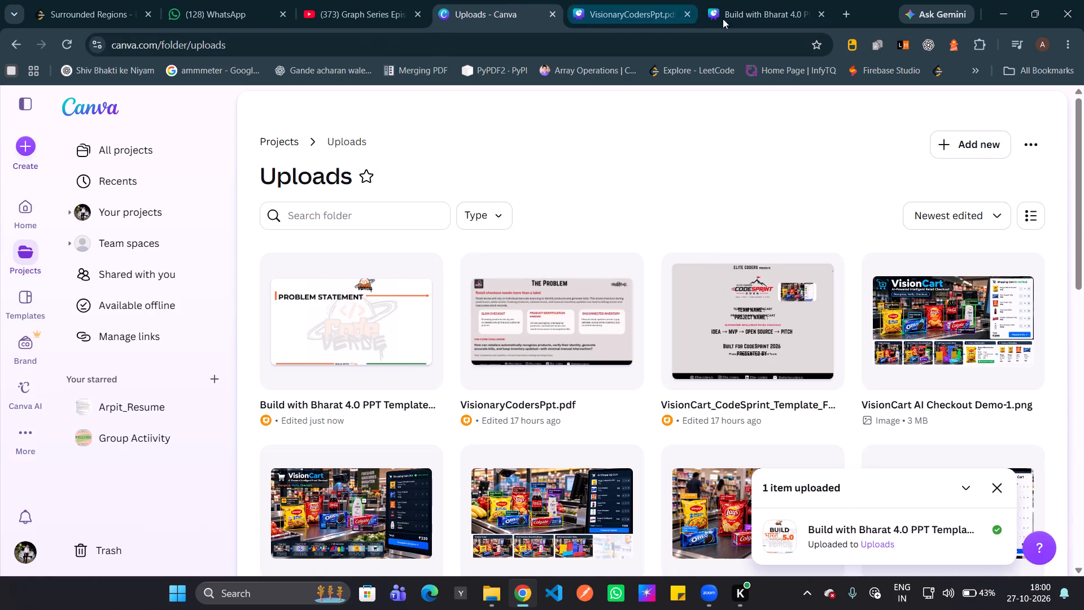
pyautogui.click(764, 9)
pyautogui.click(607, 528)
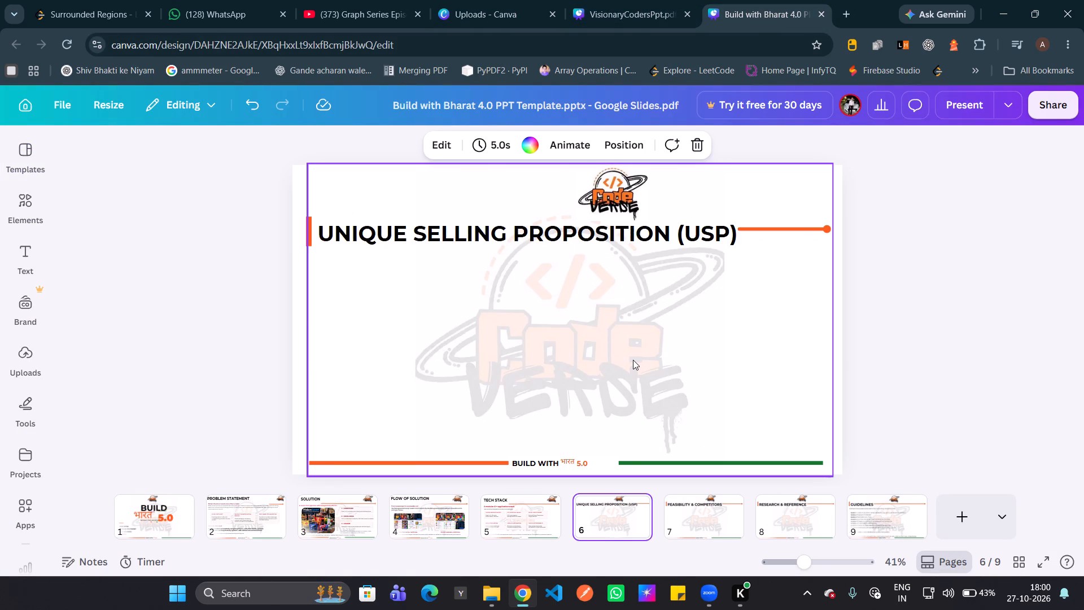
pyautogui.hotkey('ctrl', 'v')
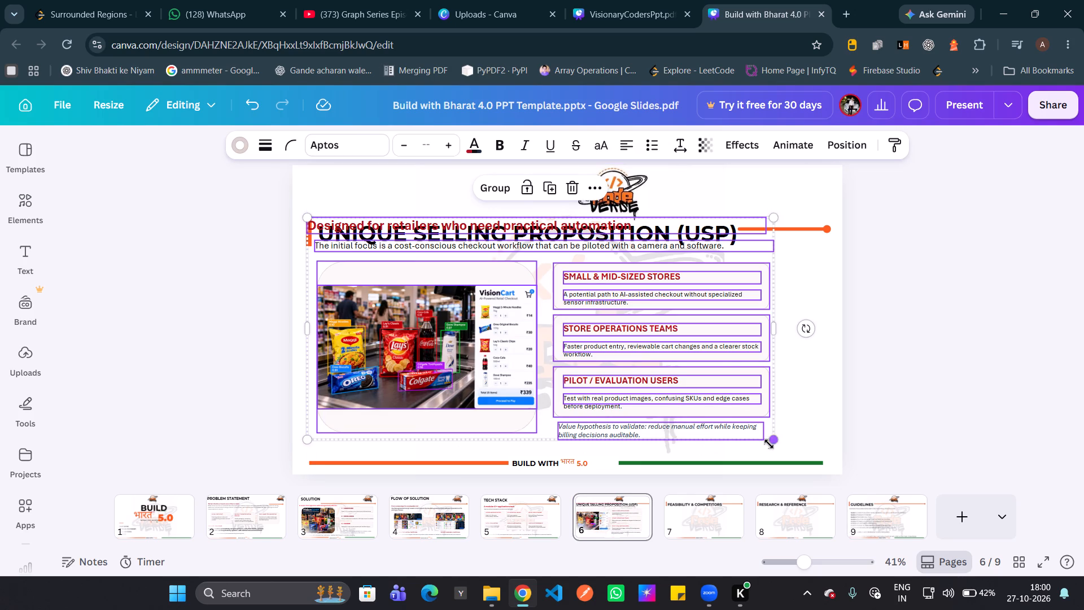
# Shrink the pasted "Designed for retailers who need practical automation" content and fit it between the USP heading and the footer line.
pyautogui.moveTo(772, 444); pyautogui.dragTo(740, 417)
pyautogui.moveTo(401, 319); pyautogui.dragTo(404, 356)
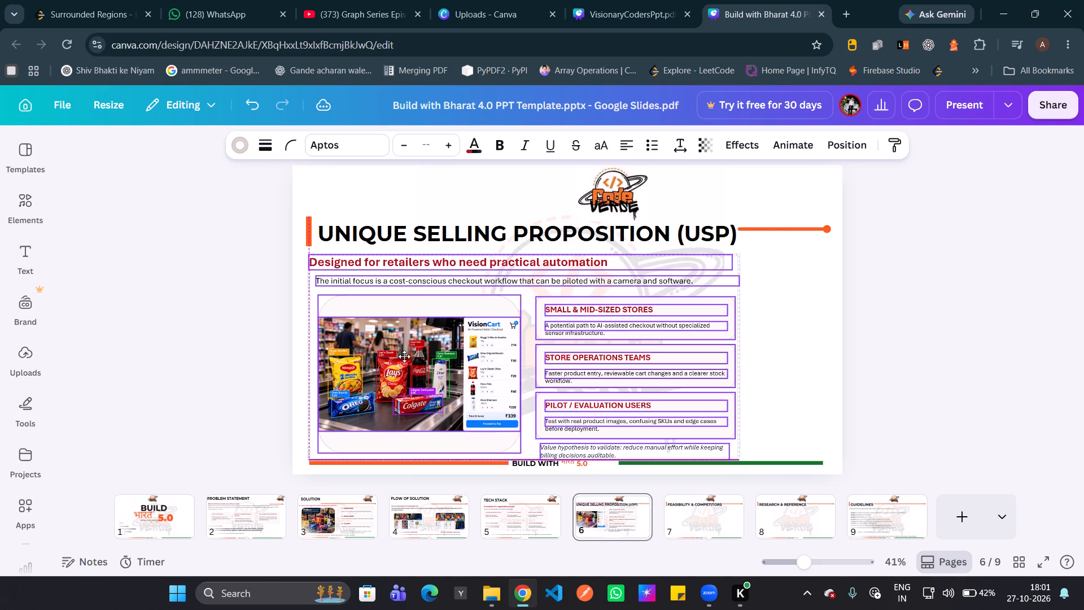
pyautogui.moveTo(404, 356); pyautogui.dragTo(411, 354)
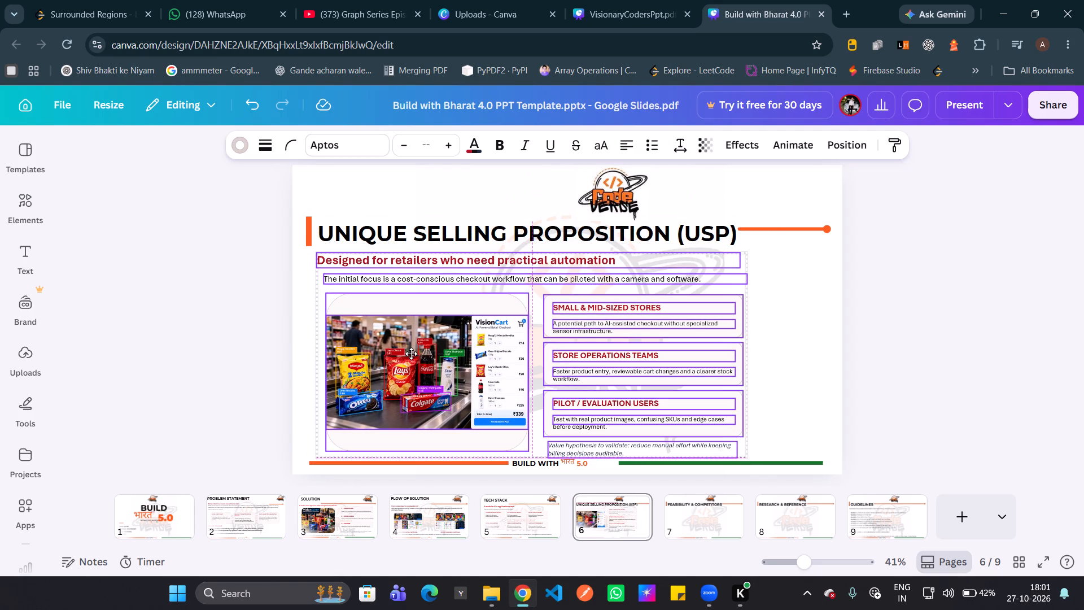
pyautogui.moveTo(411, 354); pyautogui.dragTo(411, 351)
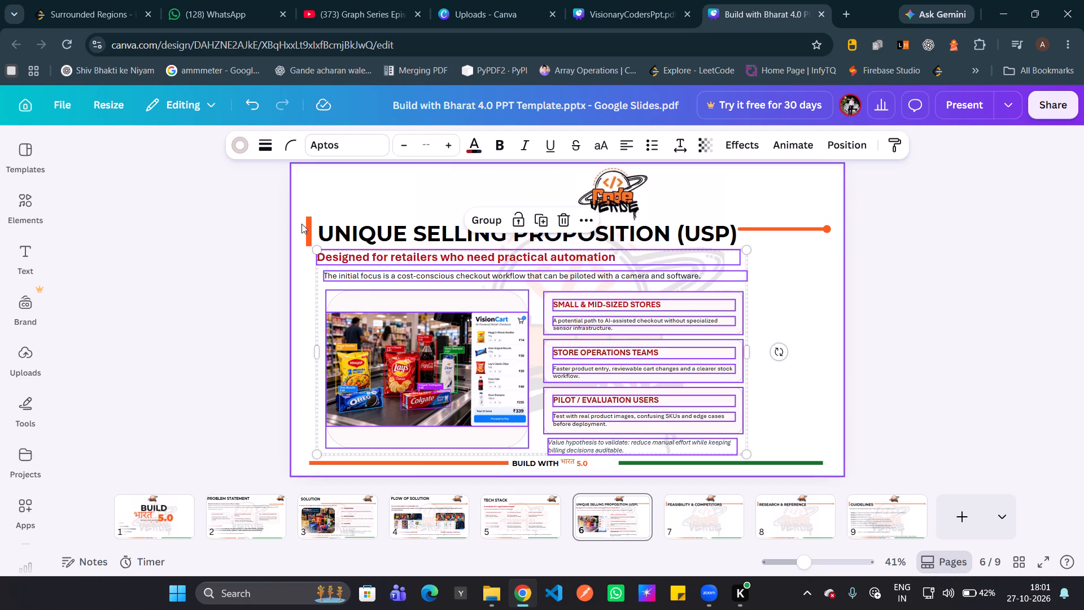
# Delete the short orange vertical bar beside the UNIQUE SELLING PROPOSITION (USP) heading.
pyautogui.click(305, 230)
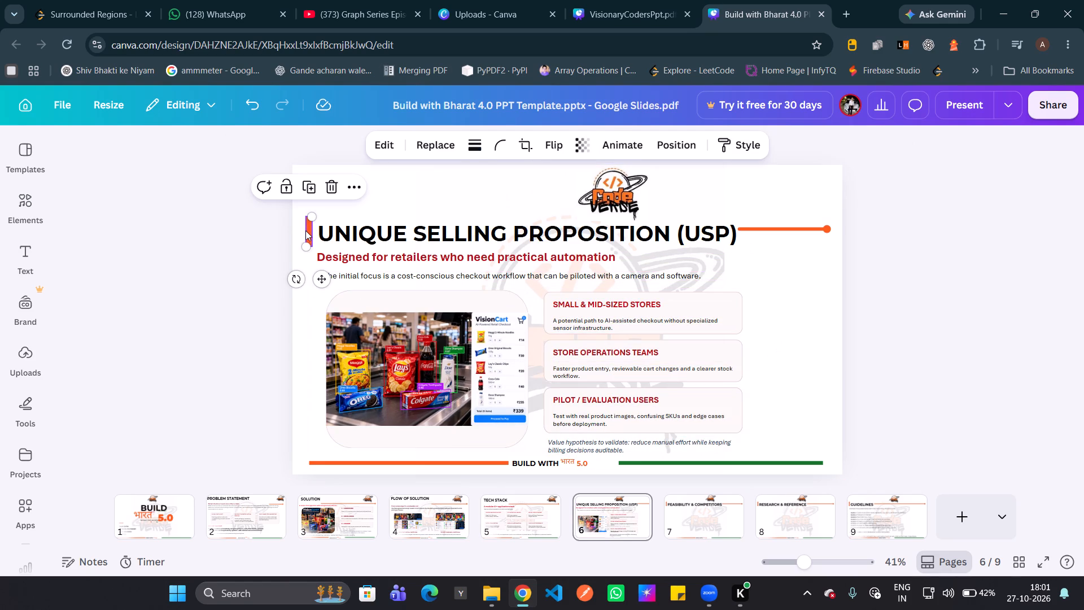
pyautogui.click(325, 187)
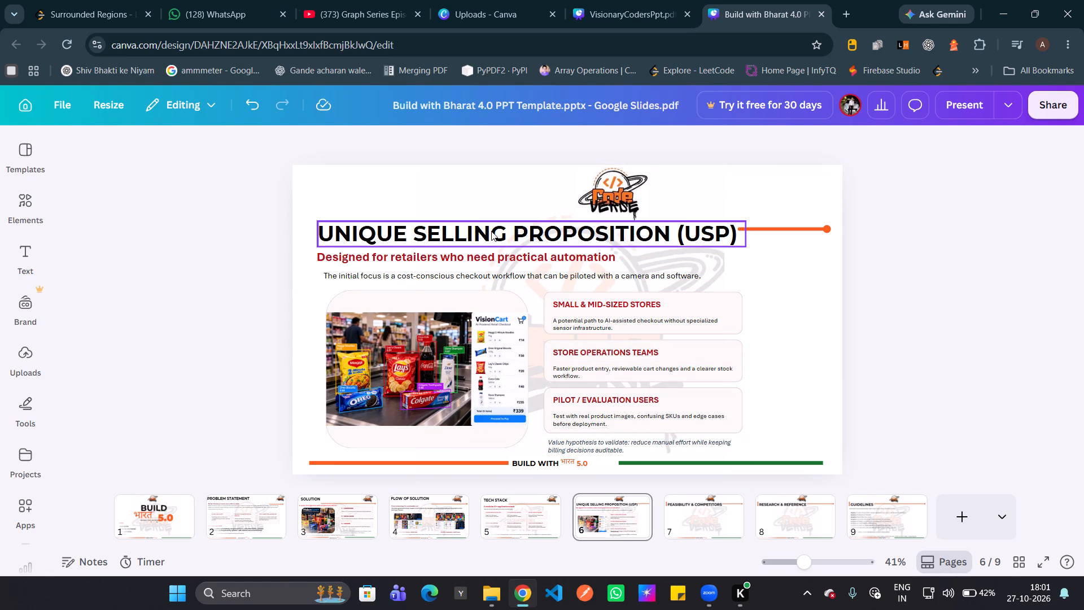
# Delete the blank image overlapping the Code Verse logo on the USP slide and move the logo to the slide's upper-right corner.
pyautogui.click(480, 224)
pyautogui.moveTo(617, 185); pyautogui.dragTo(770, 189)
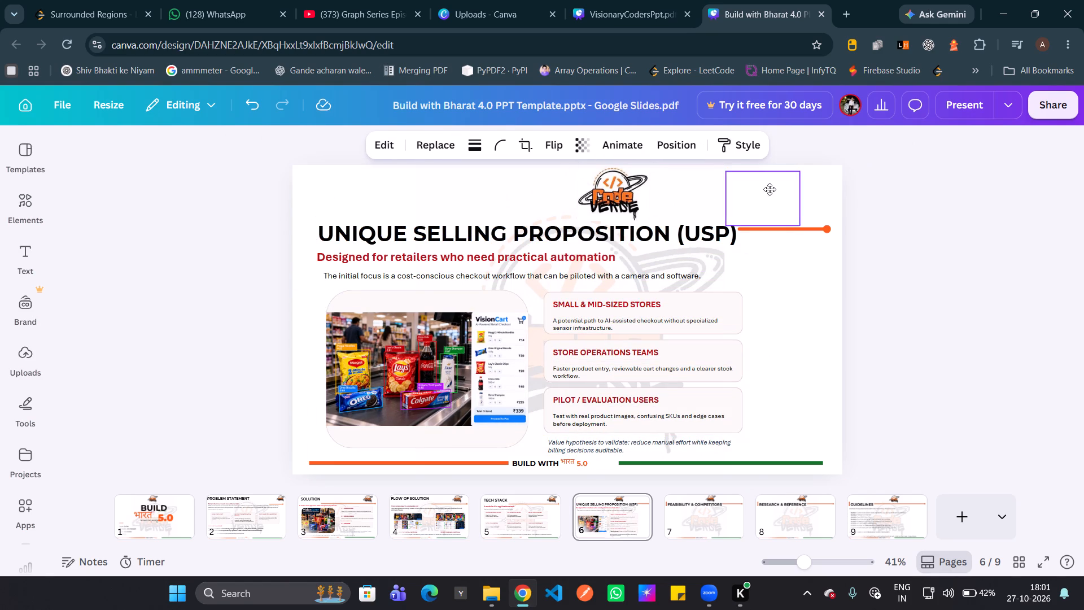
pyautogui.moveTo(770, 189); pyautogui.dragTo(775, 189)
pyautogui.click(793, 254)
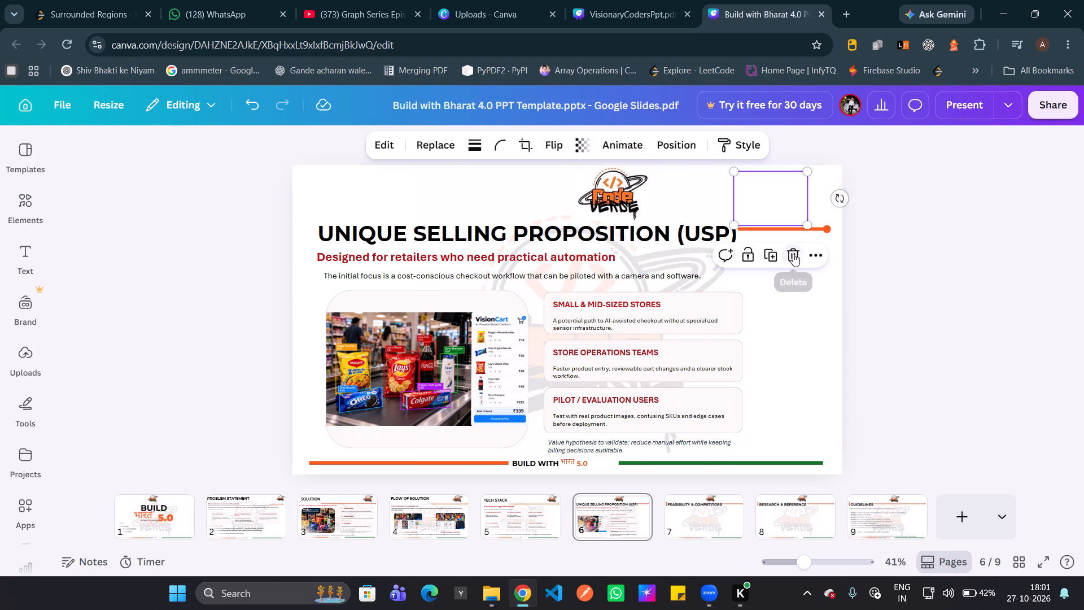
pyautogui.moveTo(592, 193); pyautogui.dragTo(762, 194)
# Move the UNIQUE SELLING PROPOSITION (USP) heading up to the slide's upper-left corner, level with the logo.
pyautogui.moveTo(574, 232); pyautogui.dragTo(567, 203)
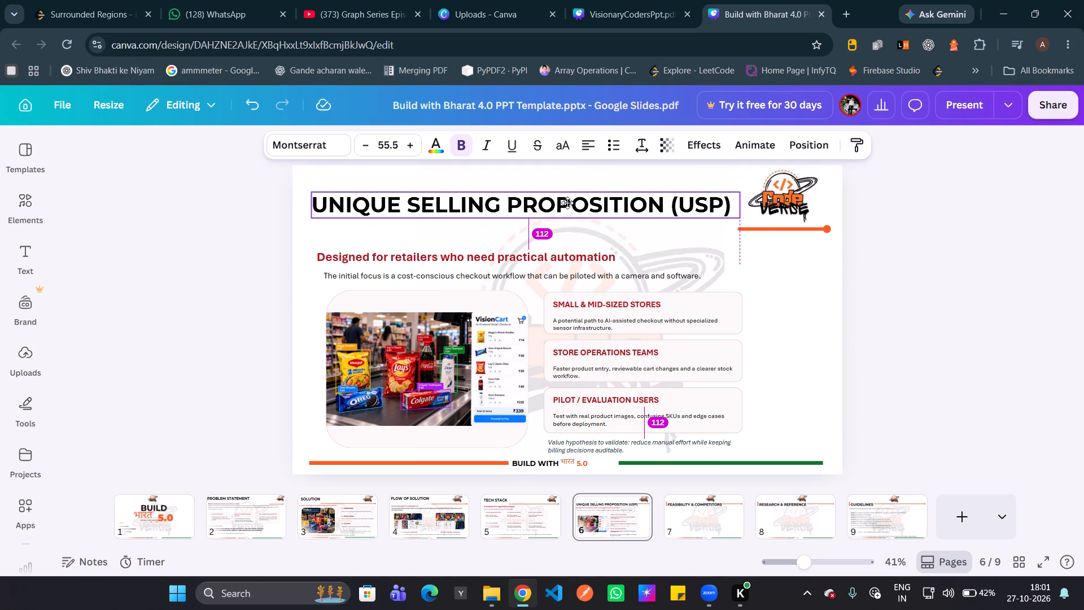
pyautogui.moveTo(567, 203); pyautogui.dragTo(554, 193)
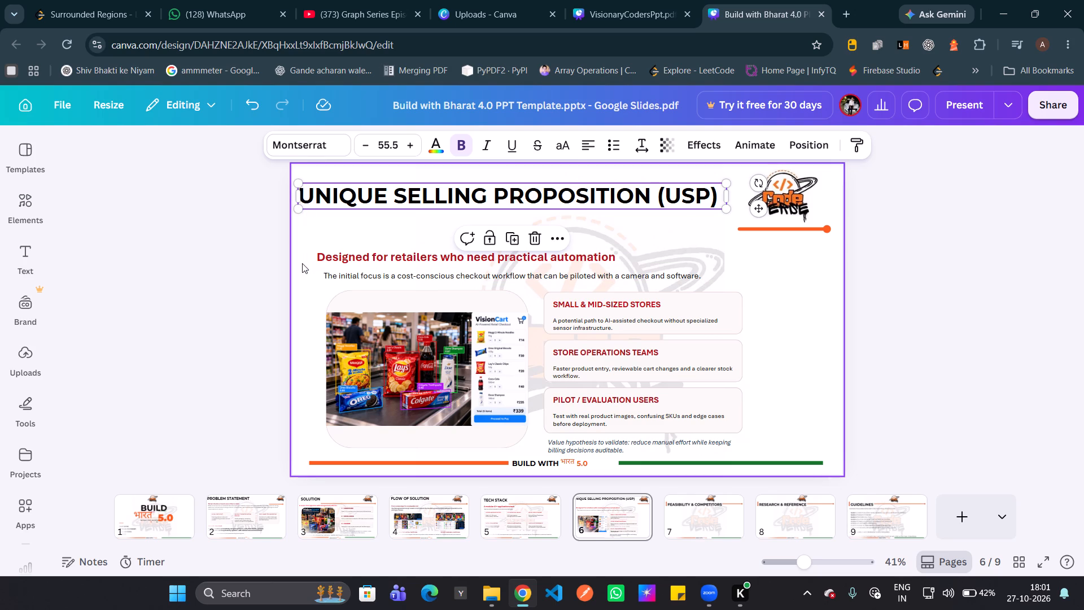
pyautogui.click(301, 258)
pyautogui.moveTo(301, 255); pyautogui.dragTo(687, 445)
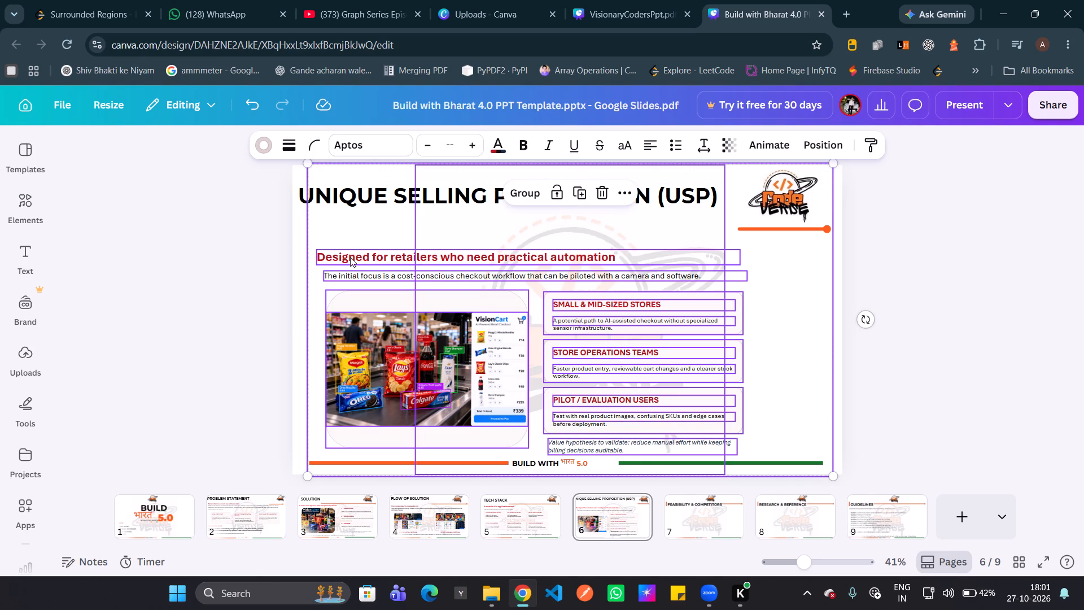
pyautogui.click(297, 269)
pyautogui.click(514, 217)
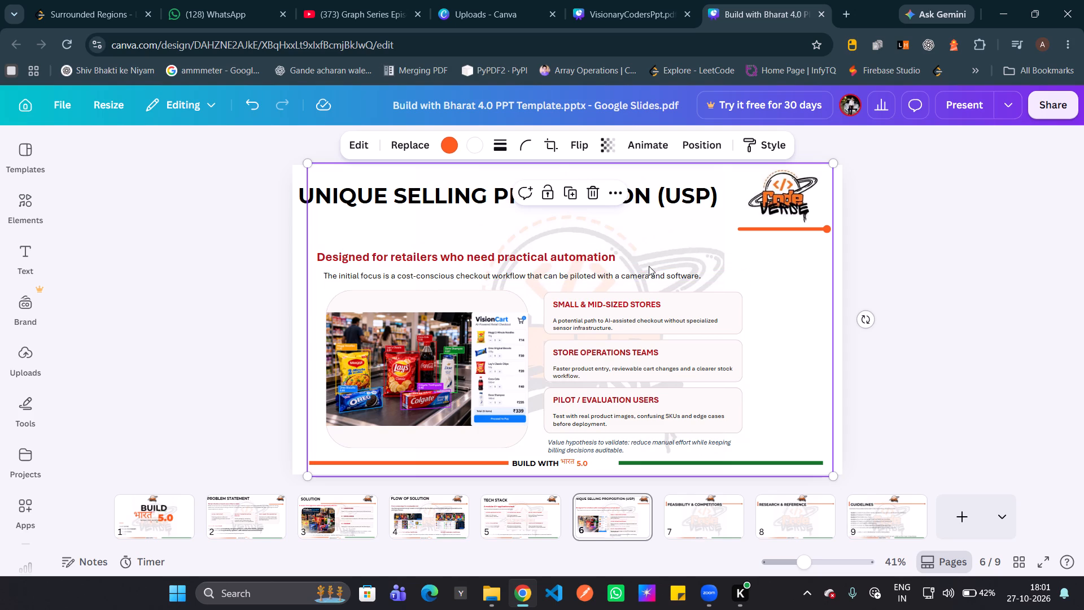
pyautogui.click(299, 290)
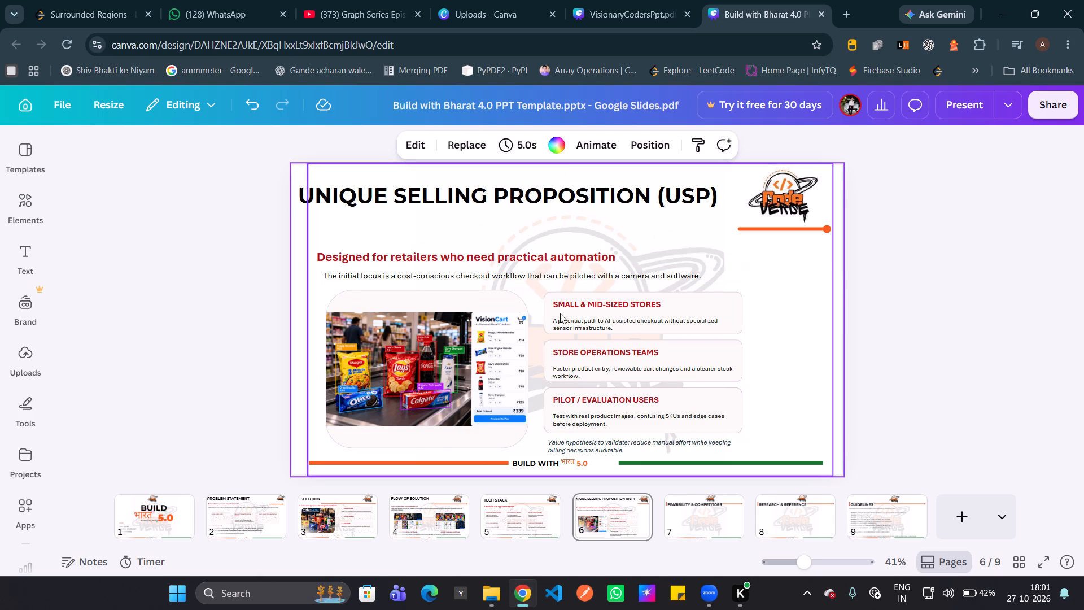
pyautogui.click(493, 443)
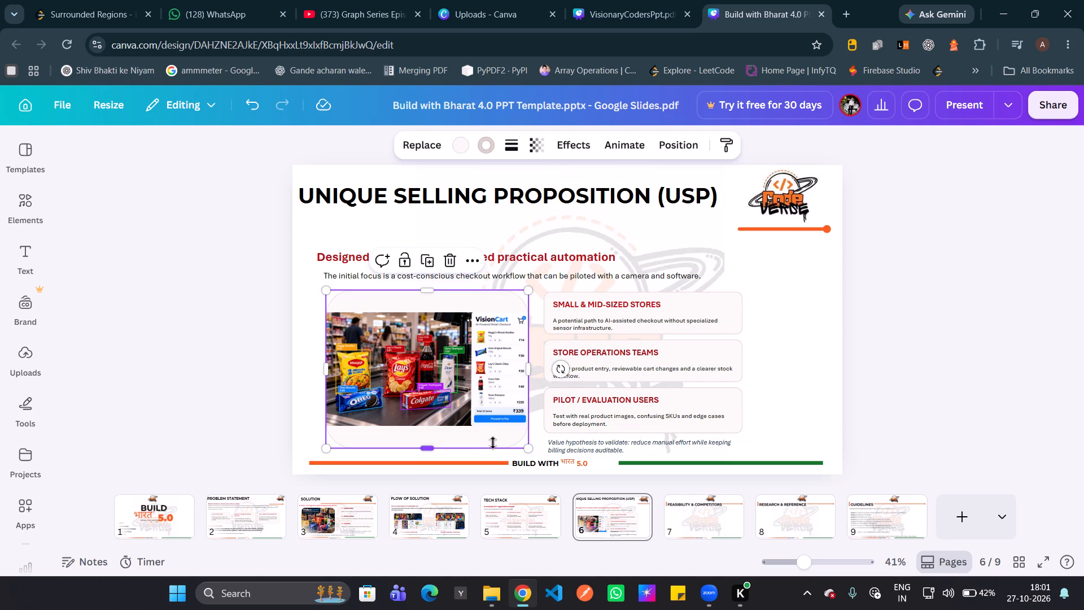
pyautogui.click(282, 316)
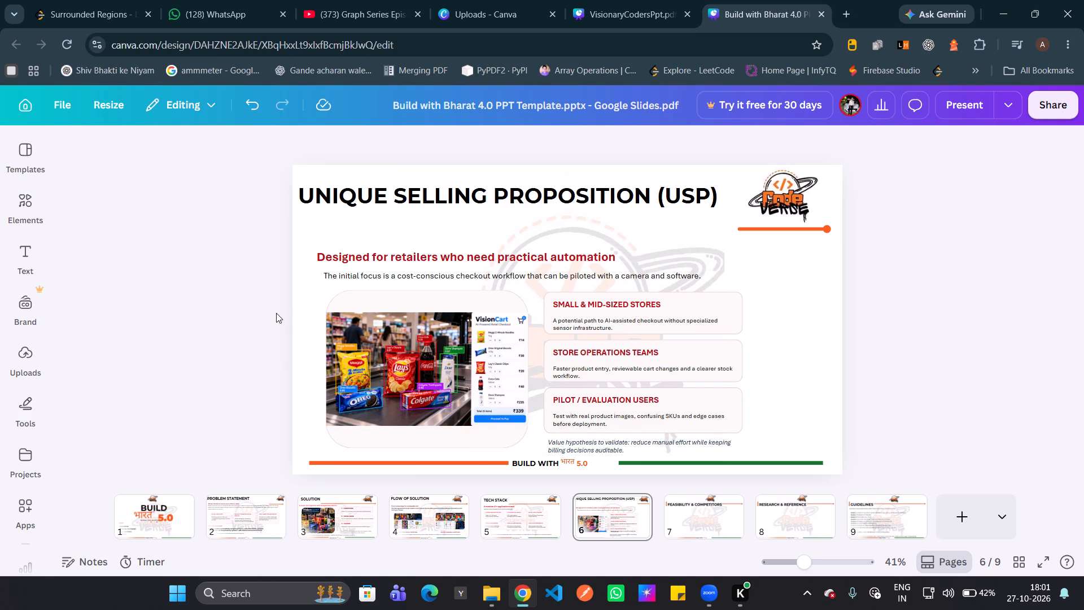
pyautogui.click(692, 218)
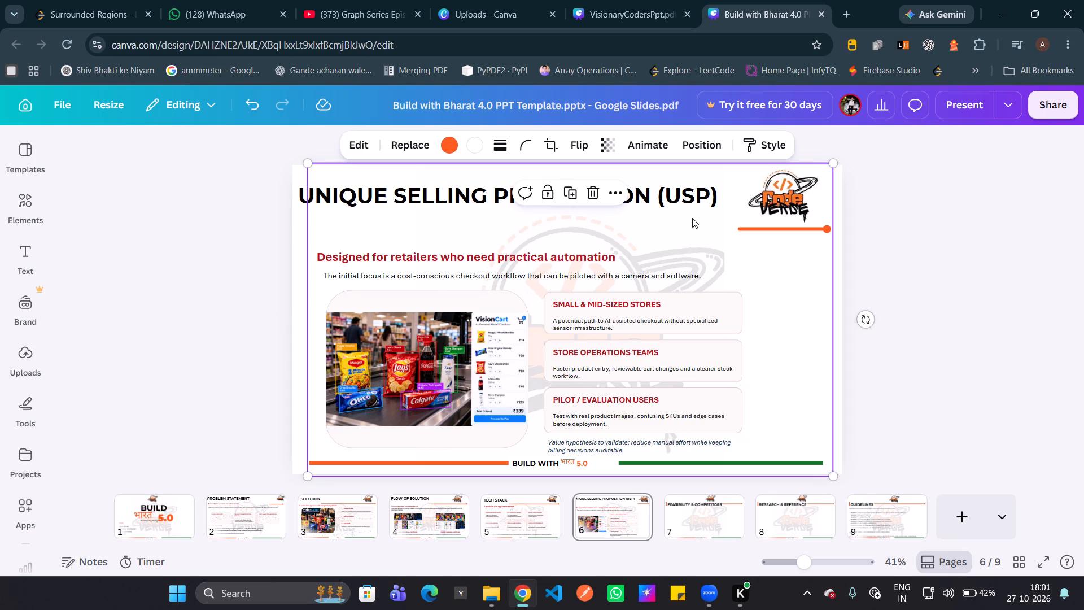
# Lock the orange-and-green line frame graphic on the USP slide.
pyautogui.click(268, 284)
pyautogui.click(318, 240)
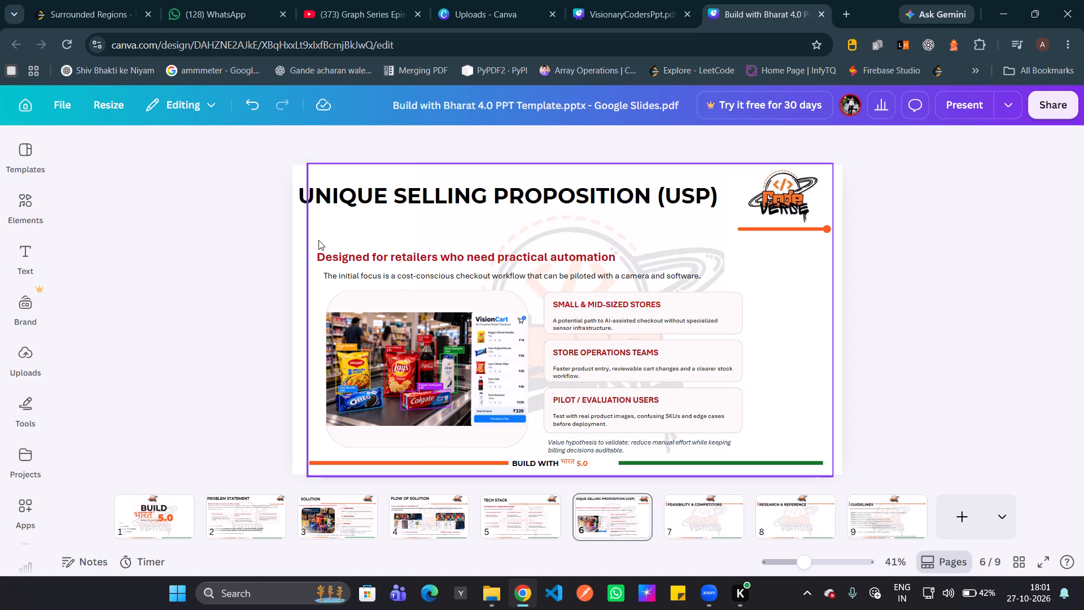
pyautogui.click(540, 188)
pyautogui.click(273, 255)
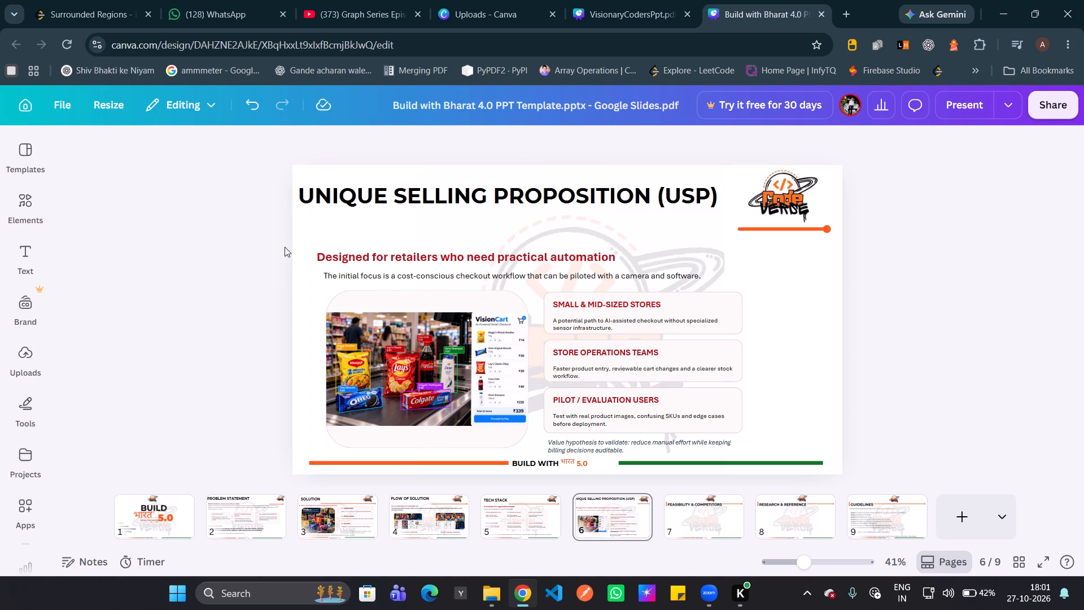
# Group the "Designed for retailers" heading, its subtitle and the product image, and move the group up beneath the slide title, slightly enlarged.
pyautogui.moveTo(285, 246); pyautogui.dragTo(678, 458)
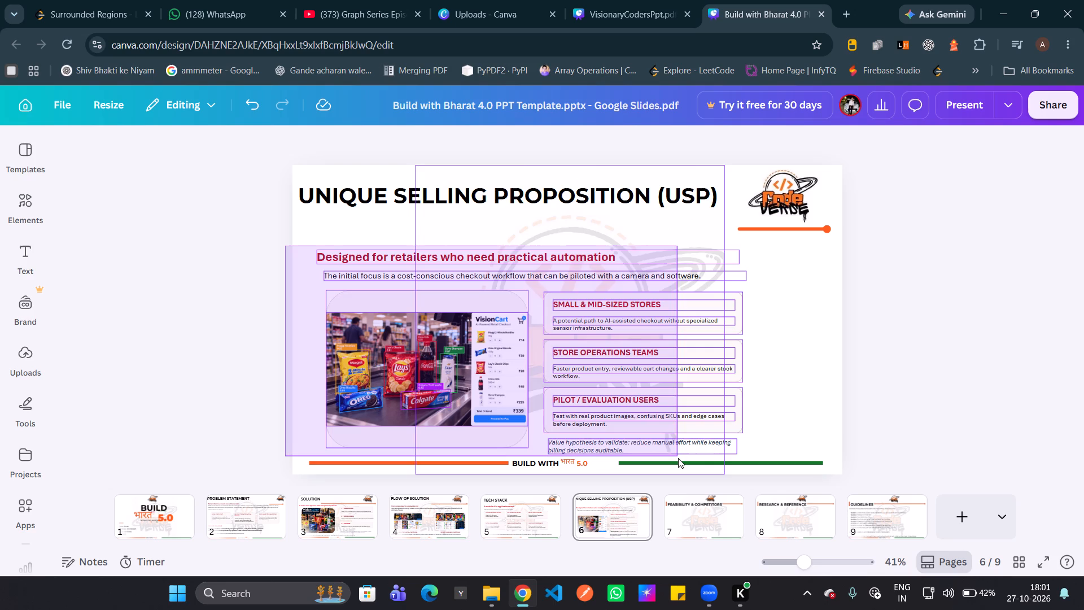
pyautogui.moveTo(678, 458); pyautogui.dragTo(381, 385)
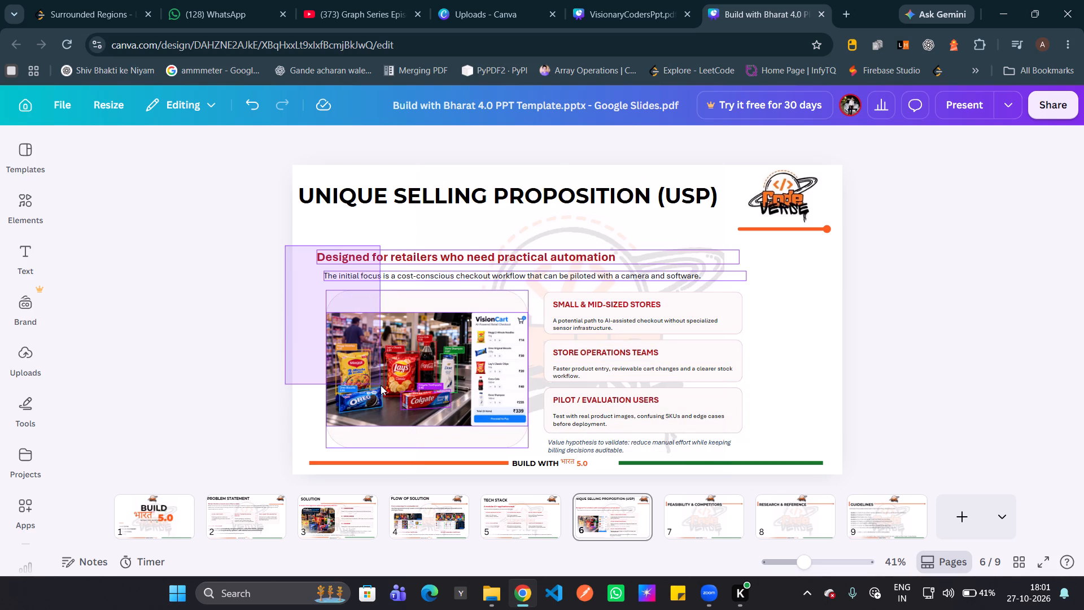
pyautogui.click(491, 224)
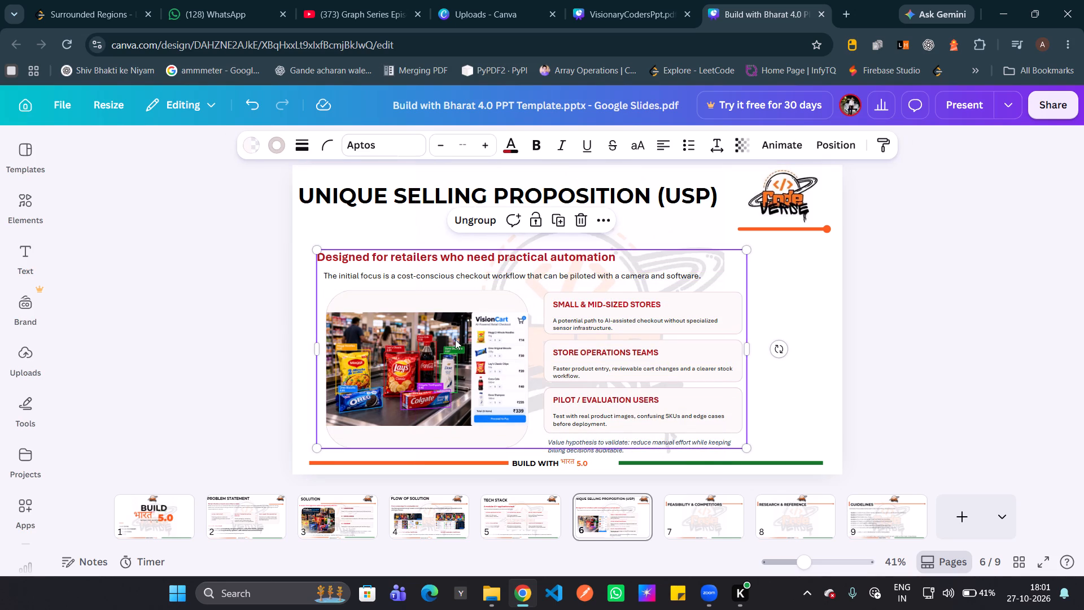
pyautogui.moveTo(455, 339); pyautogui.dragTo(455, 311)
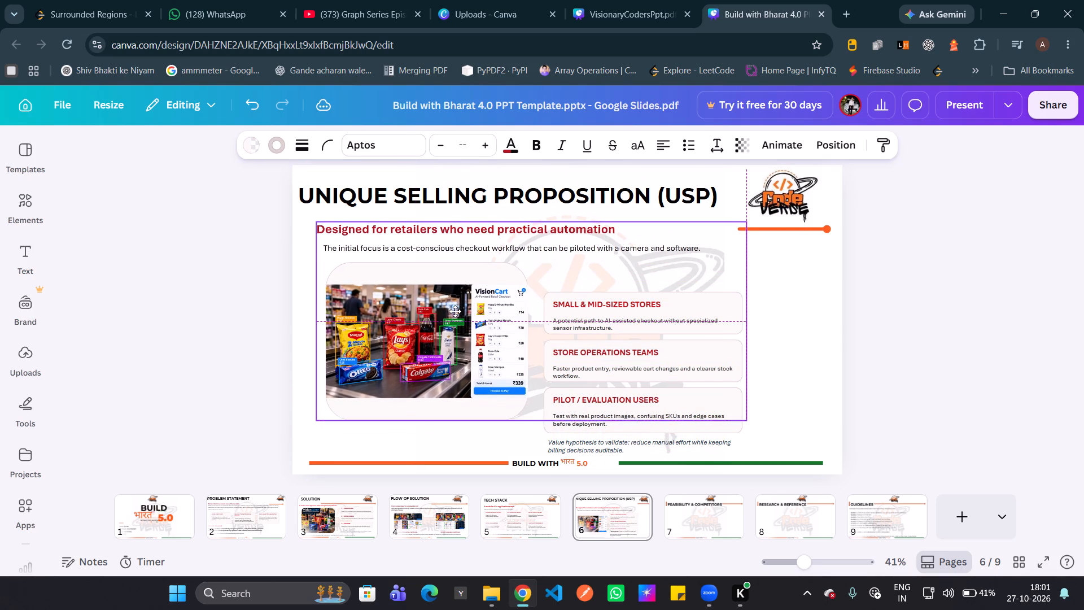
pyautogui.moveTo(455, 311); pyautogui.dragTo(449, 324)
pyautogui.moveTo(738, 430); pyautogui.dragTo(743, 433)
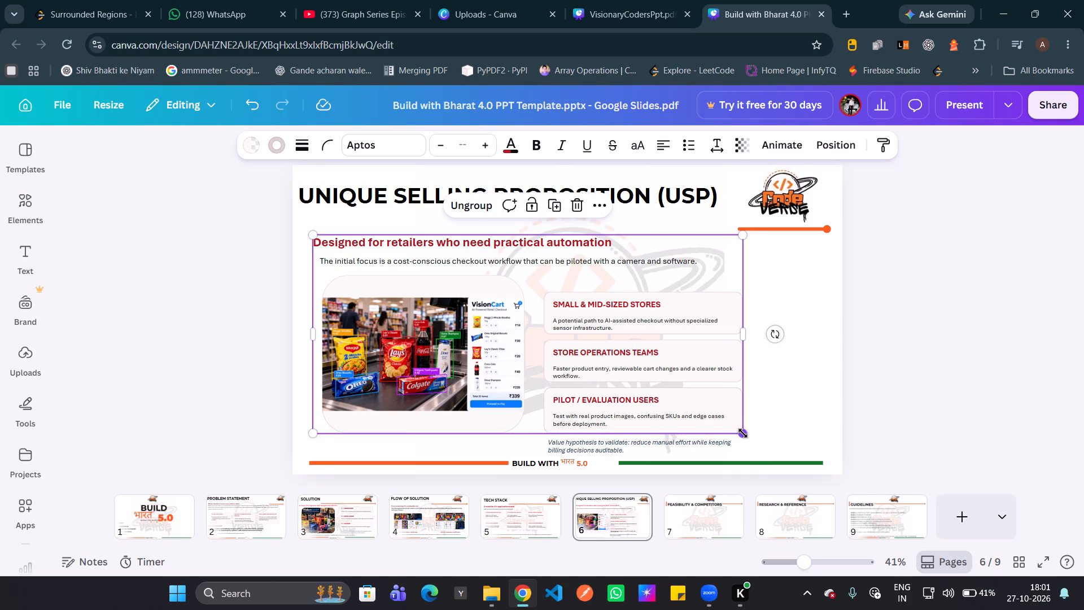
pyautogui.moveTo(743, 433); pyautogui.dragTo(753, 442)
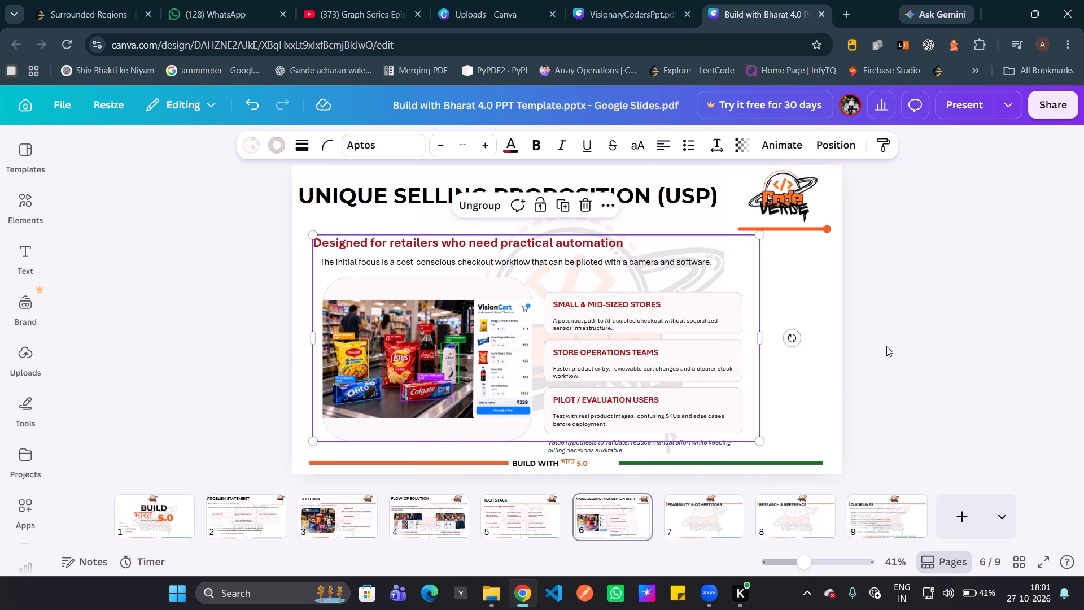
pyautogui.click(908, 333)
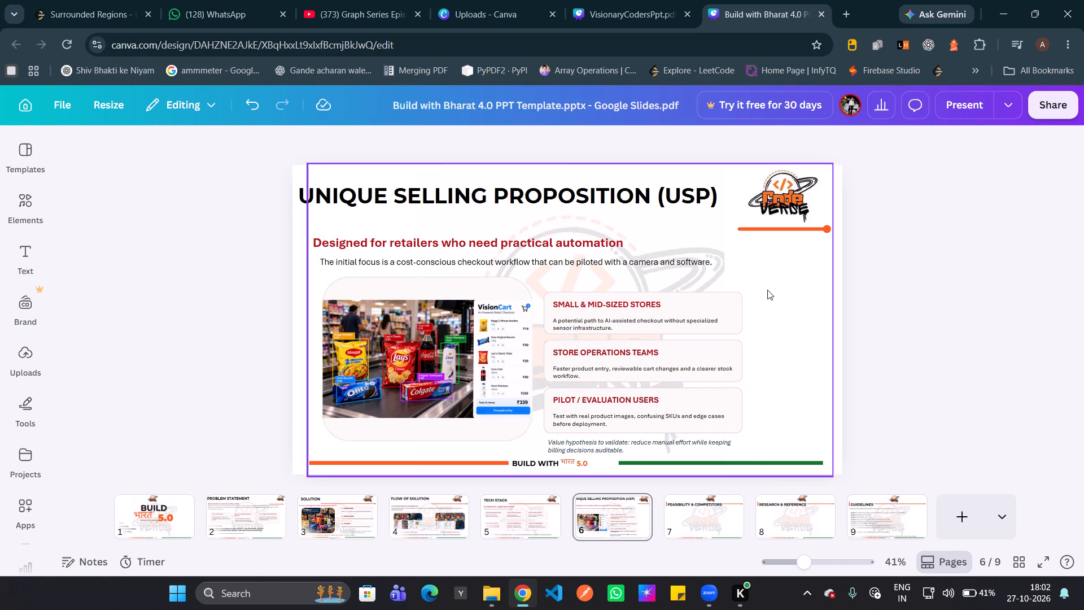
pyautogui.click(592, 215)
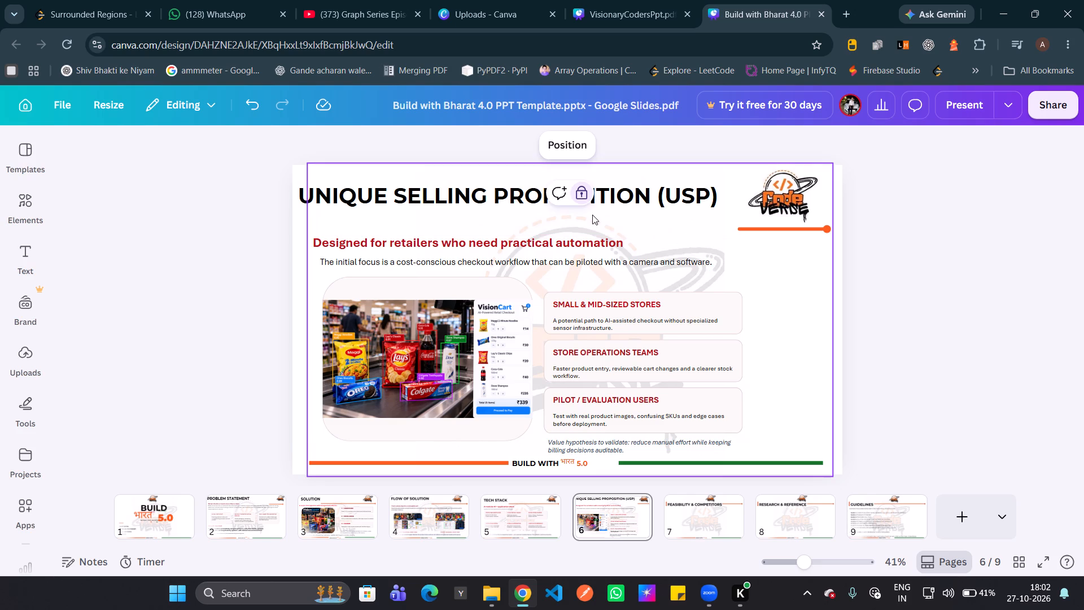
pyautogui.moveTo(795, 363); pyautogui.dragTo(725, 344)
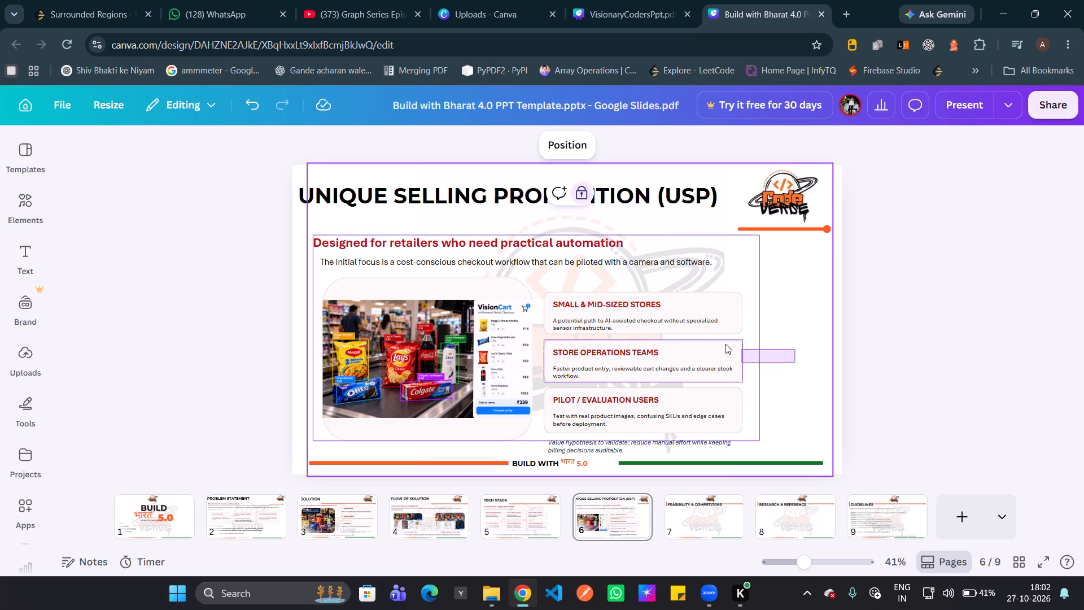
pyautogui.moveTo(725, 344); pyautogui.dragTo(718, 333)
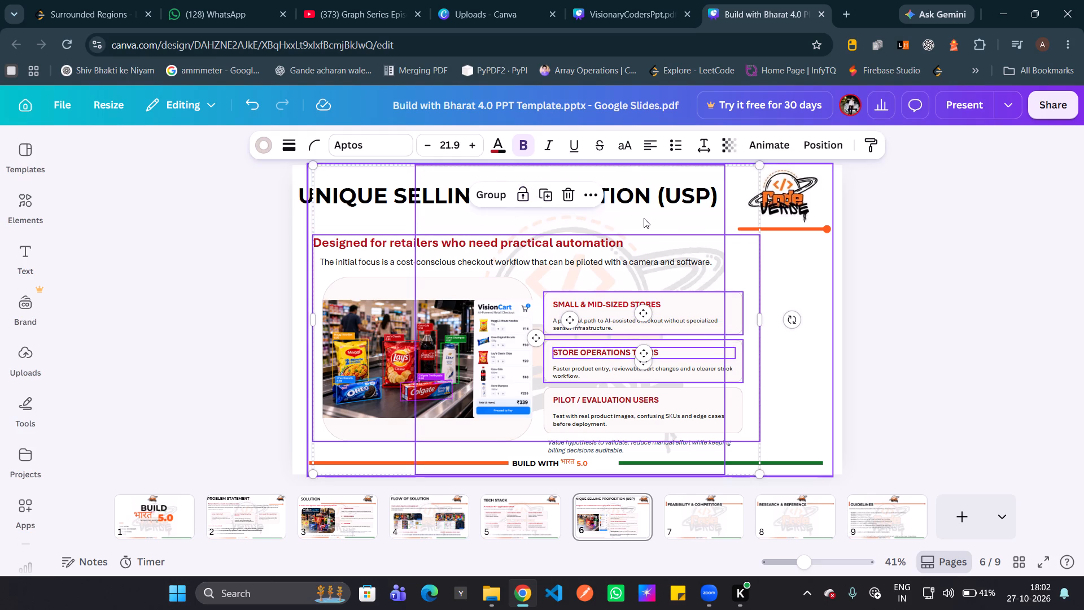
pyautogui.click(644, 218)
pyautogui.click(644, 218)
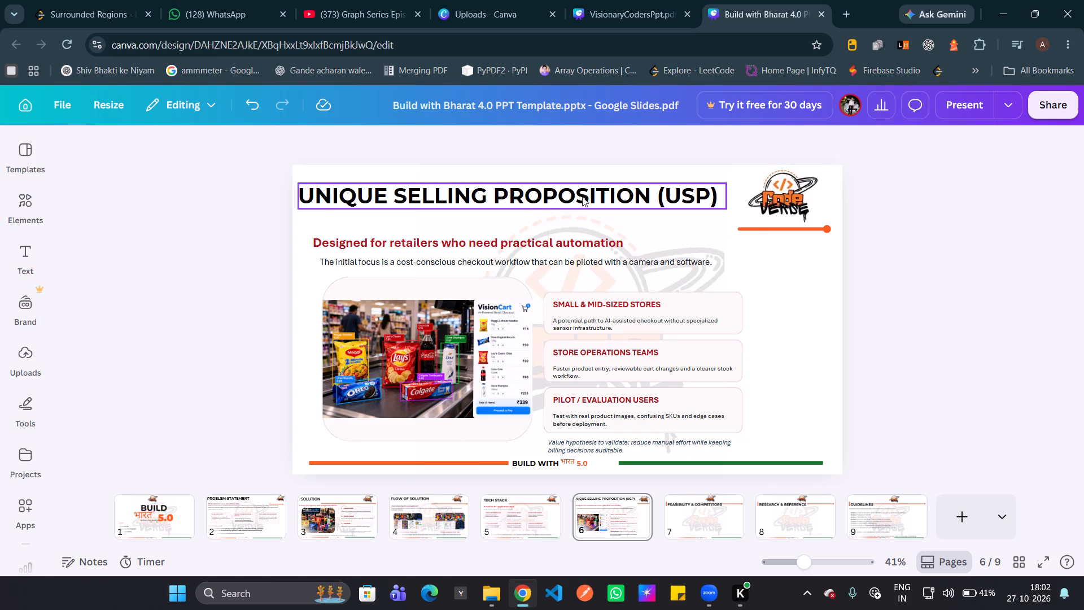
# Unlock the orange-and-green line frame, shift it aside past the slide's right edge, and lock the Code Verse watermark.
pyautogui.click(667, 223)
pyautogui.click(582, 197)
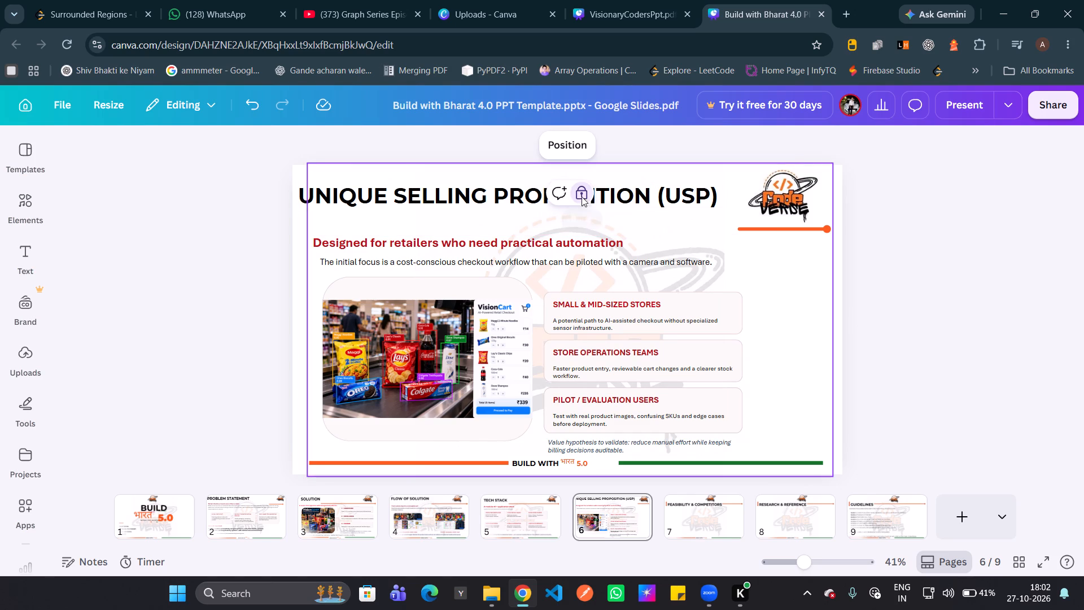
pyautogui.moveTo(602, 214); pyautogui.dragTo(882, 223)
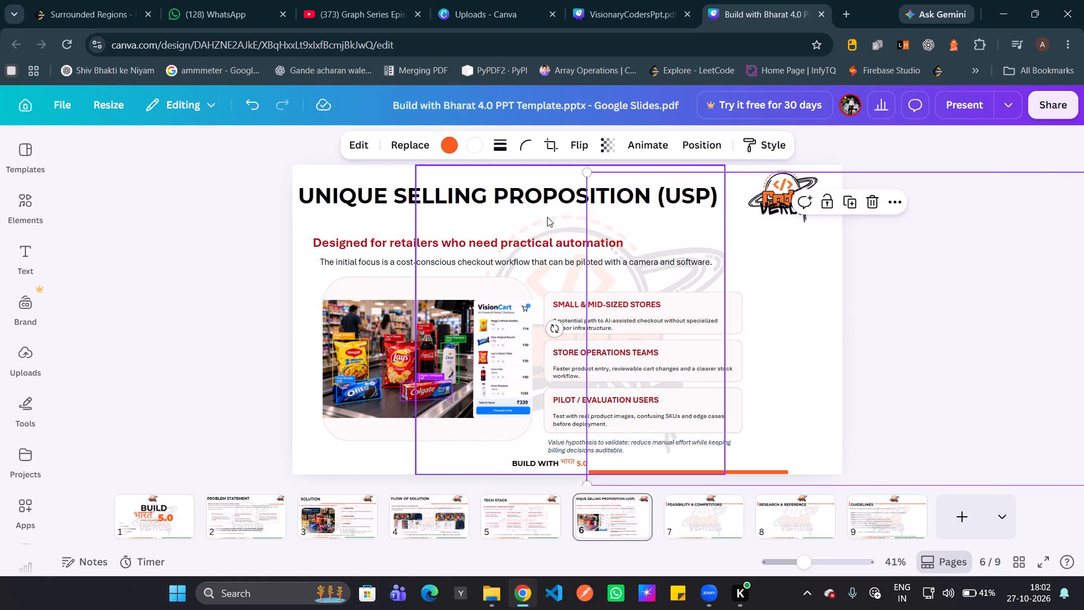
pyautogui.click(547, 221)
pyautogui.click(546, 188)
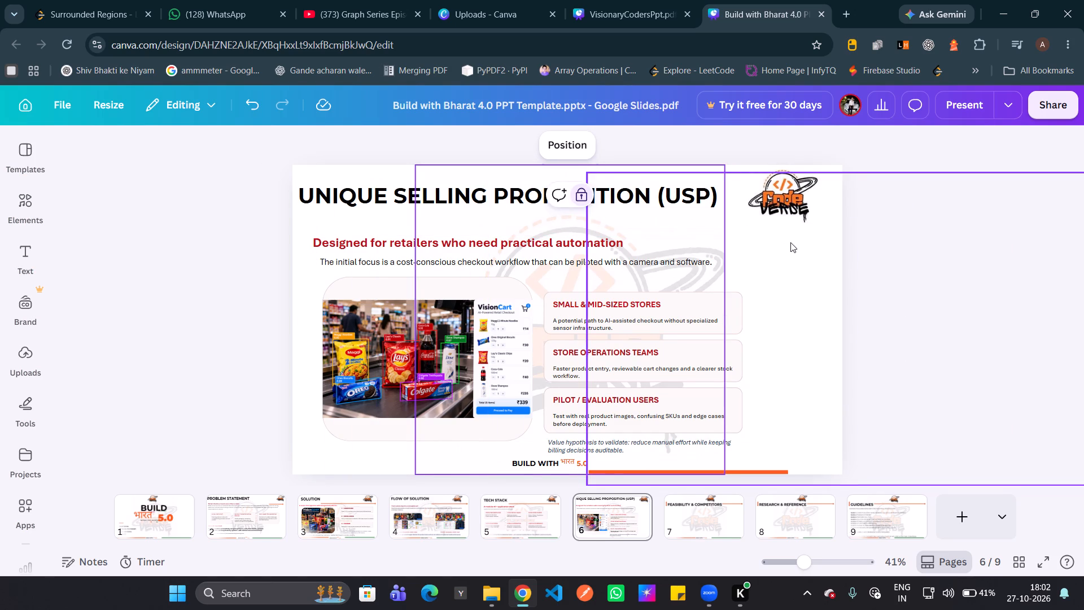
# Move the line frame back onto the slide so its orange and green lines flank the BUILD WITH भारत 5.0 footer text.
pyautogui.click(790, 242)
pyautogui.moveTo(790, 242); pyautogui.dragTo(500, 241)
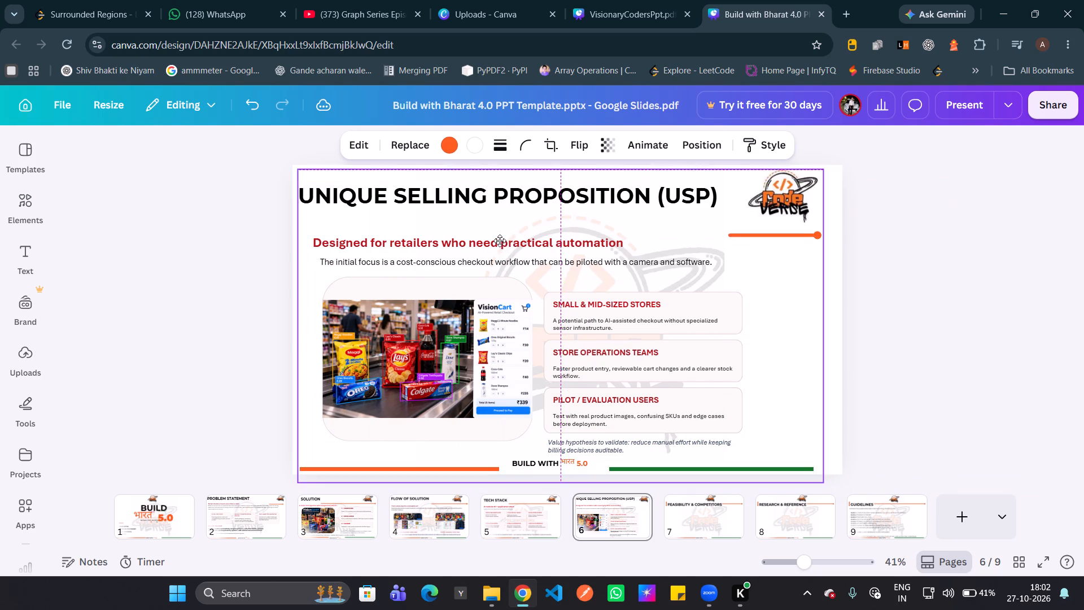
pyautogui.moveTo(500, 241); pyautogui.dragTo(510, 237)
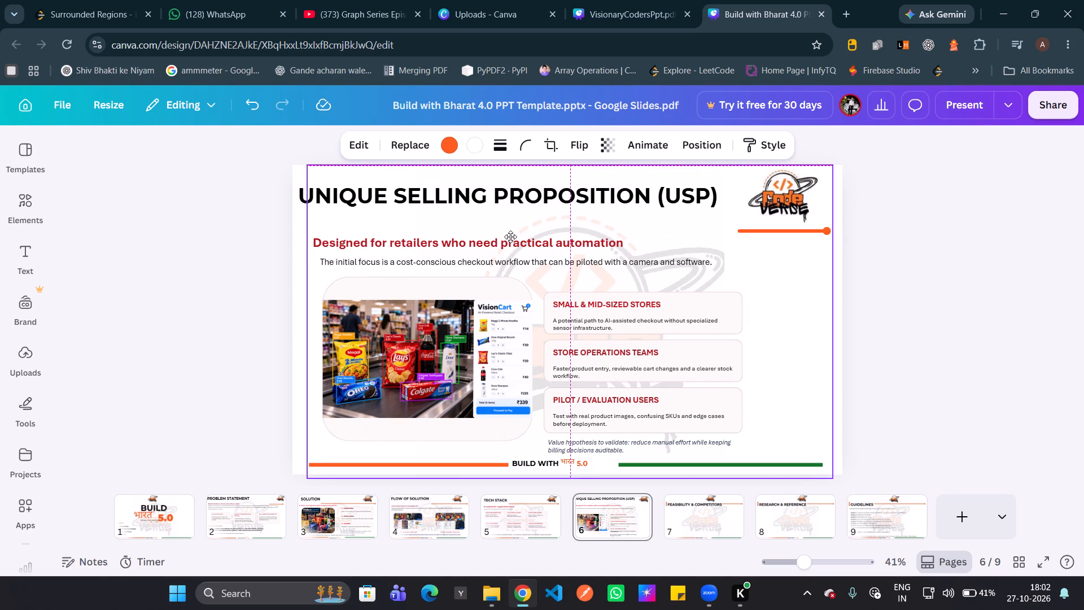
pyautogui.moveTo(510, 237); pyautogui.dragTo(504, 236)
pyautogui.click(252, 282)
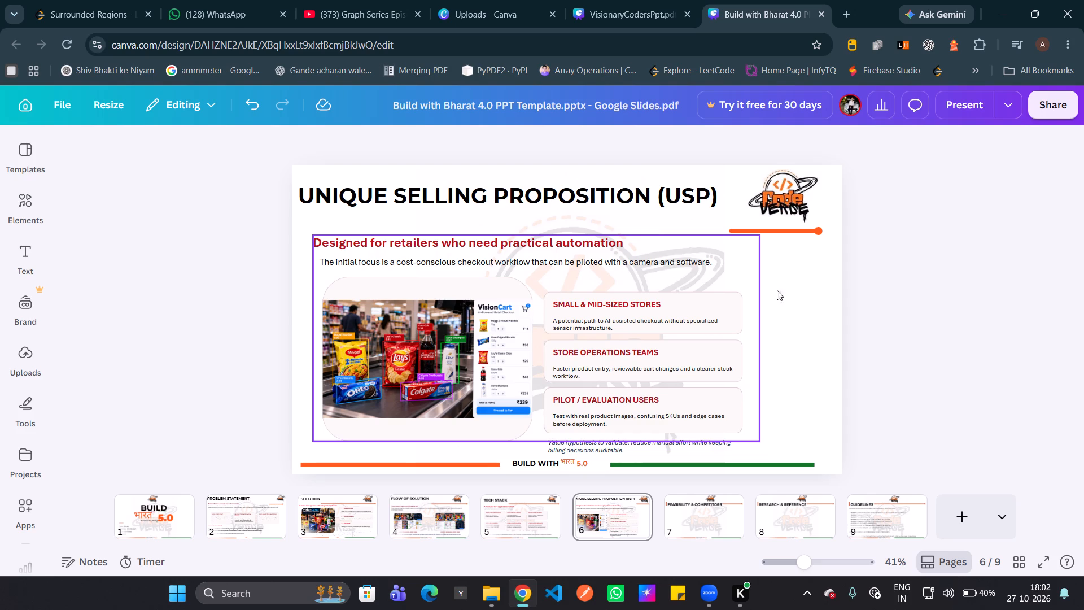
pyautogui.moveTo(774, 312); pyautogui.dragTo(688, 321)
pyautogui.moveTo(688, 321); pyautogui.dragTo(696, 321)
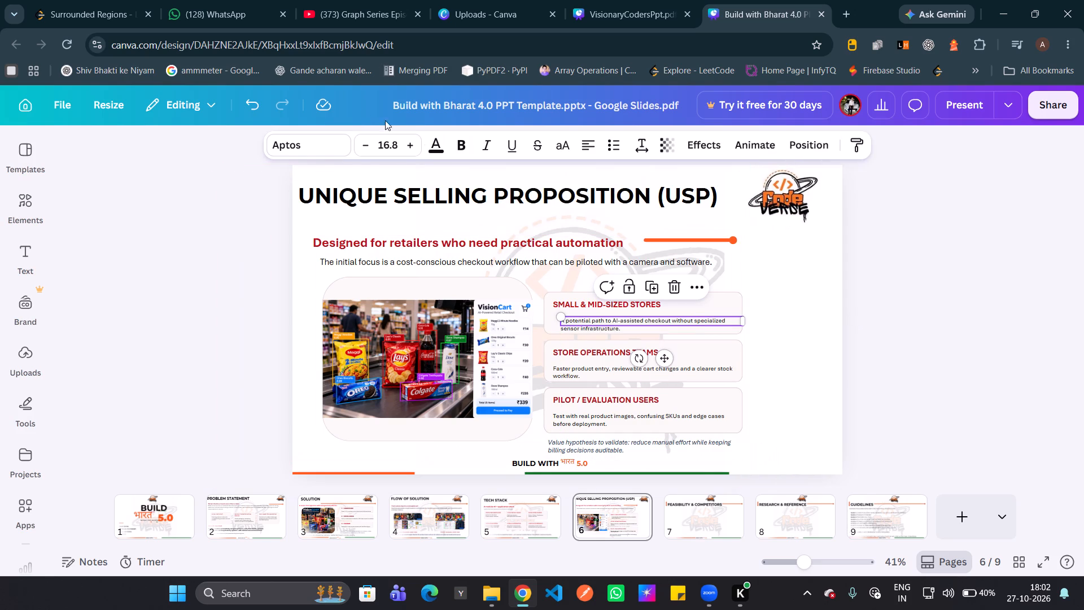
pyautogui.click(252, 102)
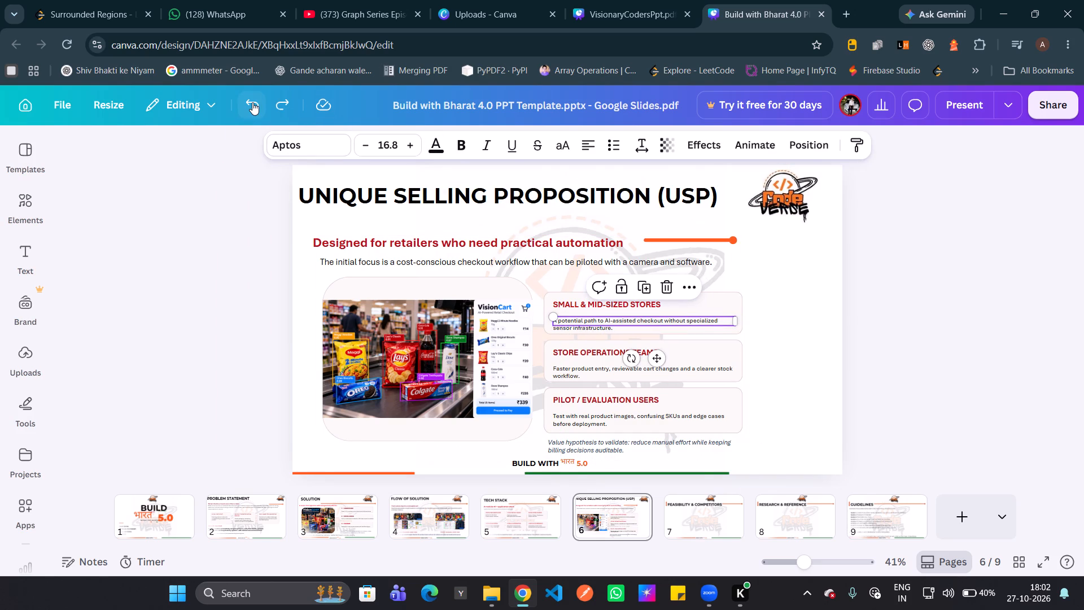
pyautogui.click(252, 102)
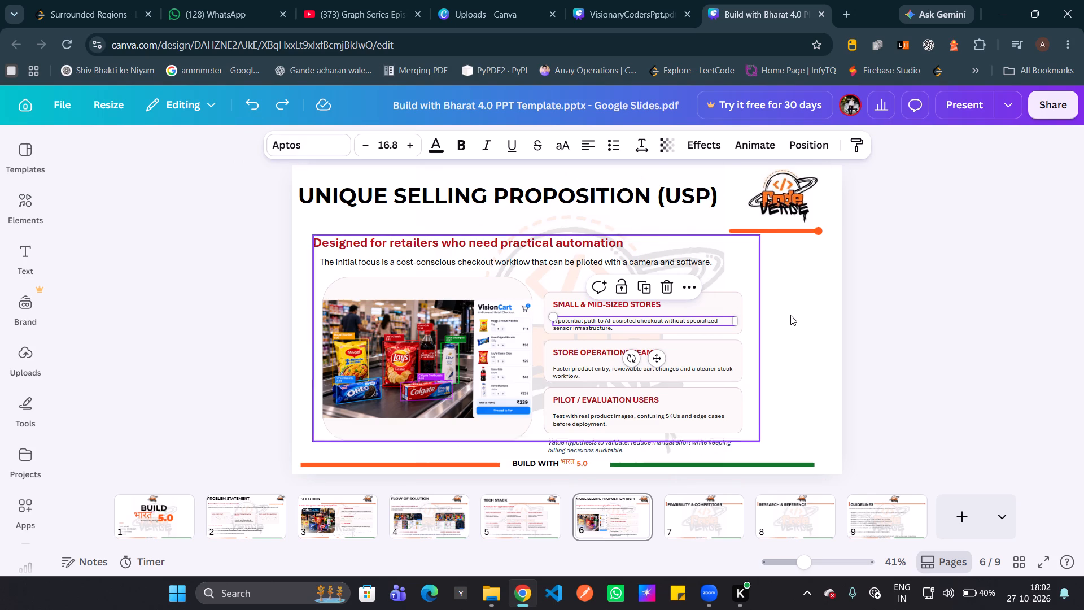
# Lock the repositioned orange-and-green line frame on the USP slide.
pyautogui.click(790, 312)
pyautogui.click(546, 193)
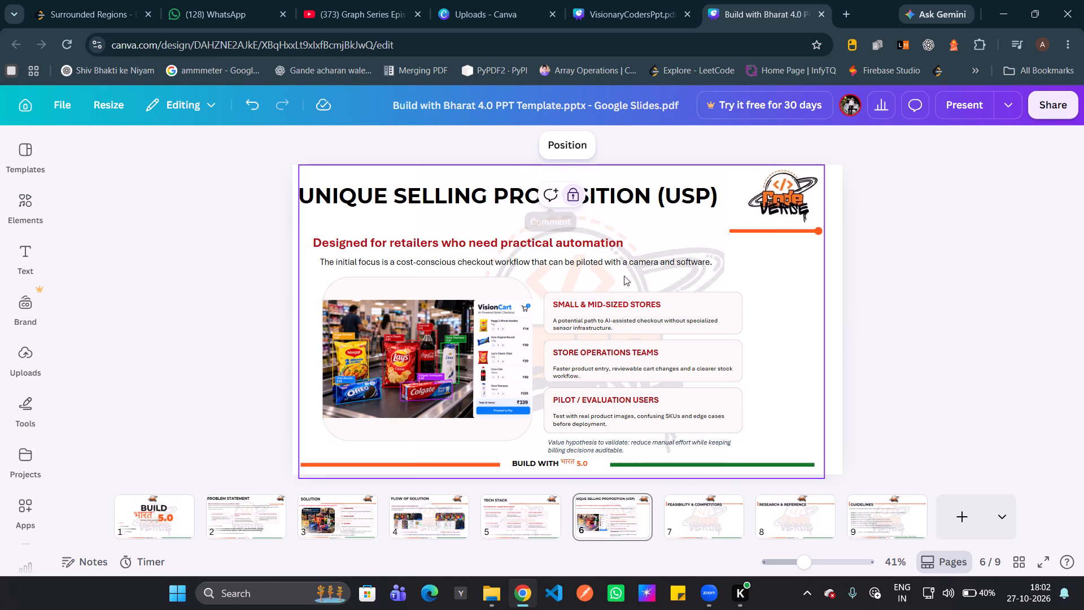
pyautogui.click(788, 314)
pyautogui.click(832, 293)
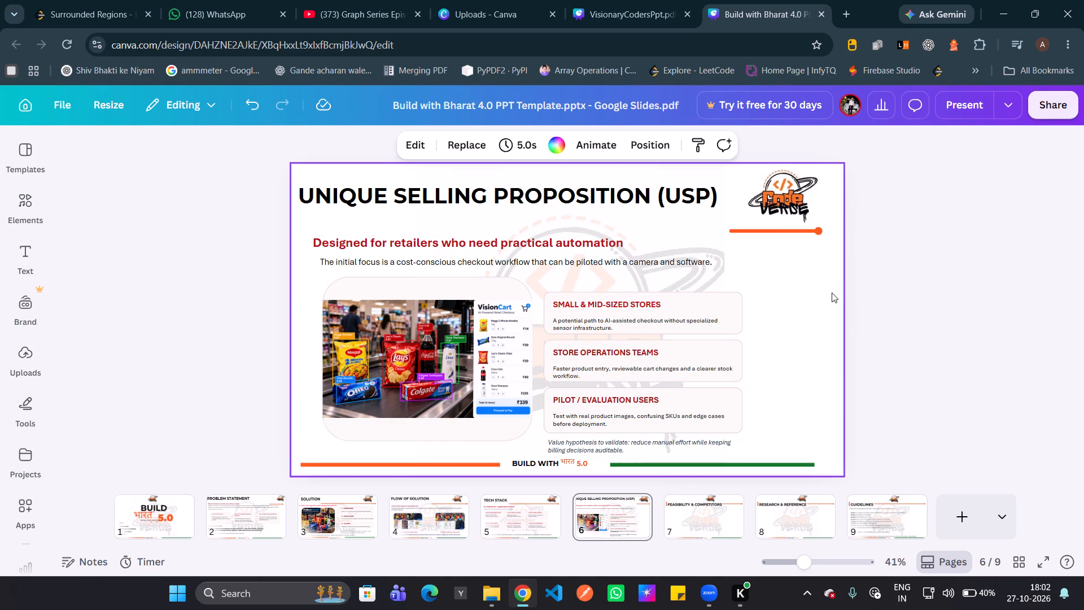
pyautogui.moveTo(838, 290); pyautogui.dragTo(770, 372)
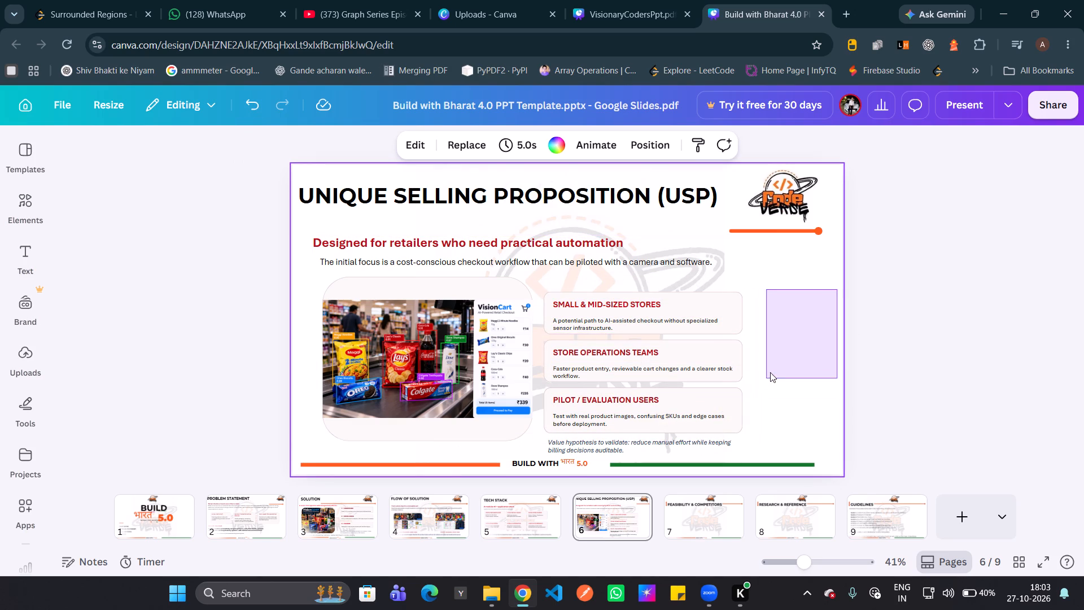
pyautogui.moveTo(770, 372); pyautogui.dragTo(774, 341)
# Lock the group holding the "Designed for retailers" heading, subtitle and product image.
pyautogui.click(633, 246)
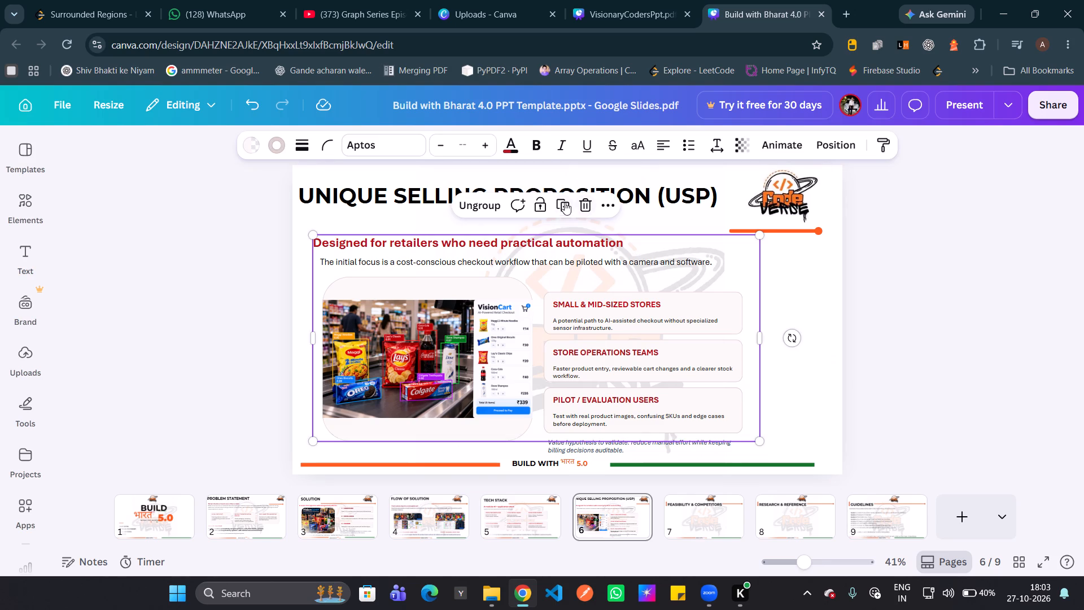
pyautogui.click(543, 197)
pyautogui.click(842, 290)
# Group the three audience cards with the value hypothesis note and move them up so they line up beside the product image.
pyautogui.moveTo(878, 278); pyautogui.dragTo(724, 342)
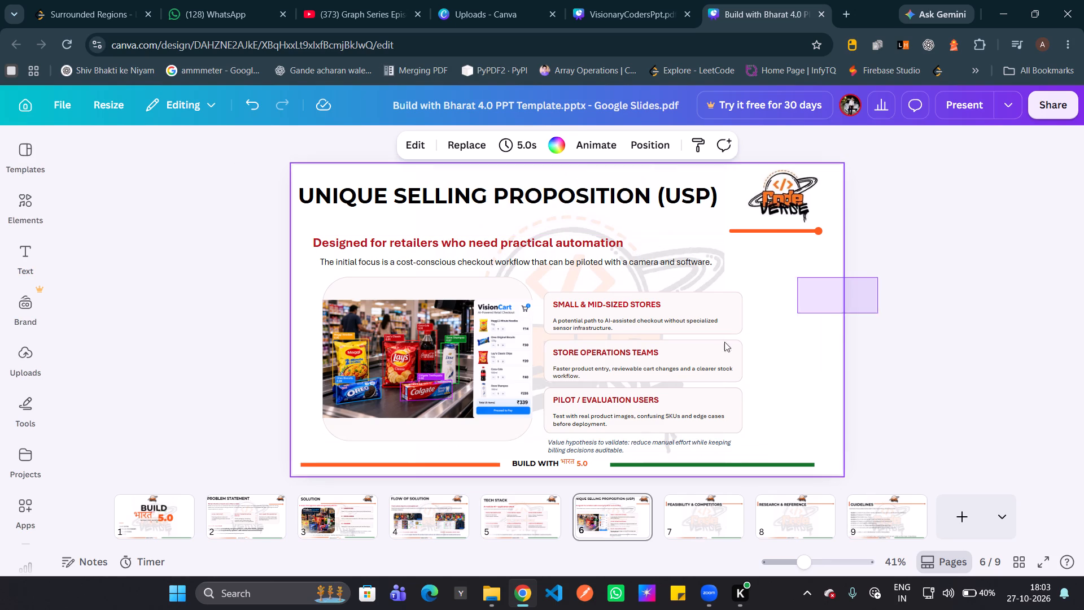
pyautogui.moveTo(724, 342); pyautogui.dragTo(648, 451)
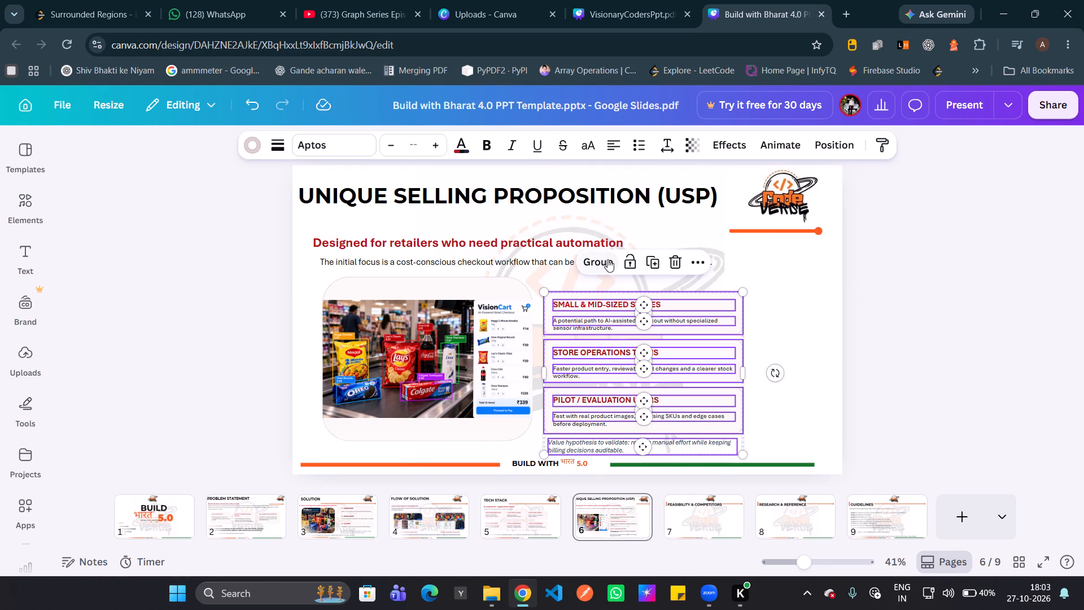
pyautogui.click(607, 259)
pyautogui.moveTo(631, 387); pyautogui.dragTo(636, 371)
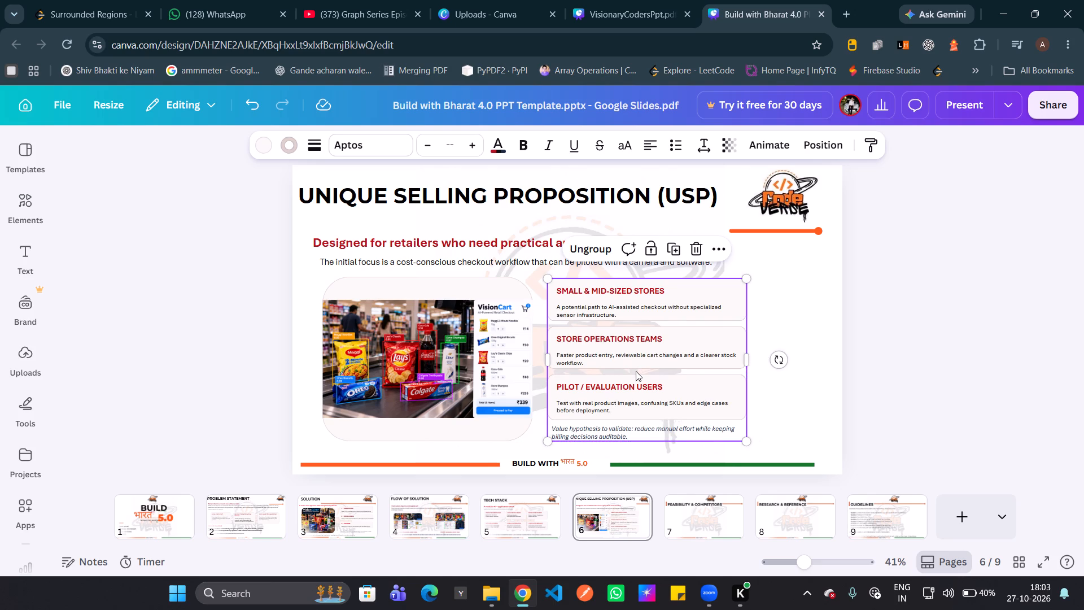
pyautogui.click(168, 333)
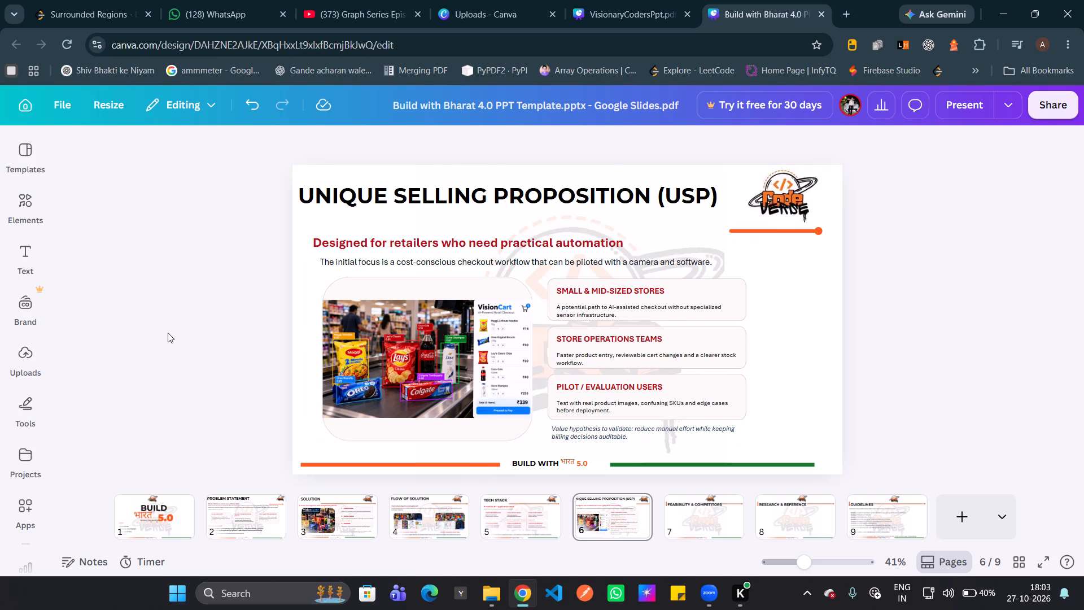
# Delete the GUIDELINES slide, page 9.
pyautogui.click(703, 528)
pyautogui.click(794, 513)
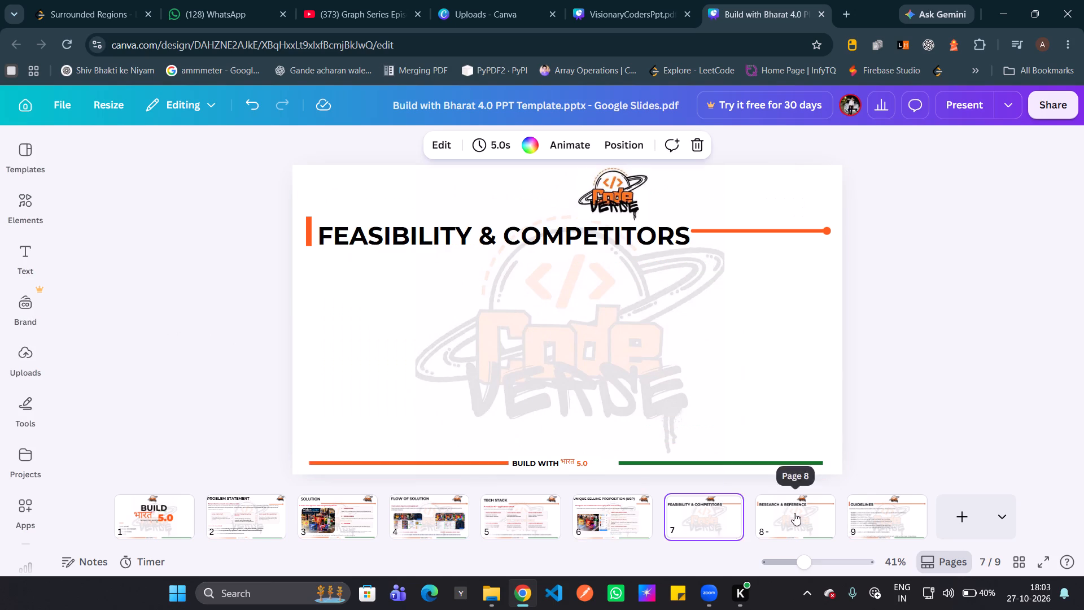
pyautogui.click(855, 507)
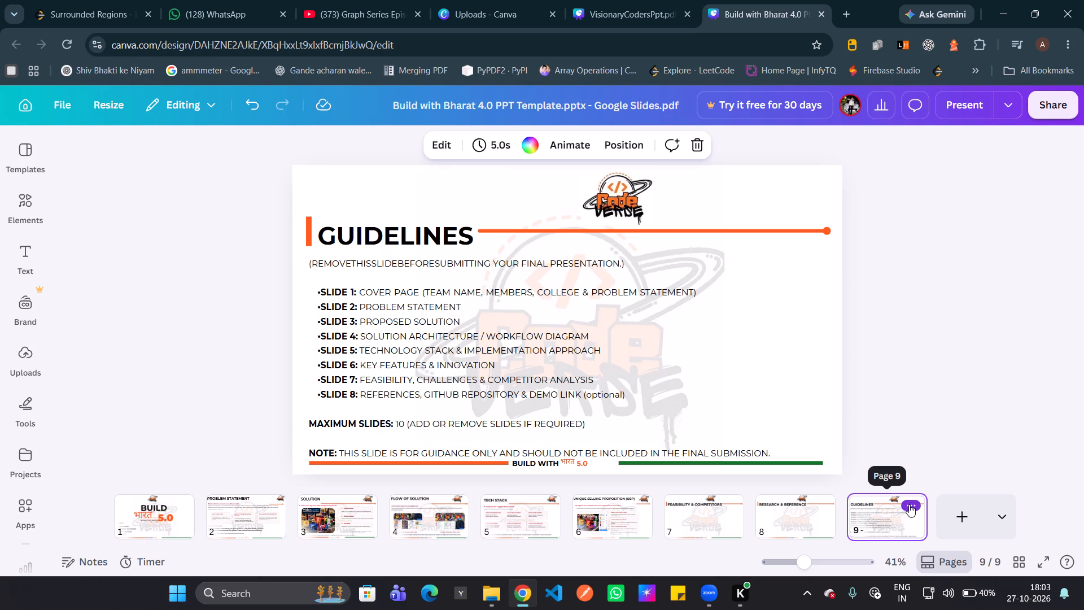
pyautogui.click(909, 504)
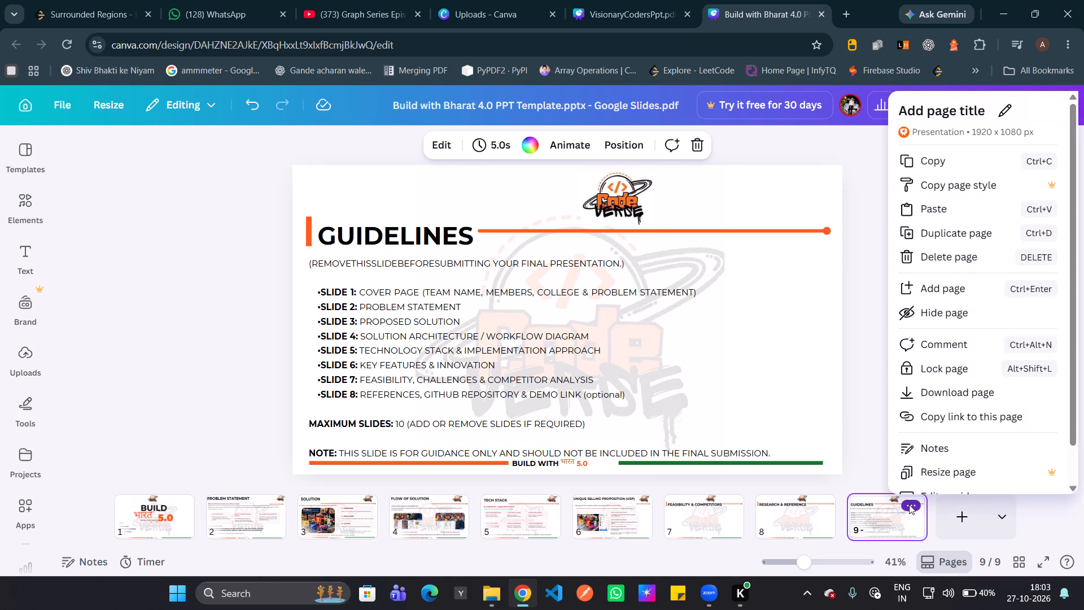
pyautogui.click(951, 254)
# In VisionaryCodersPpt.pdf, ungroup the AI-Driven Inventory Intelligence card on the Future Plan slide and copy all five plan cards.
pyautogui.click(611, 0)
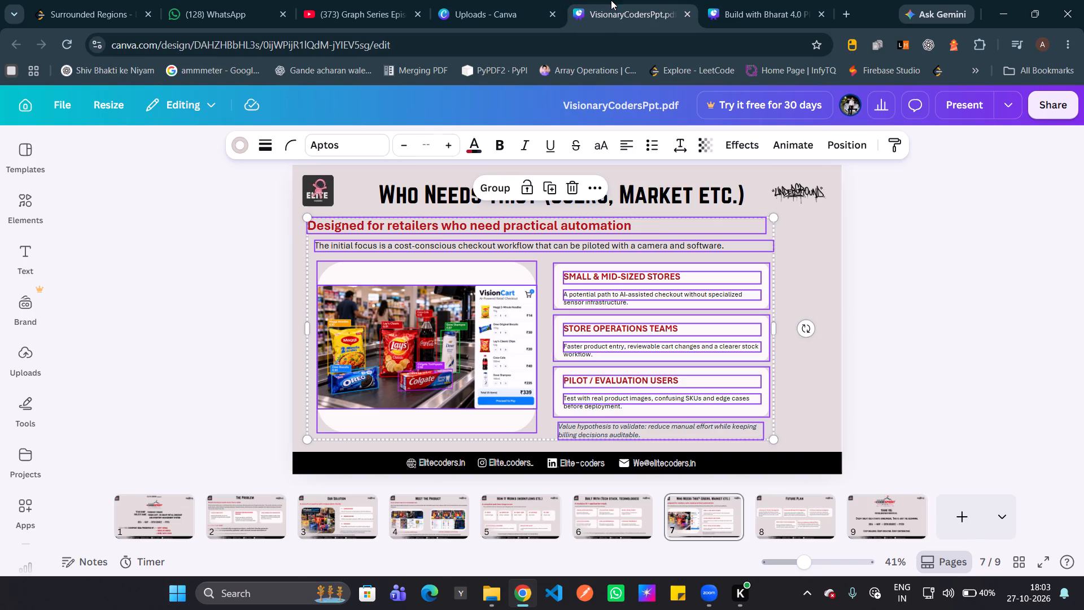
pyautogui.click(792, 530)
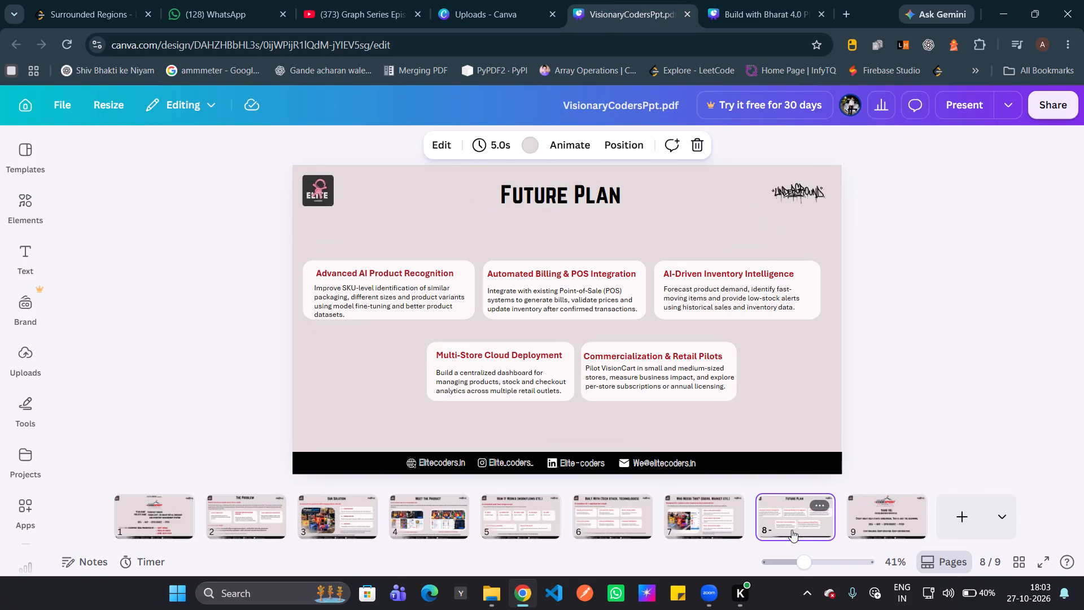
pyautogui.moveTo(274, 255); pyautogui.dragTo(311, 275)
pyautogui.moveTo(311, 275); pyautogui.dragTo(819, 397)
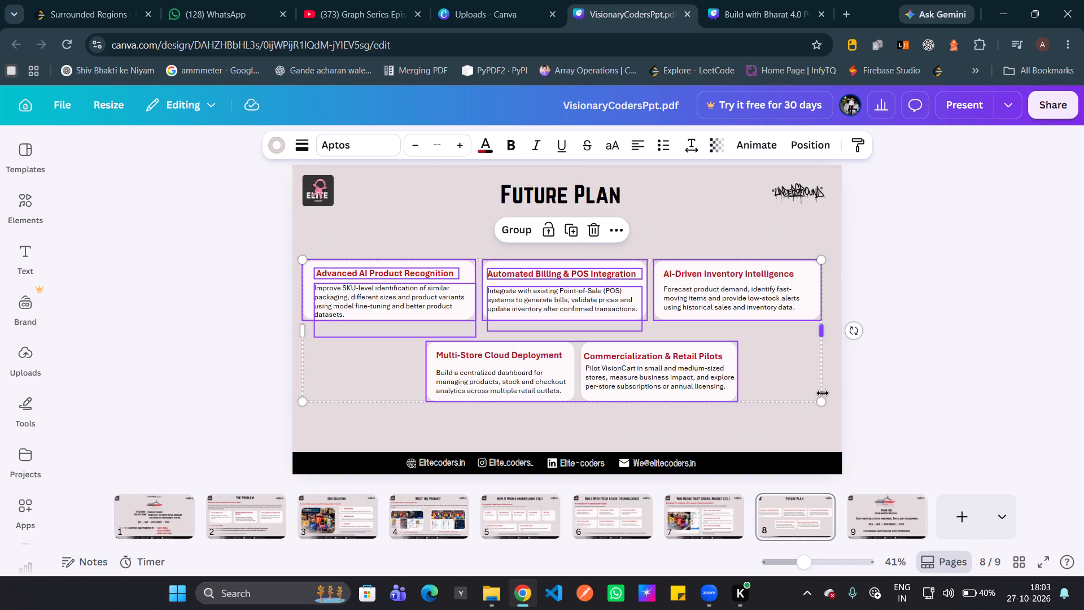
pyautogui.hotkey('ctrl', 'c')
pyautogui.click(689, 219)
pyautogui.click(710, 281)
pyautogui.click(672, 229)
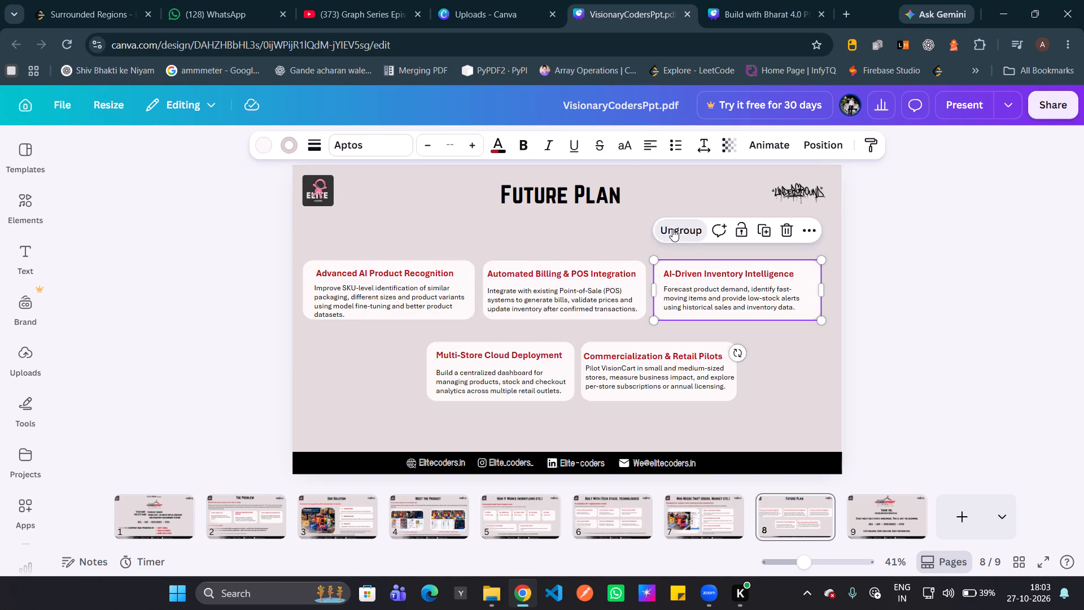
pyautogui.click(236, 302)
pyautogui.moveTo(264, 258); pyautogui.dragTo(820, 401)
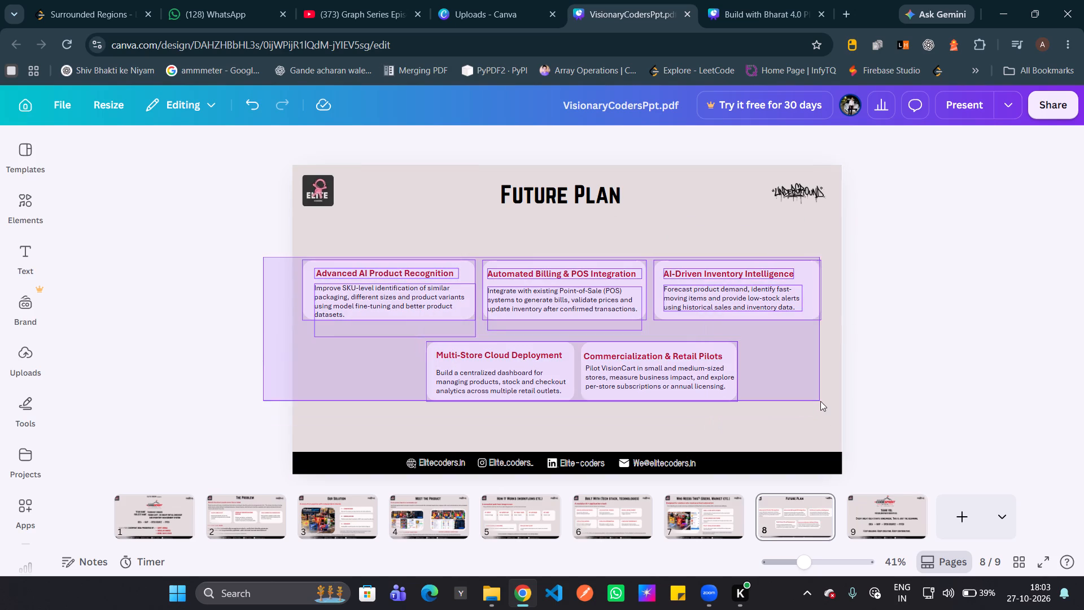
pyautogui.hotkey('ctrl', 'c')
pyautogui.hotkey('ctrl', 'c')
pyautogui.hotkey('ctrl', 'c')
pyautogui.hotkey('ctrl', 'c')
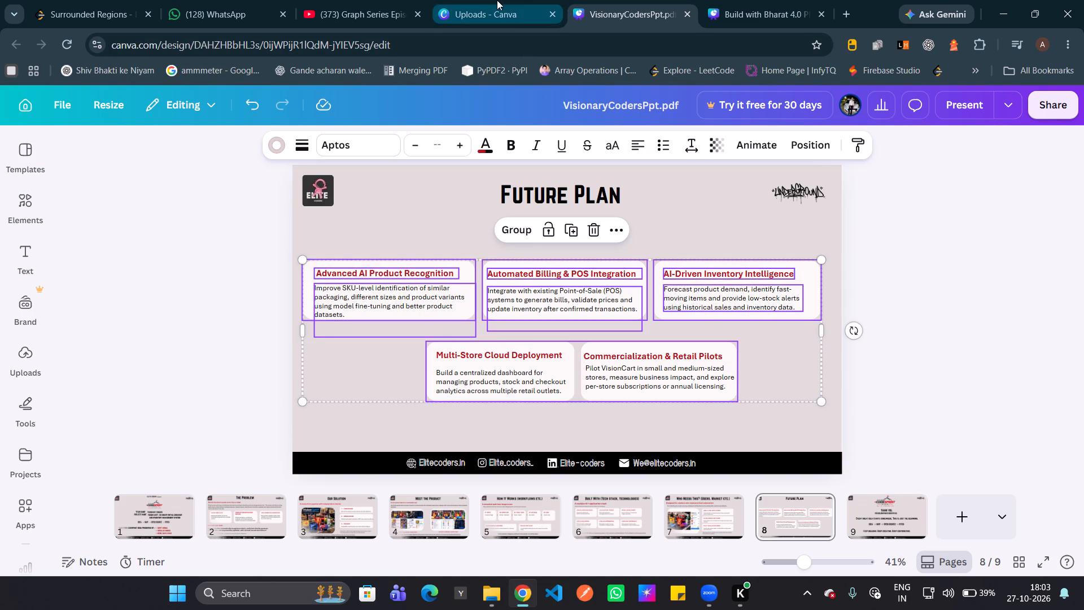
# Paste the five future-plan cards onto the RESEARCH & REFERENCE slide of the Build with Bharat deck and move them slightly down below the heading.
pyautogui.click(712, 0)
pyautogui.click(671, 385)
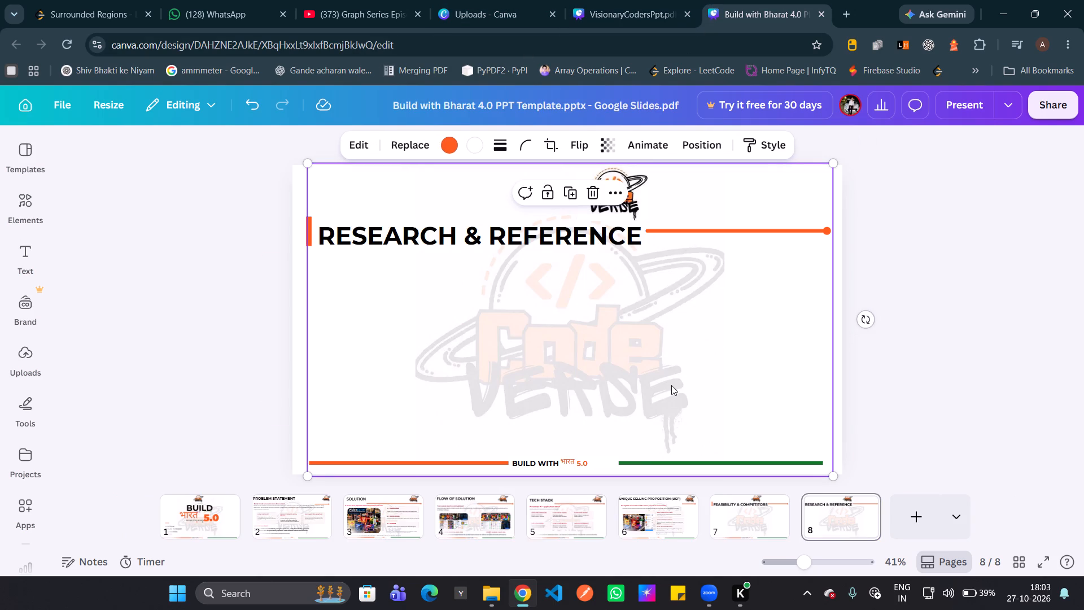
pyautogui.hotkey('ctrl', 'v')
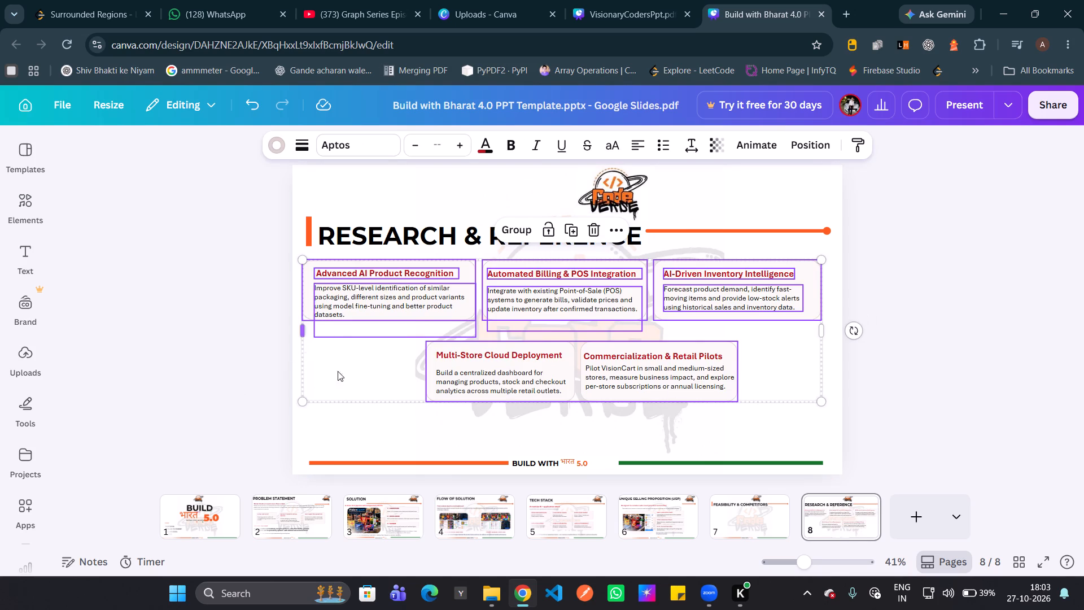
pyautogui.moveTo(487, 346); pyautogui.dragTo(492, 358)
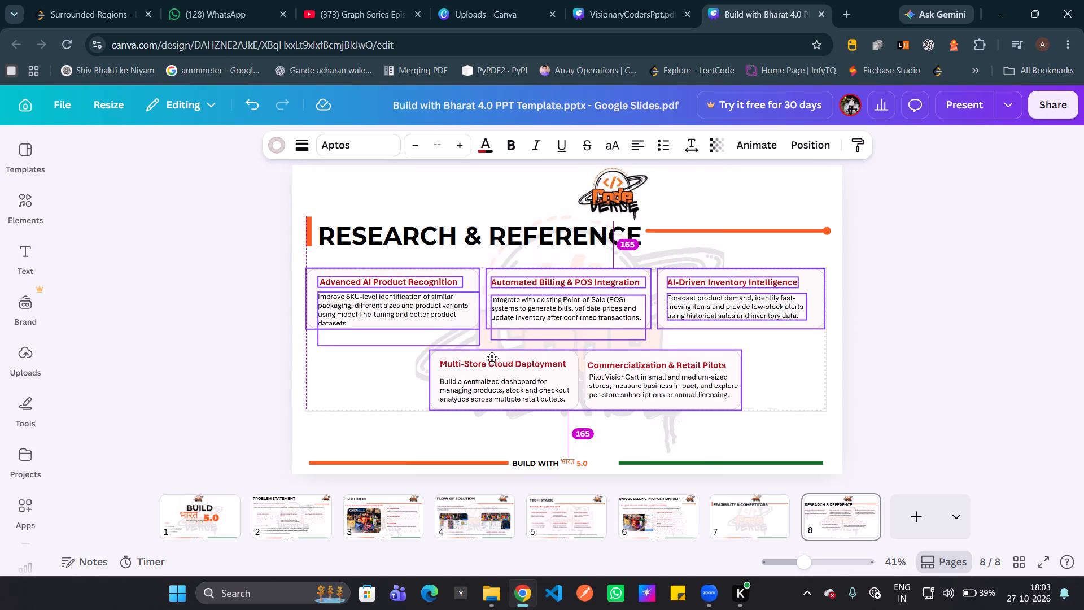
pyautogui.moveTo(492, 358); pyautogui.dragTo(492, 365)
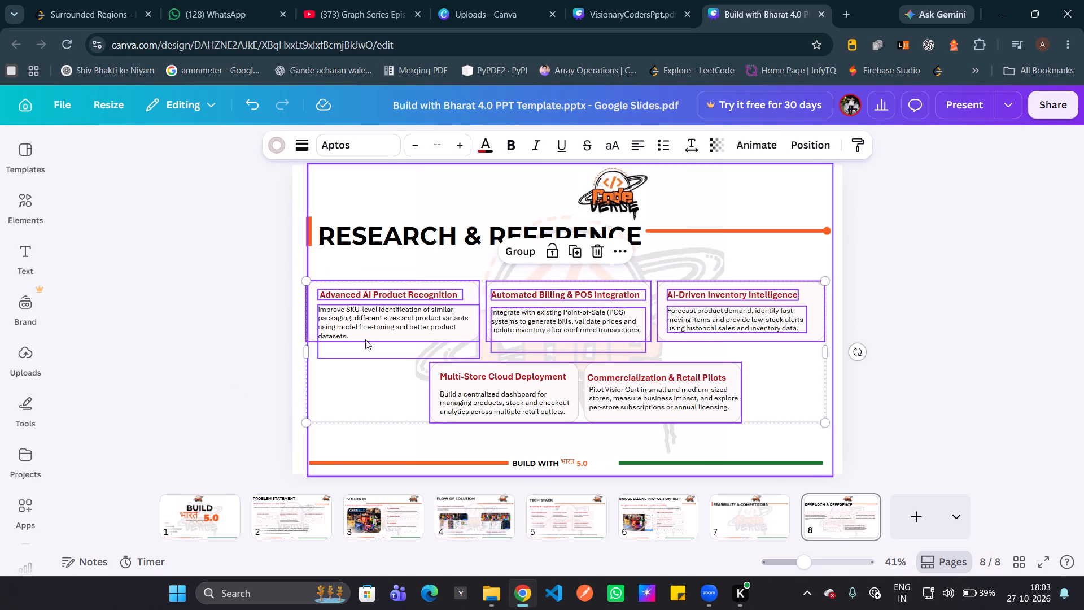
pyautogui.click(161, 298)
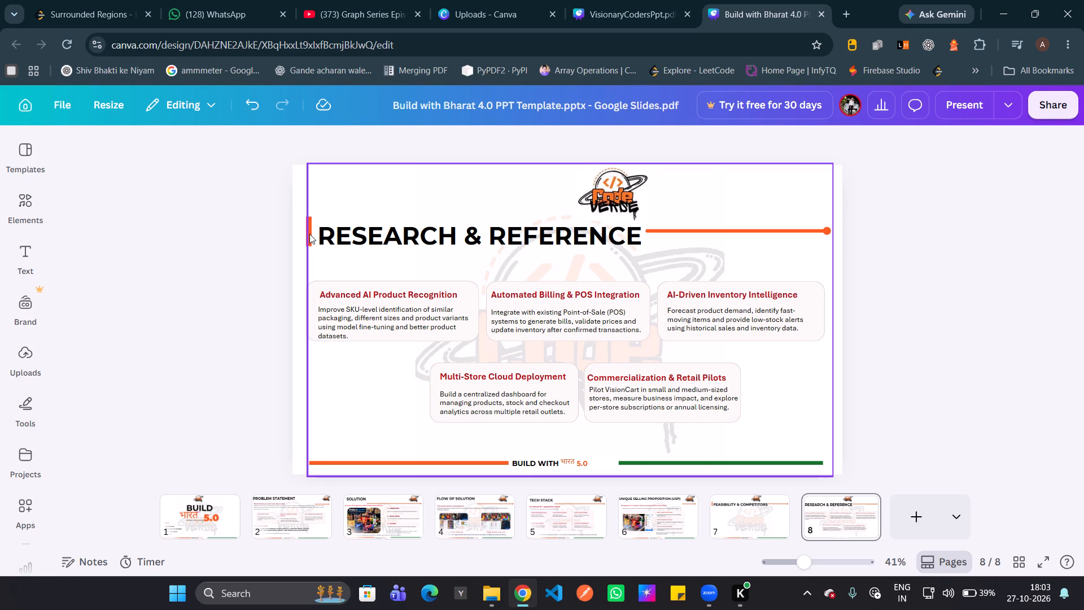
# Delete the short orange vertical bar in front of the RESEARCH & REFERENCE heading.
pyautogui.click(307, 237)
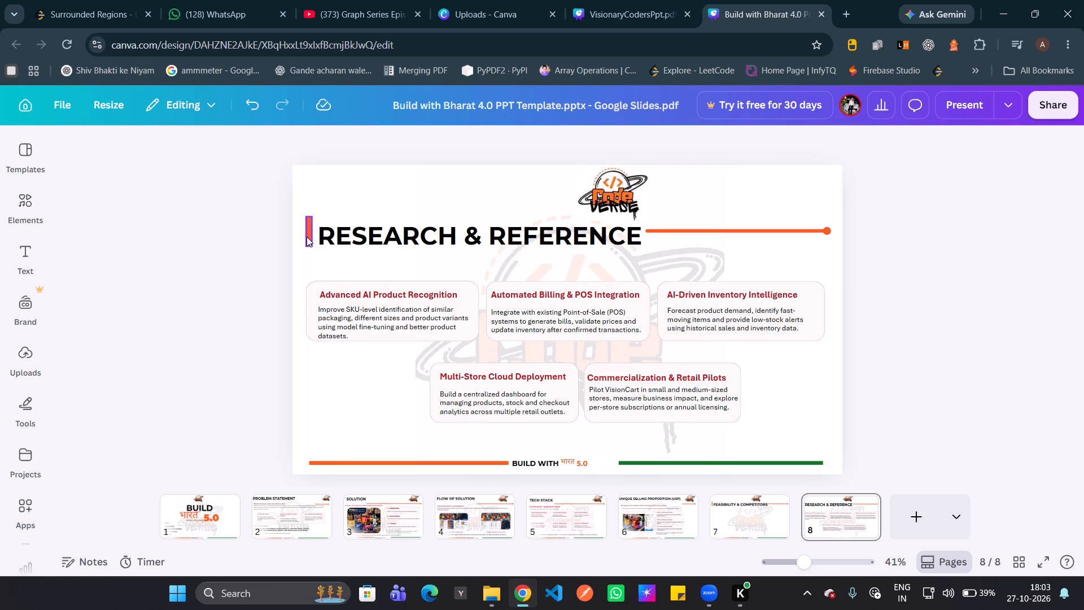
pyautogui.click(333, 189)
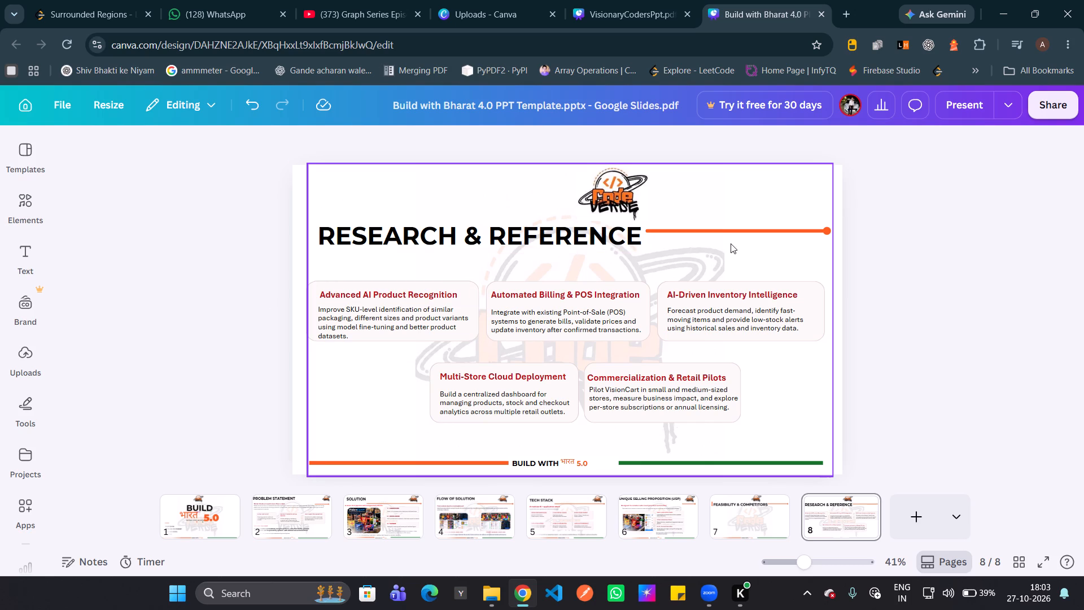
# Remove the blank image overlaying the CodeVerse logo and move the logo to the slide's upper-right corner.
pyautogui.click(591, 182)
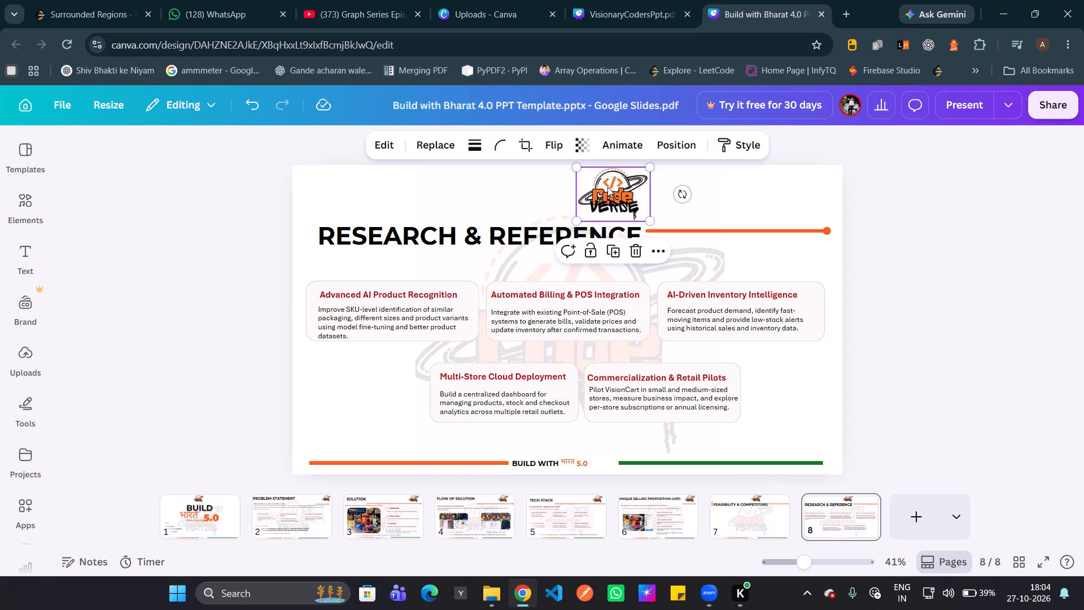
pyautogui.moveTo(609, 187); pyautogui.dragTo(724, 191)
pyautogui.click(749, 247)
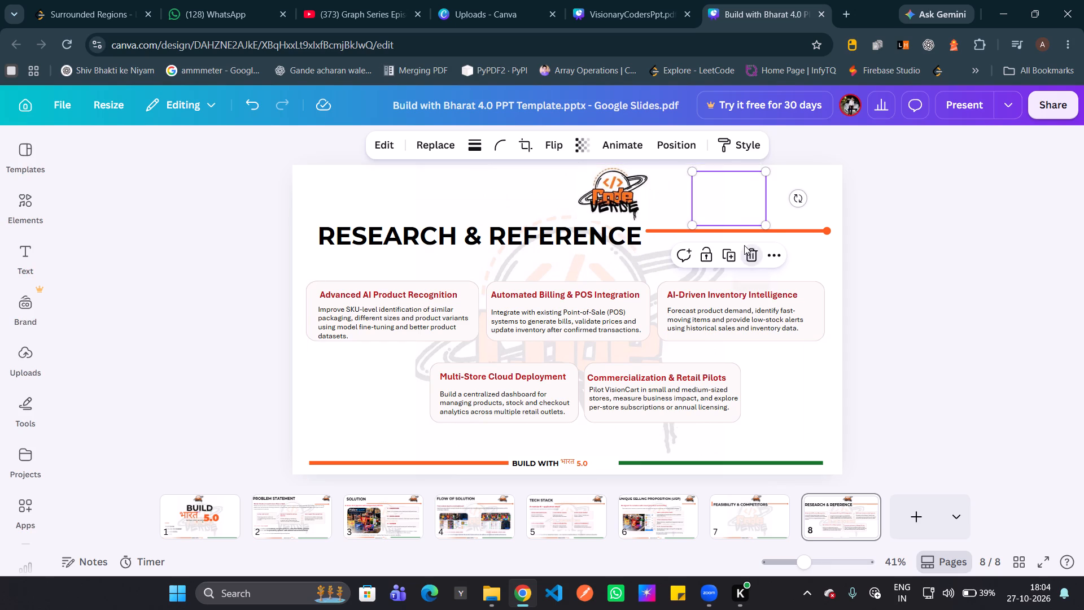
pyautogui.moveTo(605, 198); pyautogui.dragTo(767, 199)
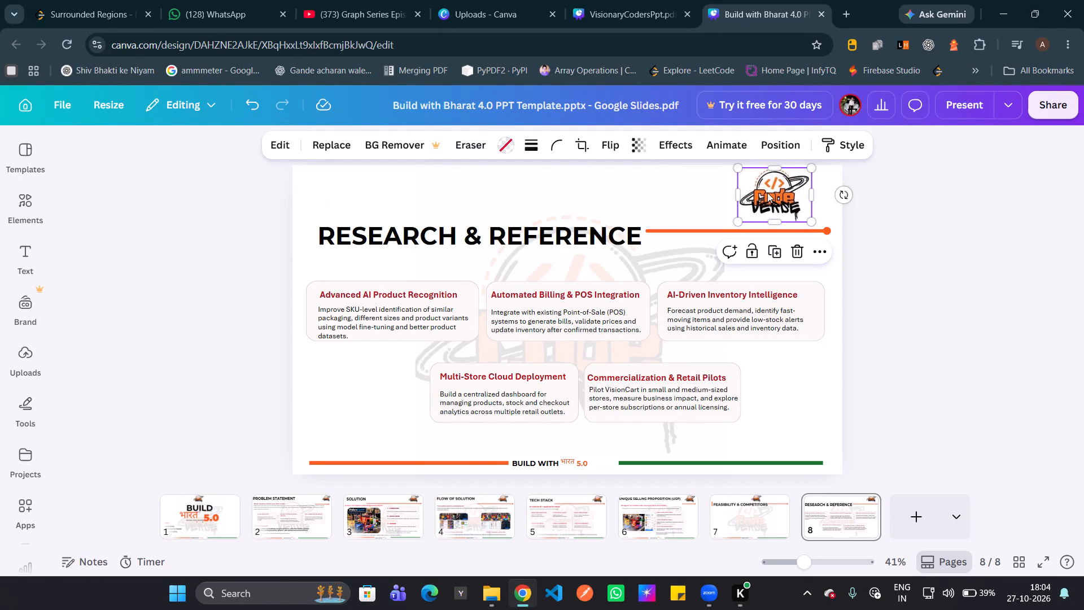
# Move the RESEARCH & REFERENCE heading up slightly, above the level of the orange line.
pyautogui.moveTo(499, 229); pyautogui.dragTo(499, 215)
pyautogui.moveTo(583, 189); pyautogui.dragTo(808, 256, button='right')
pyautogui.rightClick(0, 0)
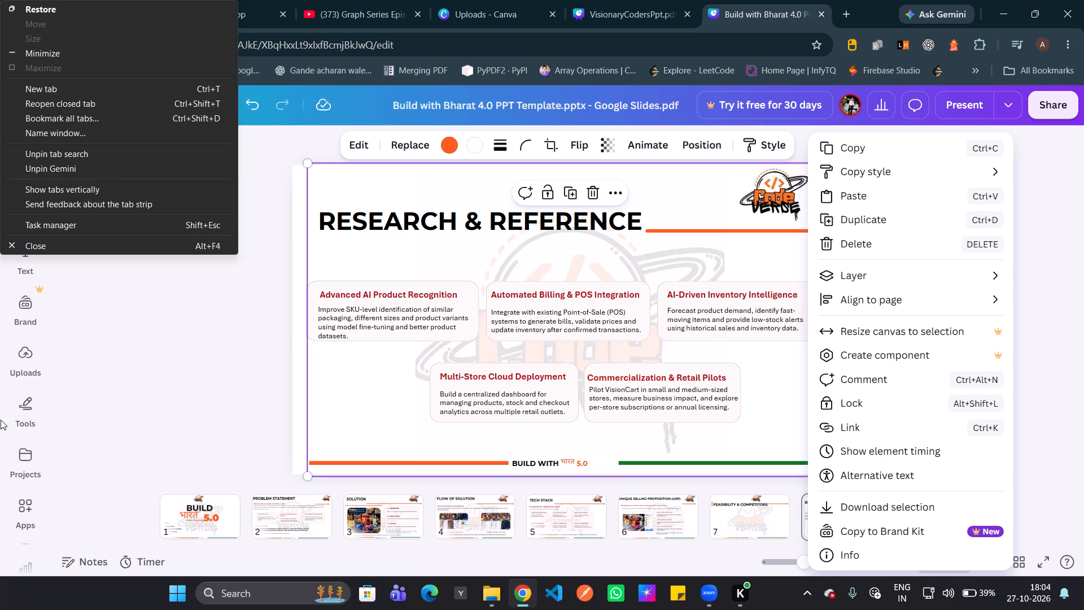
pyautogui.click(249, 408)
# Shift the RESEARCH & REFERENCE heading left so it aligns with the left edge of the first card.
pyautogui.moveTo(427, 209); pyautogui.dragTo(413, 209)
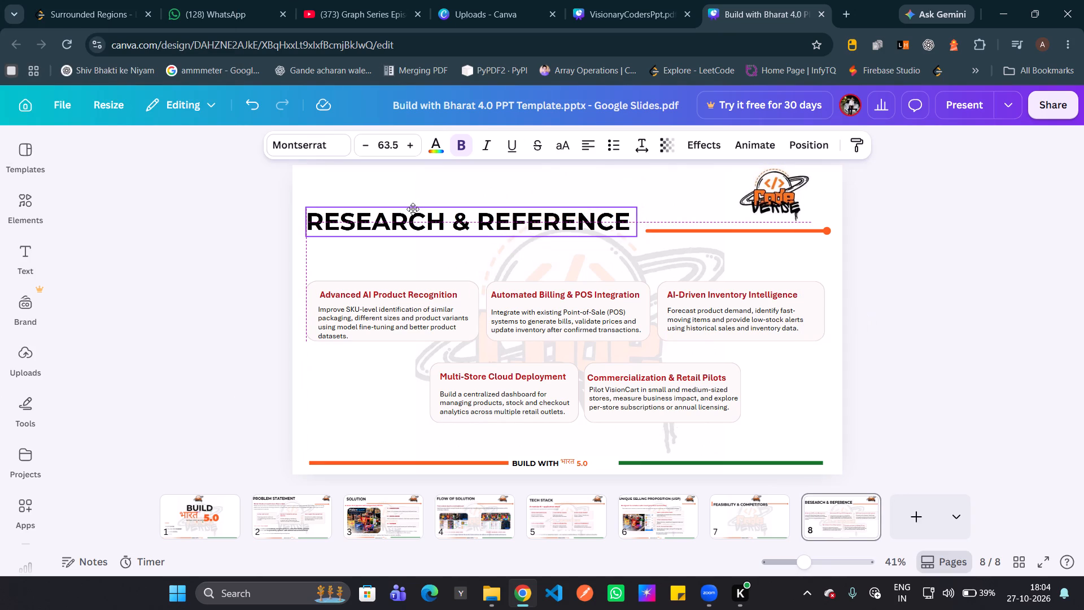
pyautogui.moveTo(413, 209); pyautogui.dragTo(416, 206)
pyautogui.click(103, 273)
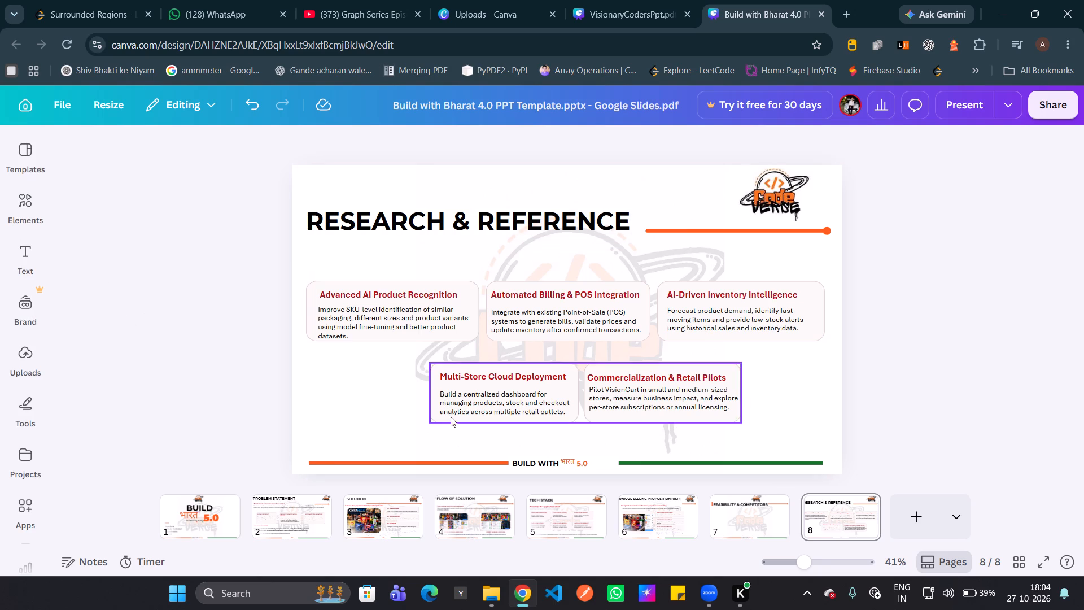
# On the cover slide, move the large orange 5.0 text right so it clears the NATIONAL LEVEL HACKATHON line.
pyautogui.click(765, 524)
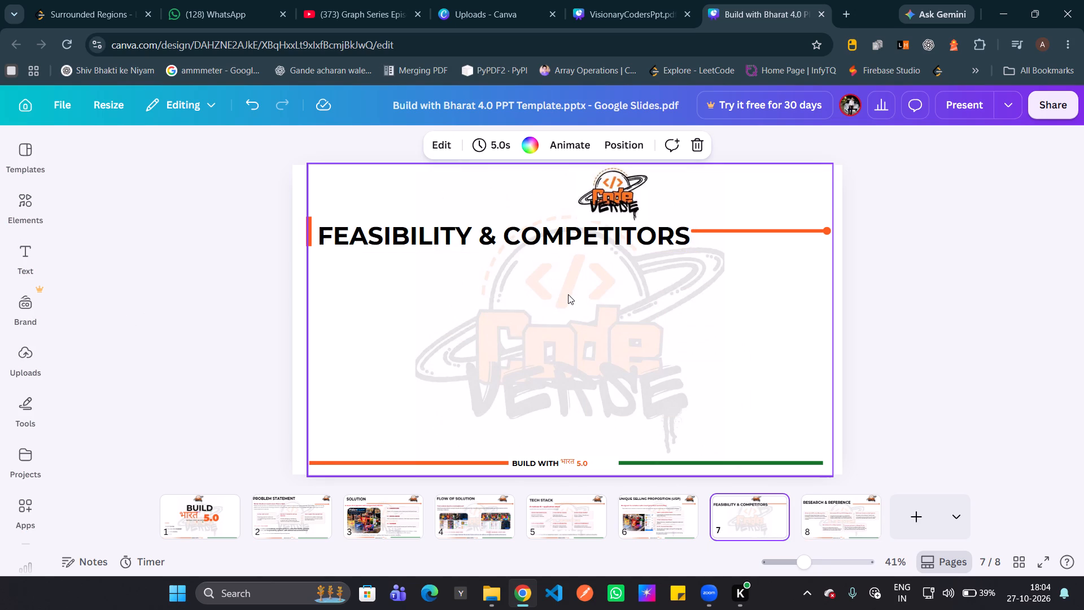
pyautogui.click(661, 511)
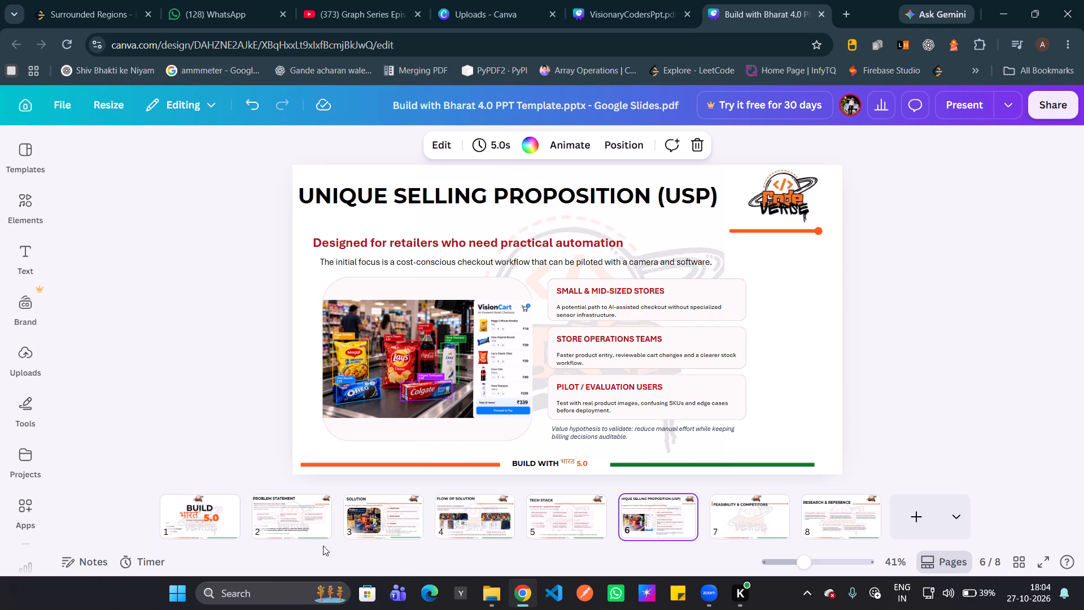
pyautogui.click(209, 518)
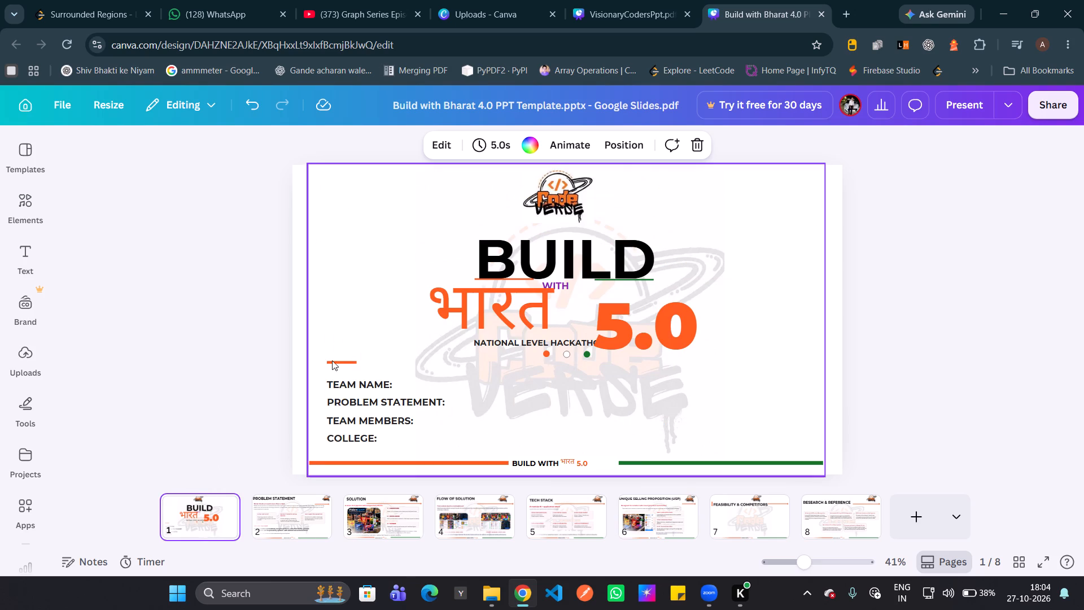
pyautogui.click(414, 403)
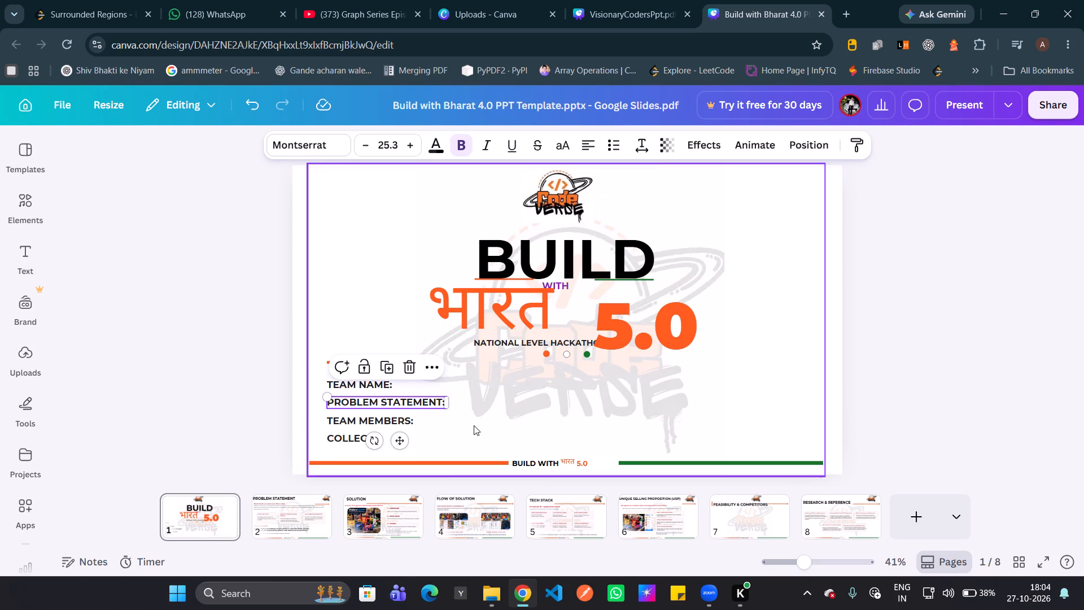
pyautogui.click(186, 333)
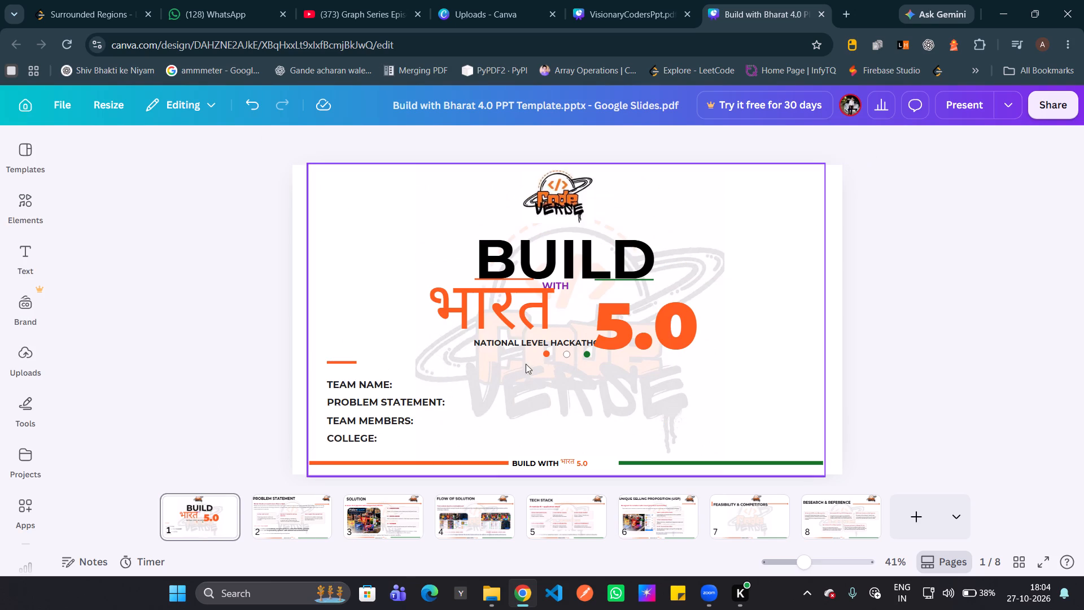
pyautogui.click(687, 345)
pyautogui.moveTo(669, 341); pyautogui.dragTo(689, 343)
pyautogui.click(0, 247)
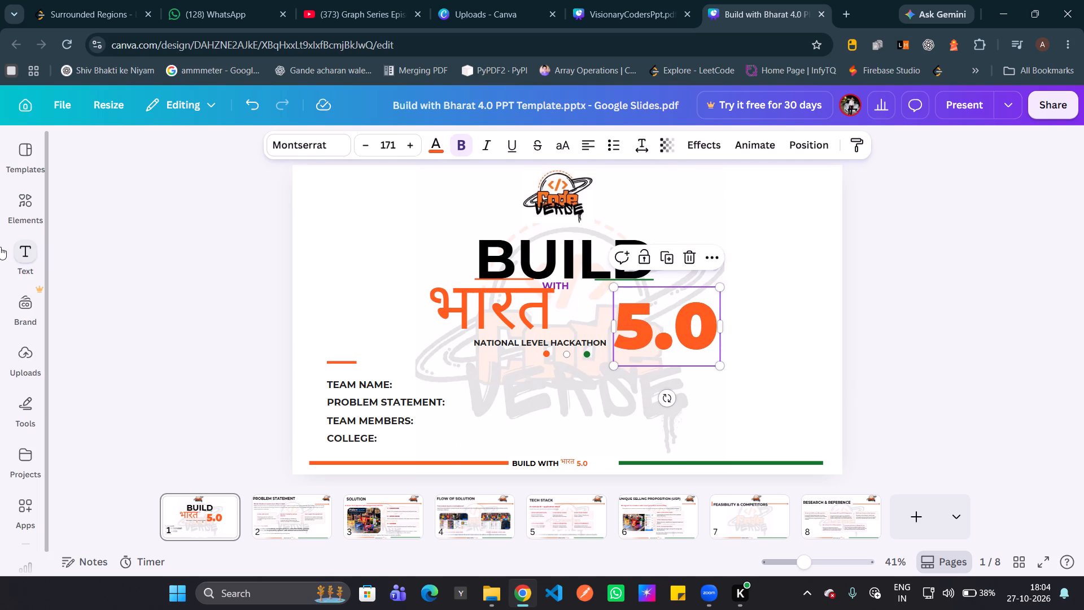
pyautogui.click(351, 256)
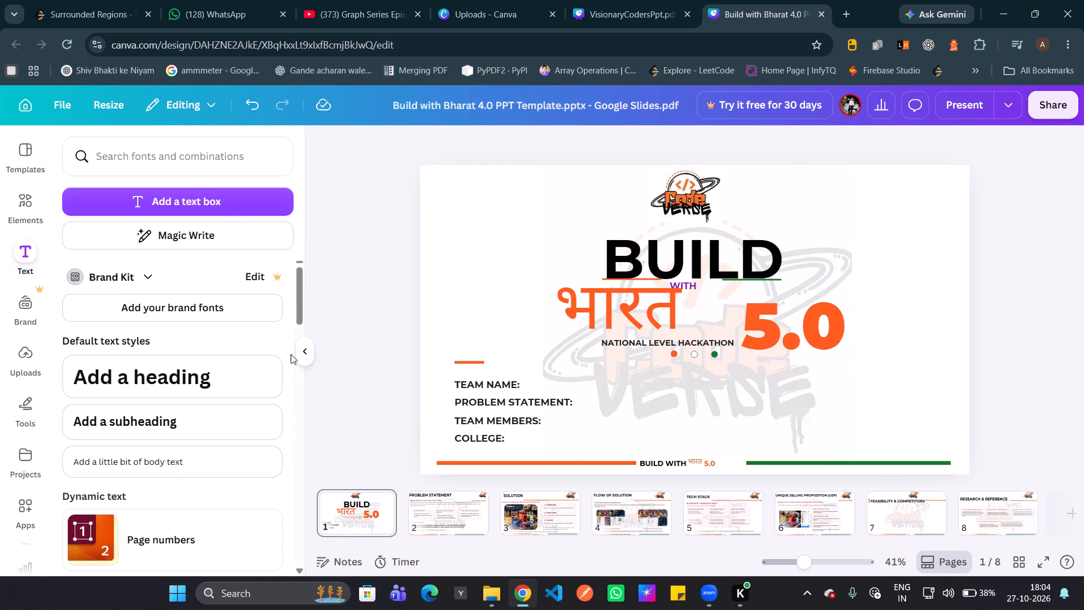
pyautogui.click(301, 353)
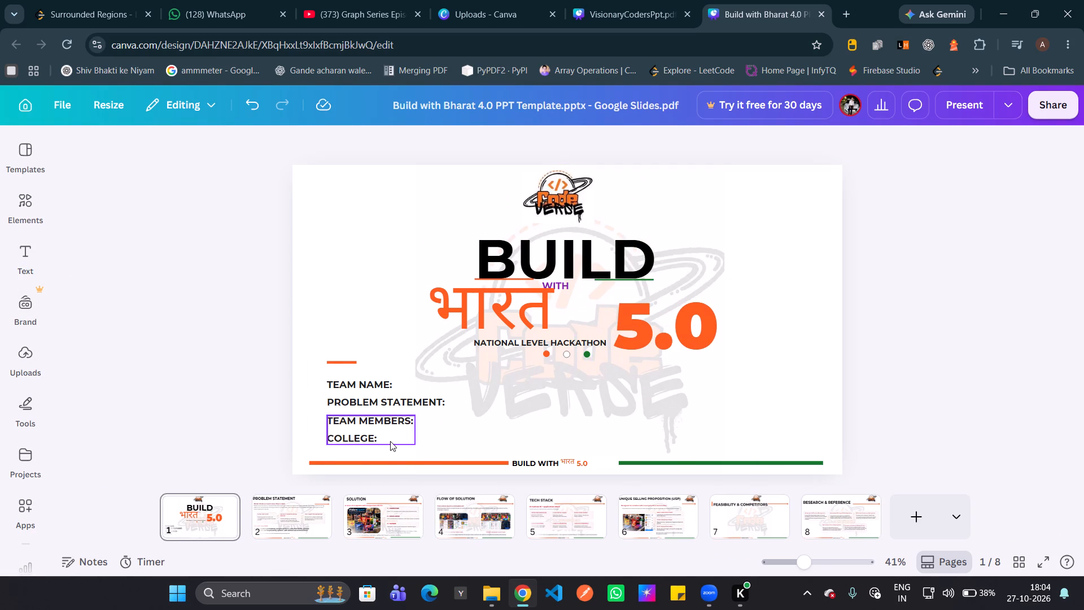
# Enter PRANVEER SINGH INSTITUTE OF TECHNOLOGY after the COLLEGE: label on the cover slide.
pyautogui.doubleClick(390, 441)
pyautogui.click(390, 441)
pyautogui.click(390, 441)
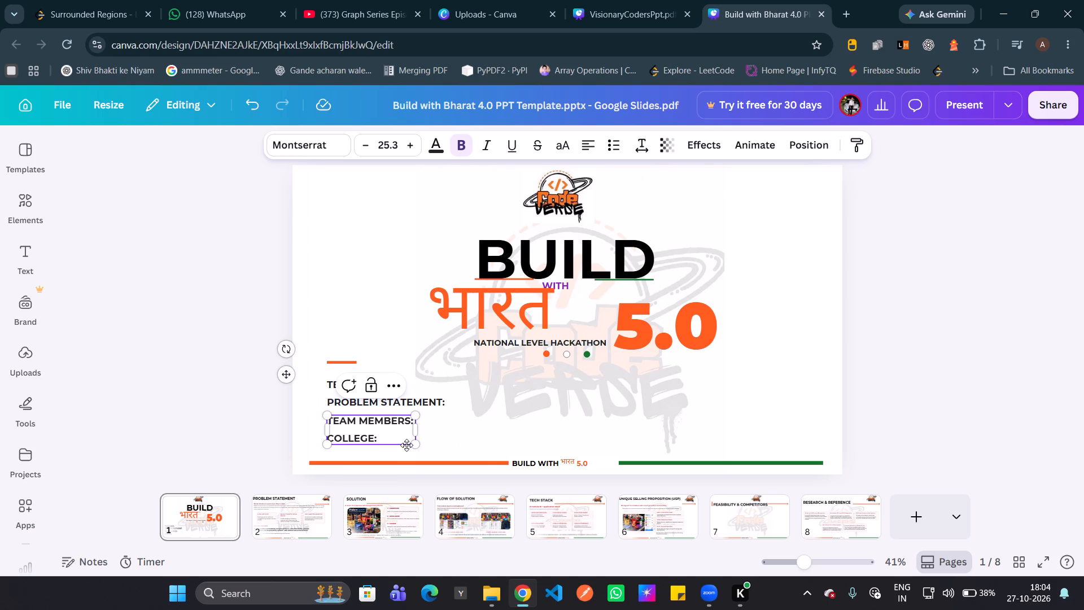
pyautogui.press('space')
pyautogui.write('PRANVEV')
pyautogui.press('BackSpace')
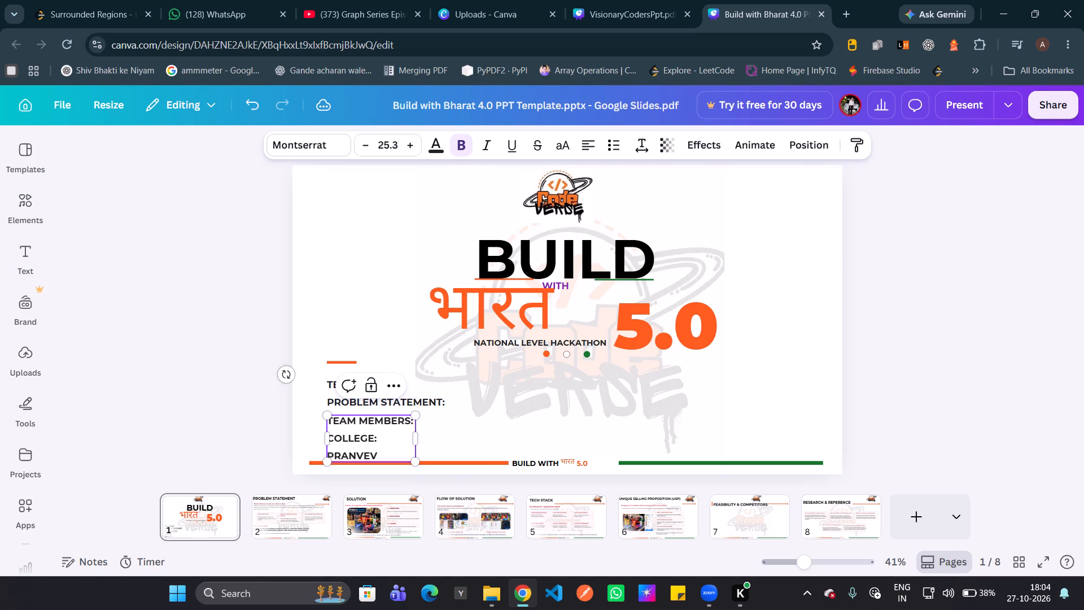
pyautogui.write('ER SINGH INSTITUTE')
pyautogui.press('space')
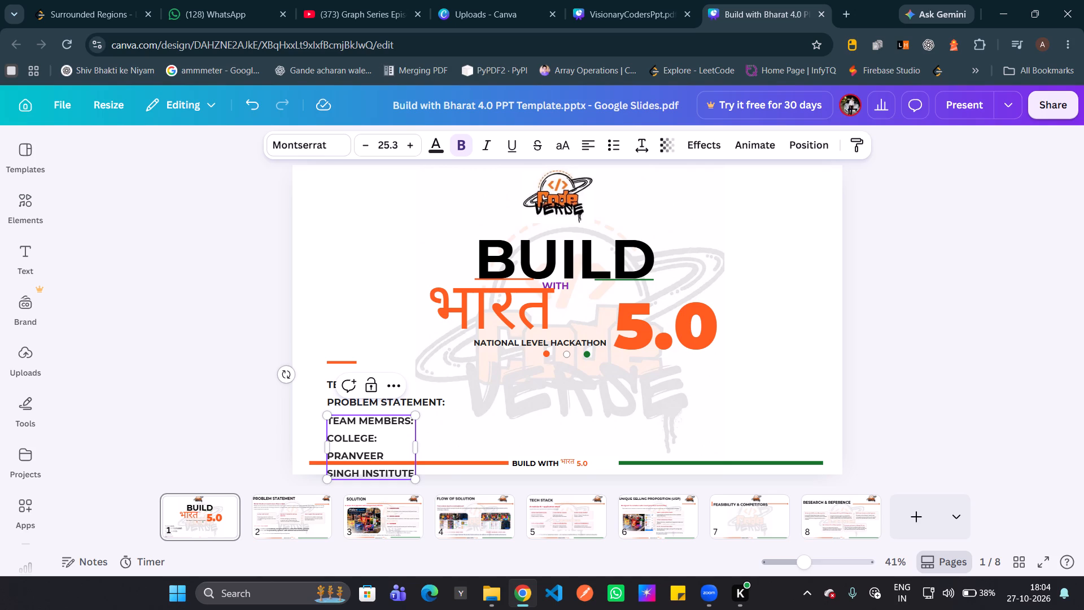
pyautogui.write('OF TECHNOLOGY')
pyautogui.press('space')
# Widen the cover slide's team members and college text box so the college name fits on one line, with COLLEGE: starting its own line.
pyautogui.moveTo(417, 459); pyautogui.dragTo(495, 441)
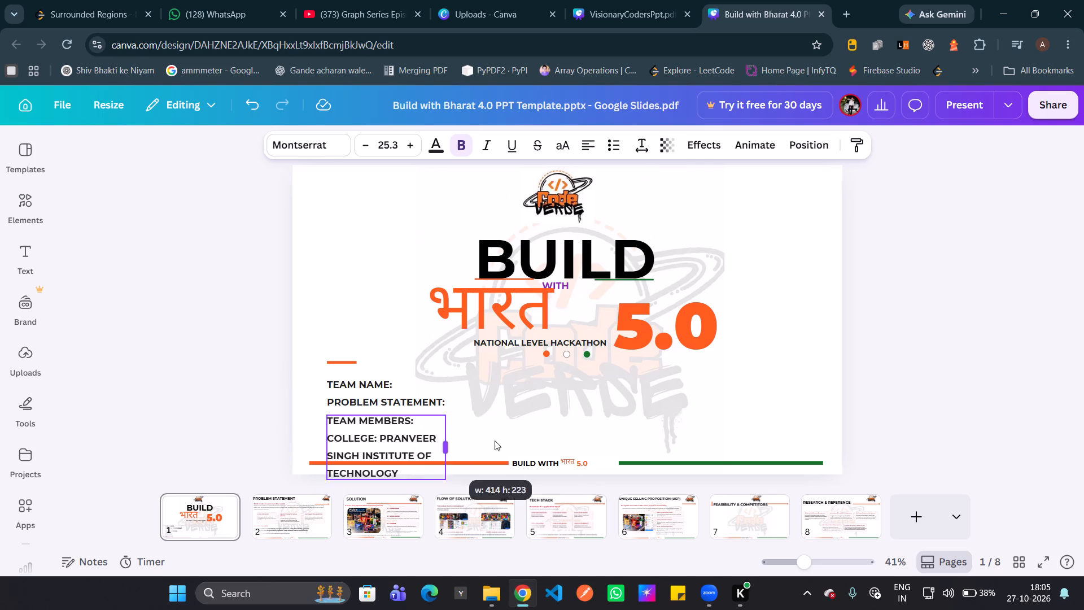
pyautogui.moveTo(495, 441); pyautogui.dragTo(641, 436)
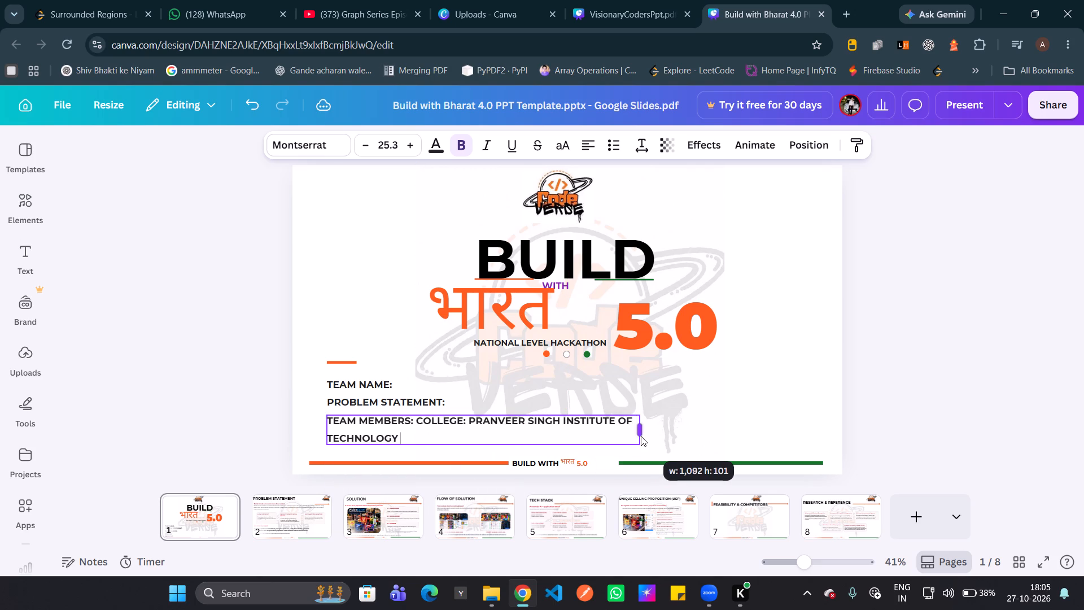
pyautogui.moveTo(641, 436); pyautogui.dragTo(740, 433)
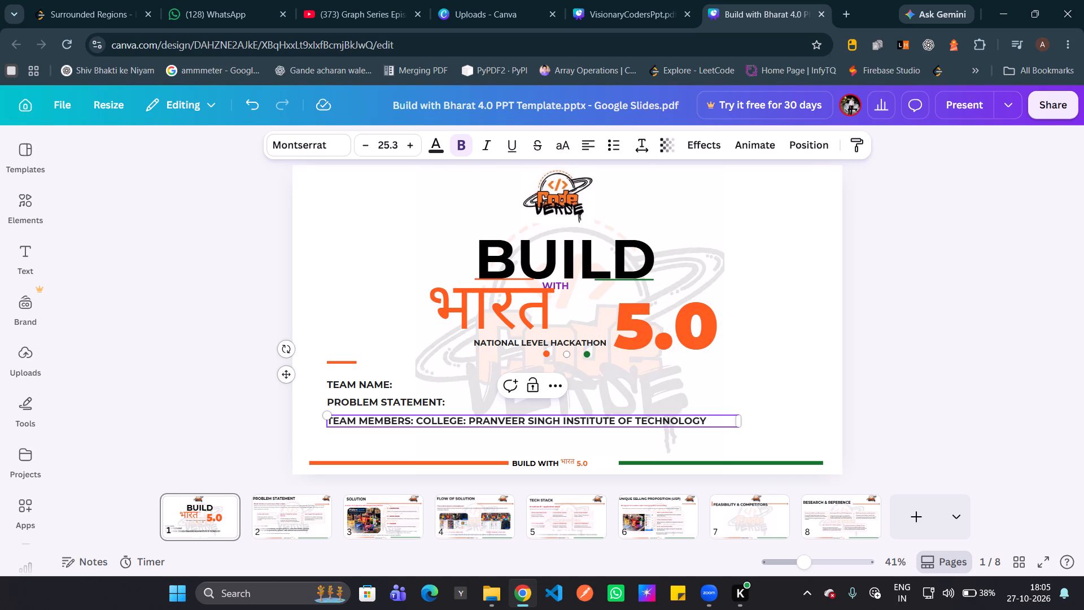
pyautogui.click(418, 423)
pyautogui.press('Return')
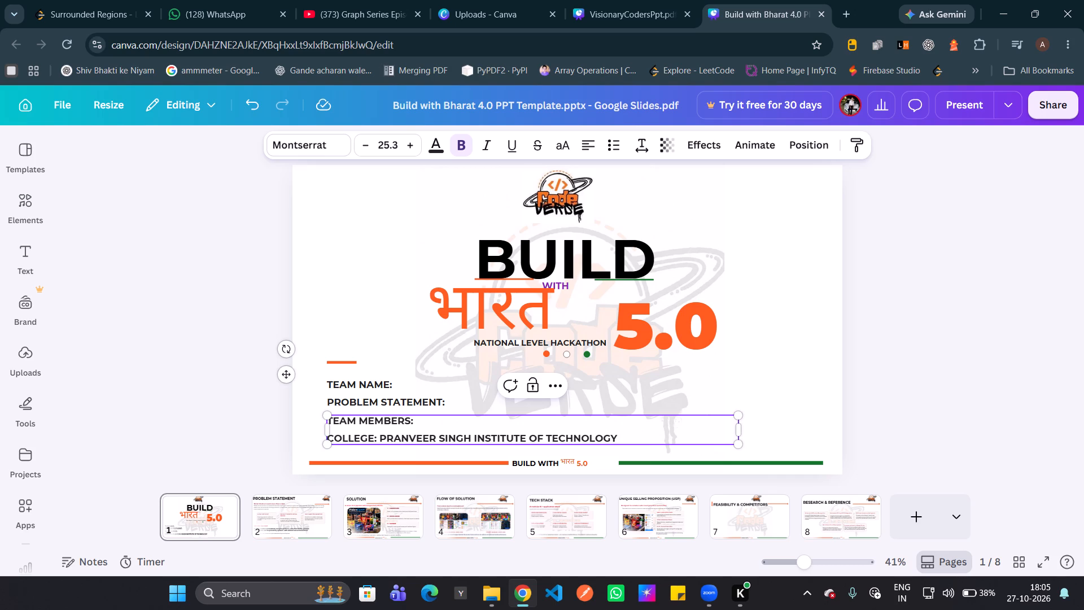
# Add ",KANPUR" after the college name on the cover slide.
pyautogui.click(686, 439)
pyautogui.press(',')
pyautogui.write('KANPUR')
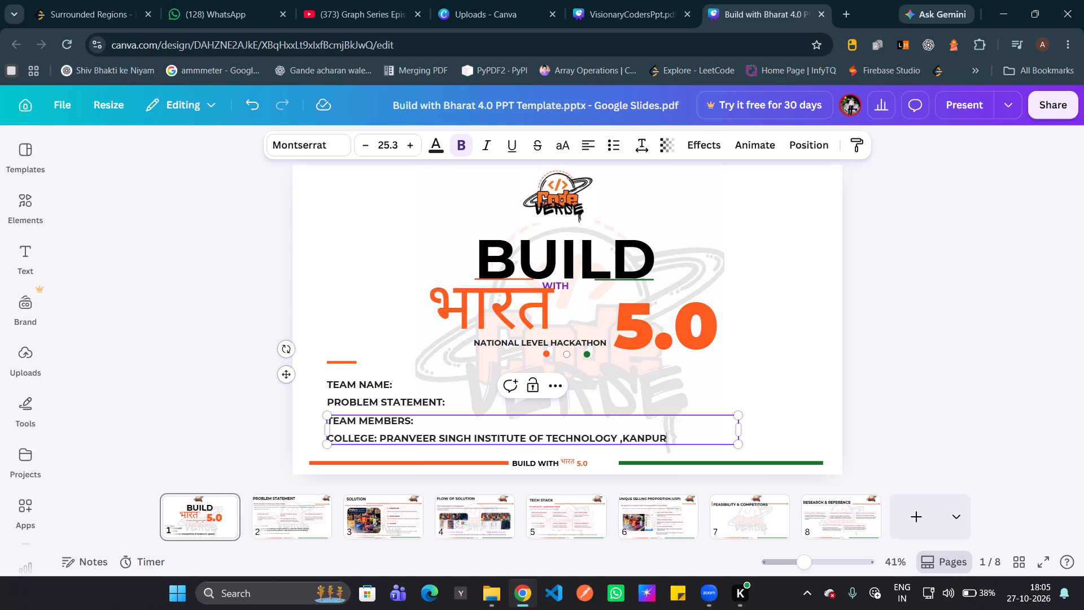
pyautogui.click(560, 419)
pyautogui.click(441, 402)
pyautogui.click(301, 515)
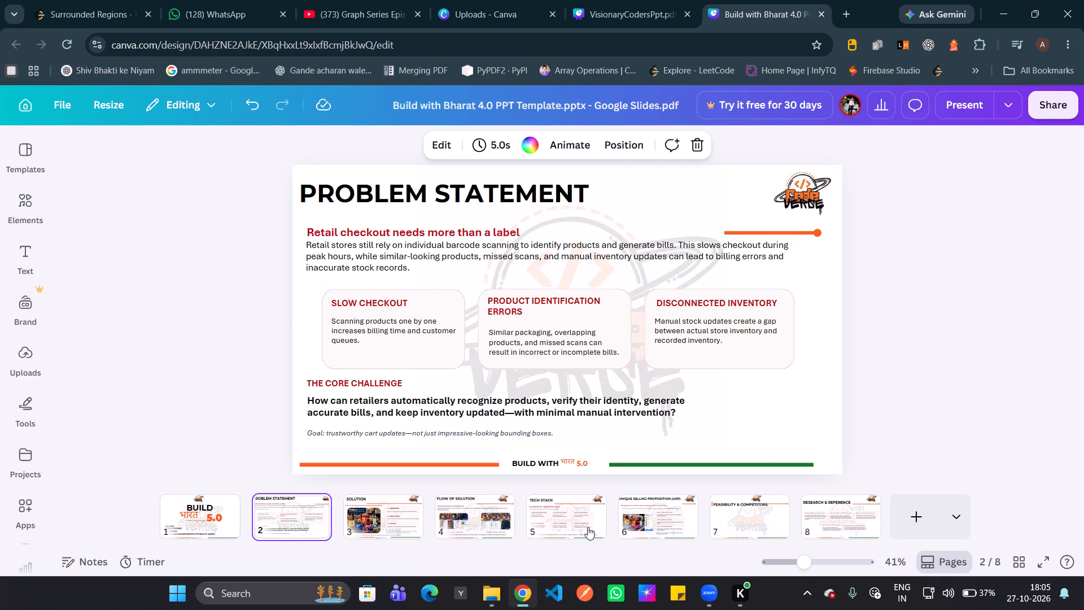
# Capture a screenshot of the Feasibility & Competitors slide, cropped to the slide area.
pyautogui.click(749, 528)
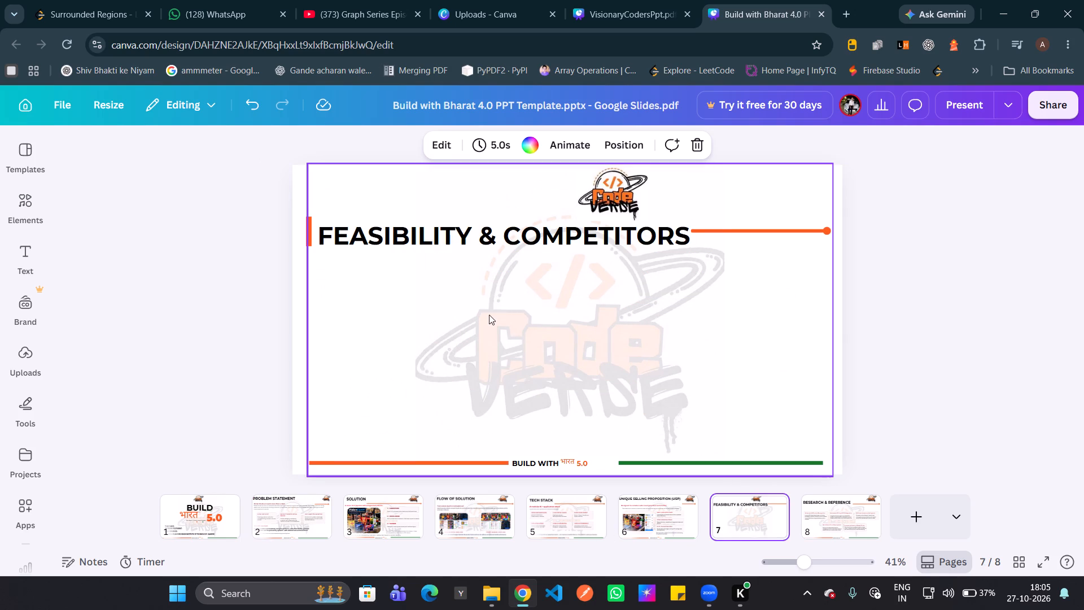
pyautogui.press('shift+super+s')
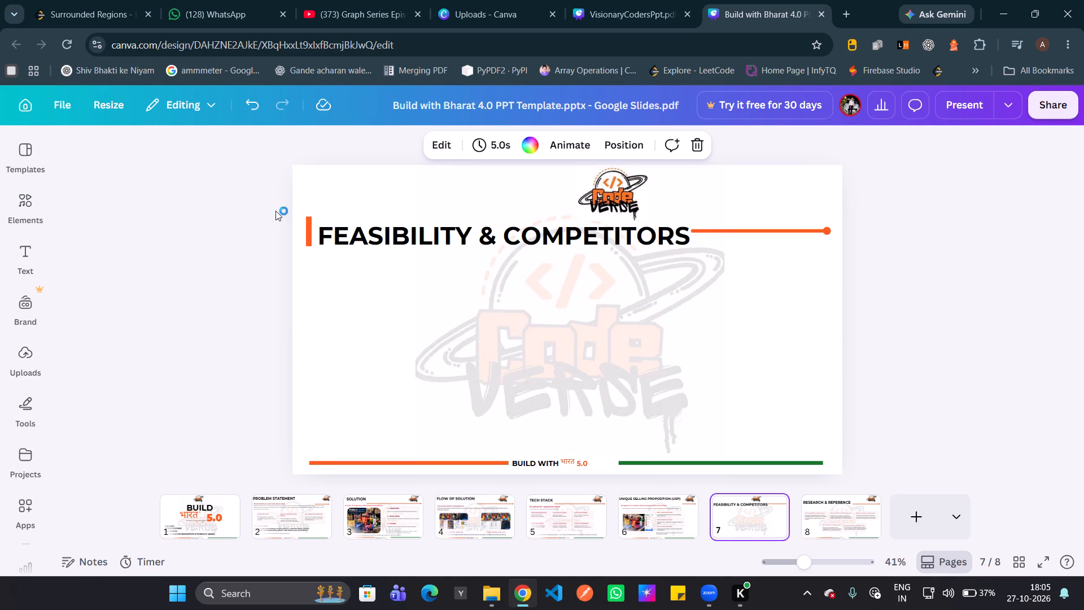
pyautogui.moveTo(297, 172); pyautogui.dragTo(928, 544)
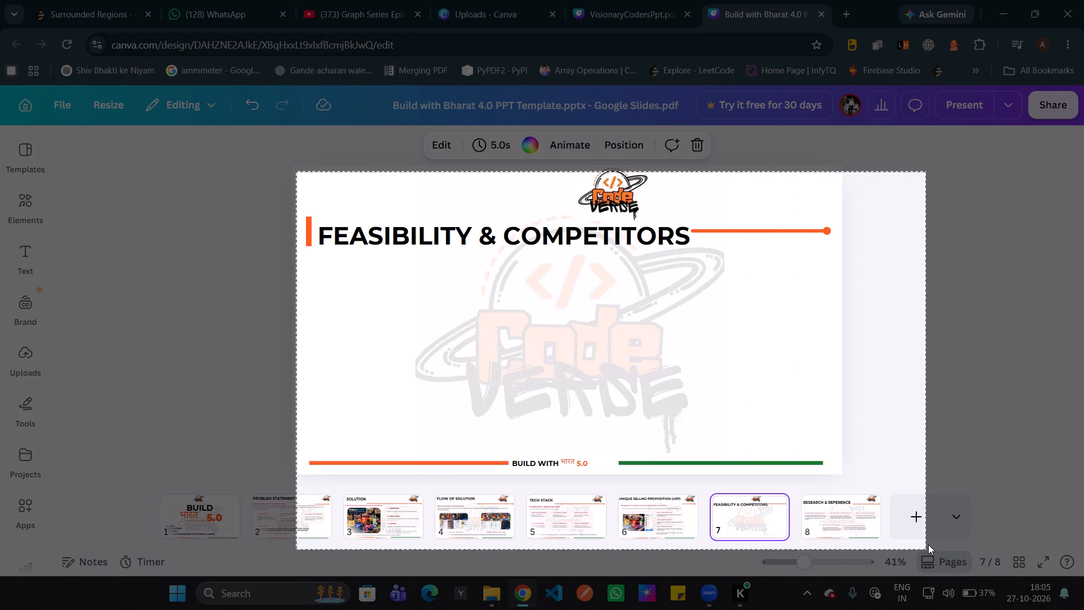
pyautogui.moveTo(928, 544); pyautogui.dragTo(840, 463)
pyautogui.moveTo(840, 463); pyautogui.dragTo(840, 474)
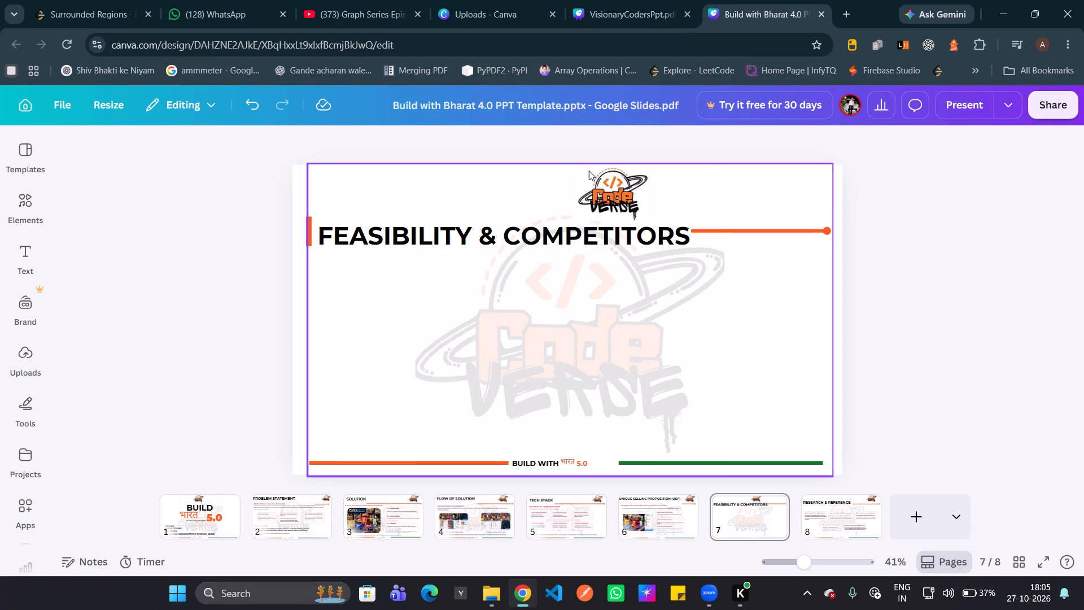
# Delete the empty image frame lying over the Code Verse logo on the Feasibility & Competitors slide.
pyautogui.click(597, 176)
pyautogui.moveTo(606, 183); pyautogui.dragTo(745, 189)
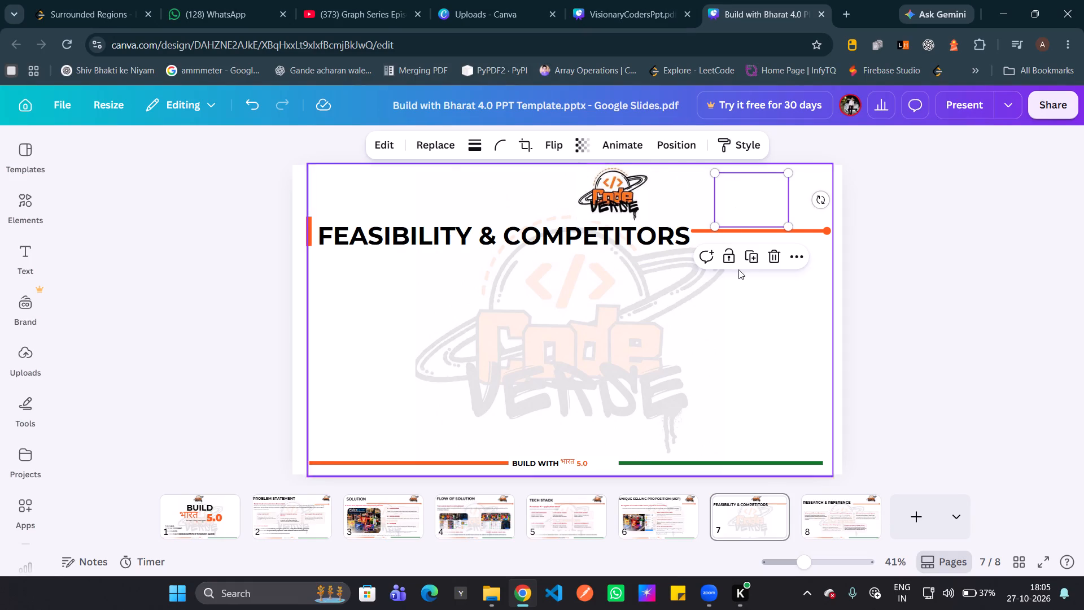
pyautogui.click(768, 246)
pyautogui.click(771, 252)
# Move the Code Verse logo into the slide's top-right corner, above the orange line.
pyautogui.moveTo(612, 191); pyautogui.dragTo(808, 201)
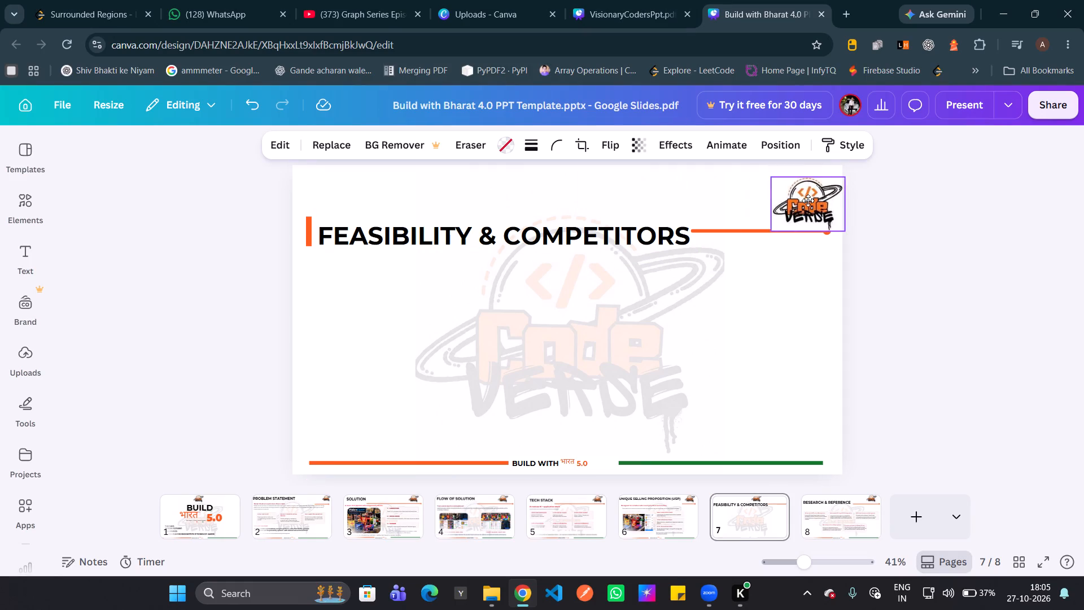
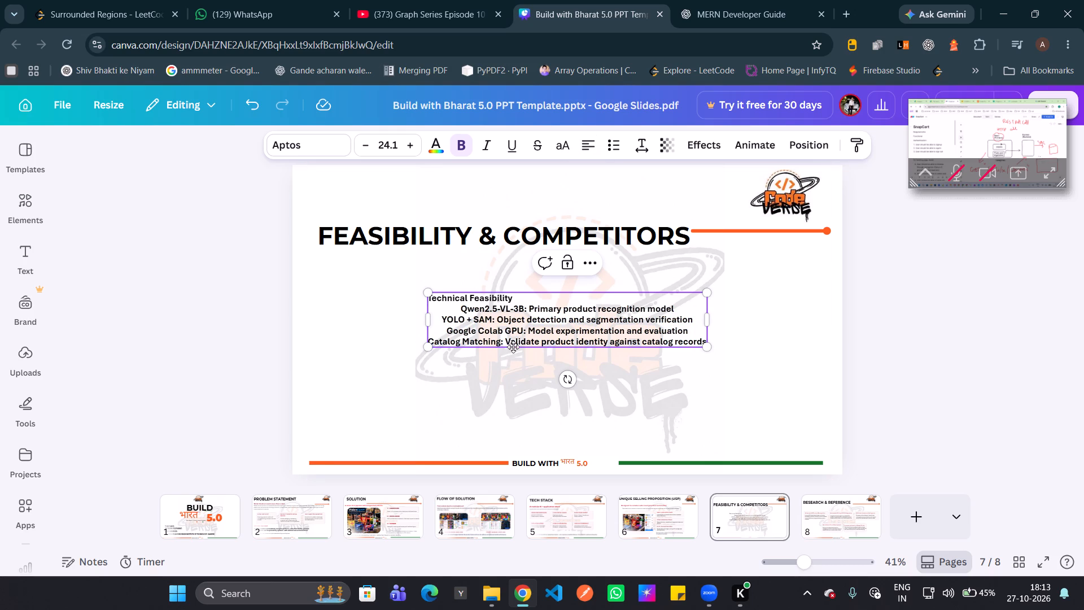
# Left-align the Qwen2.5-VL-3B, YOLO + SAM and Google Colab GPU lines in the Technical Feasibility text box.
pyautogui.click(458, 306)
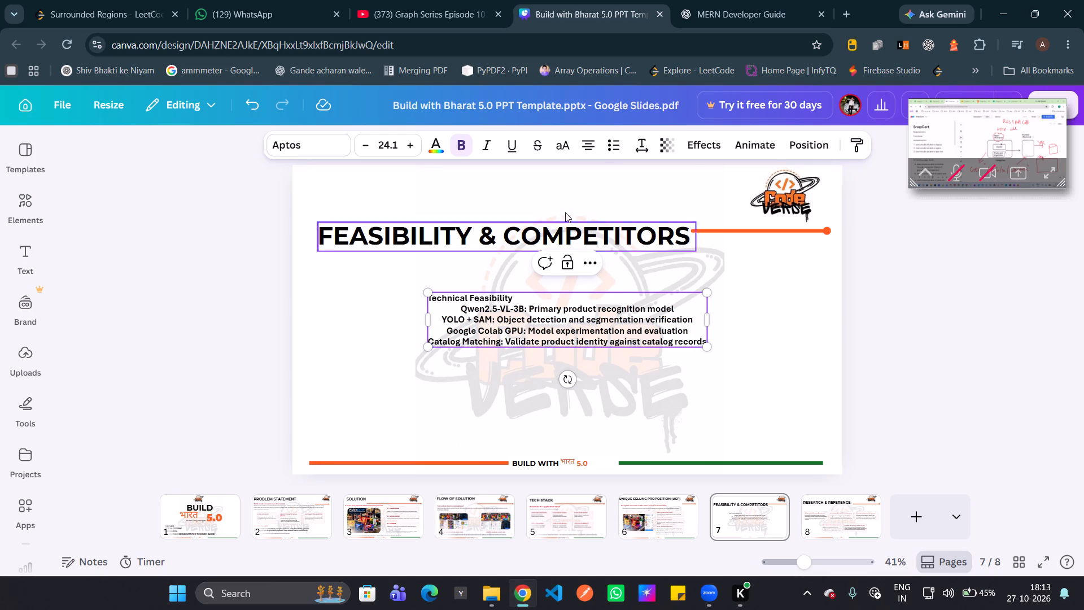
pyautogui.click(585, 142)
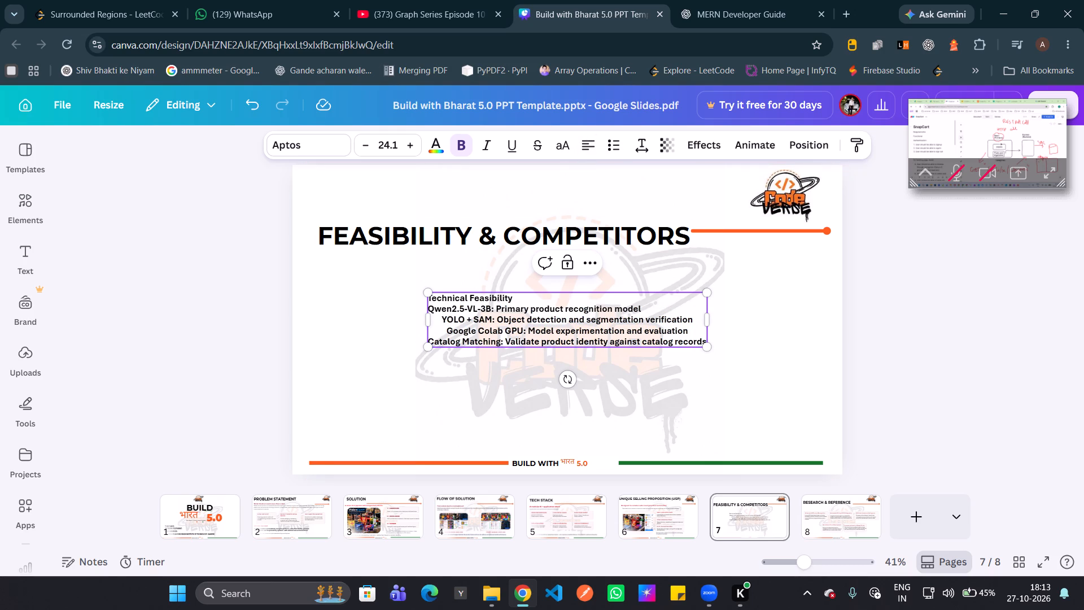
pyautogui.click(446, 318)
pyautogui.click(440, 319)
pyautogui.click(598, 137)
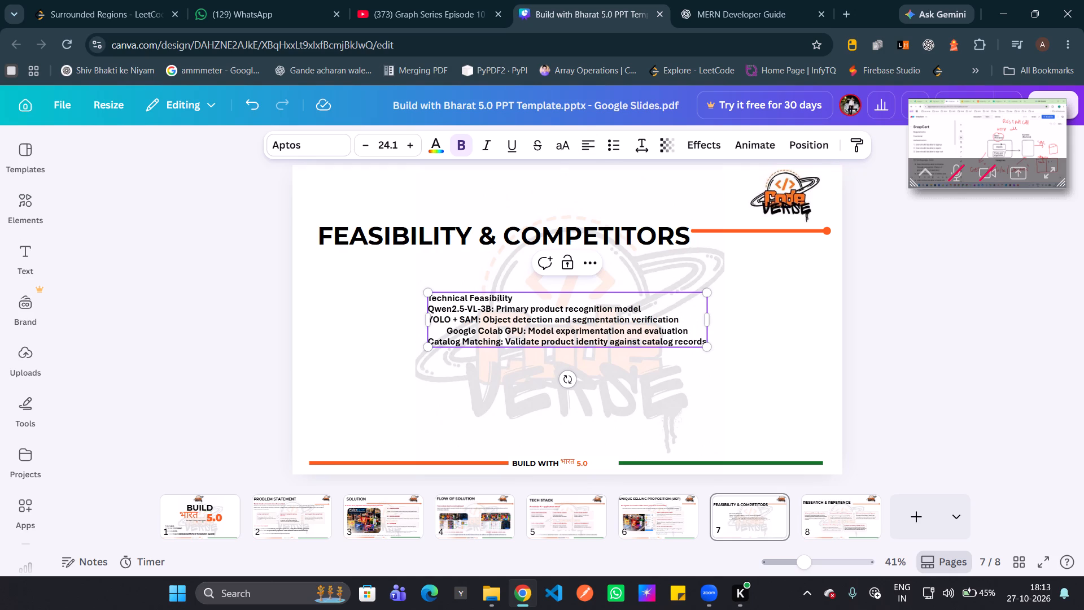
pyautogui.click(445, 325)
pyautogui.click(592, 146)
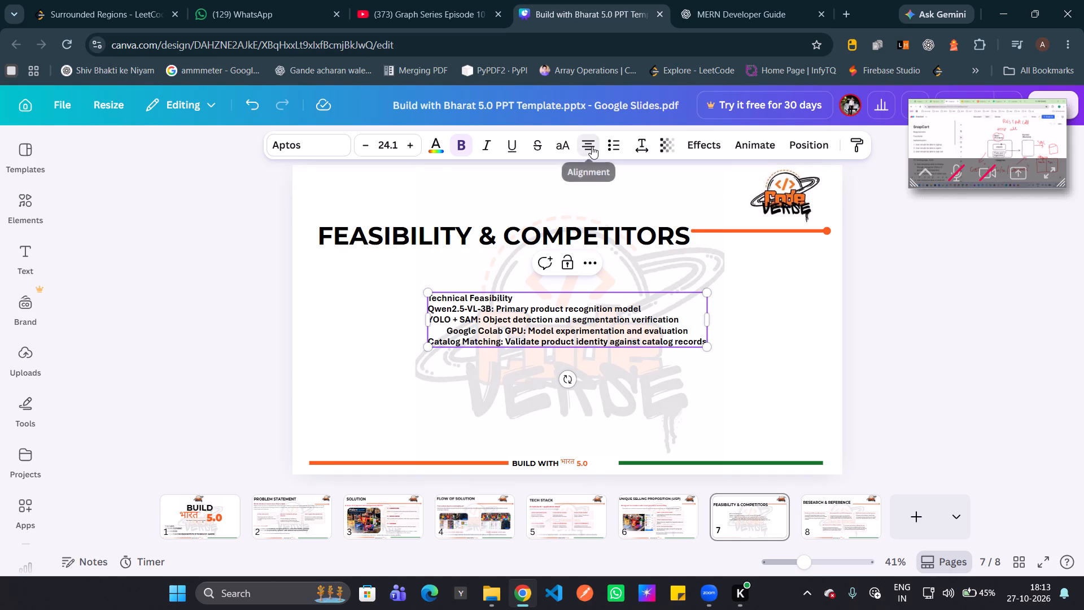
# Turn the Qwen2.5-VL-3B and YOLO + SAM lines into bulleted list items.
pyautogui.click(429, 309)
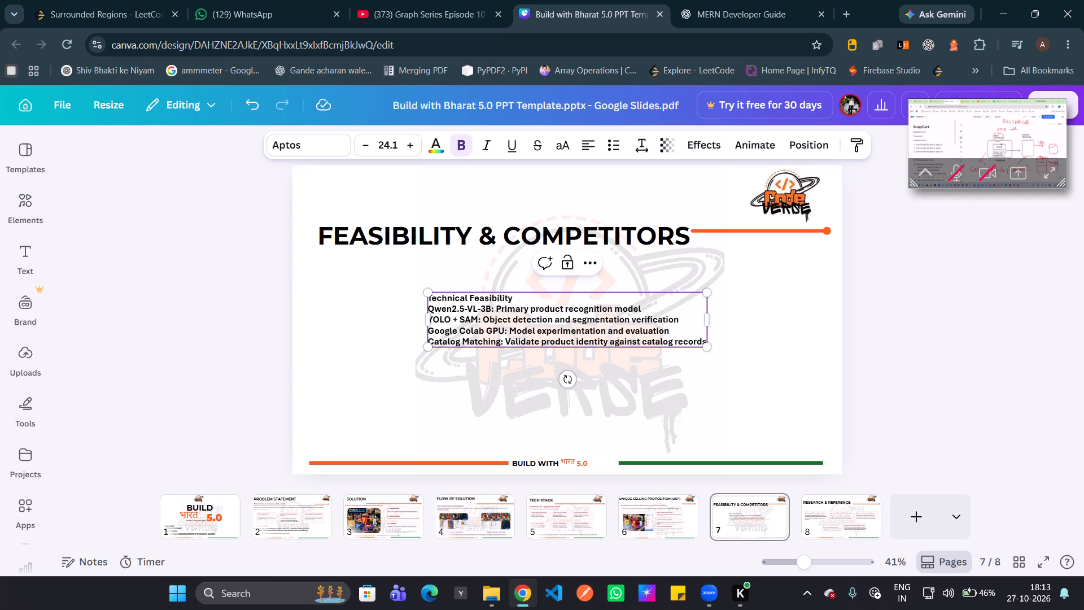
pyautogui.click(429, 309)
pyautogui.click(605, 145)
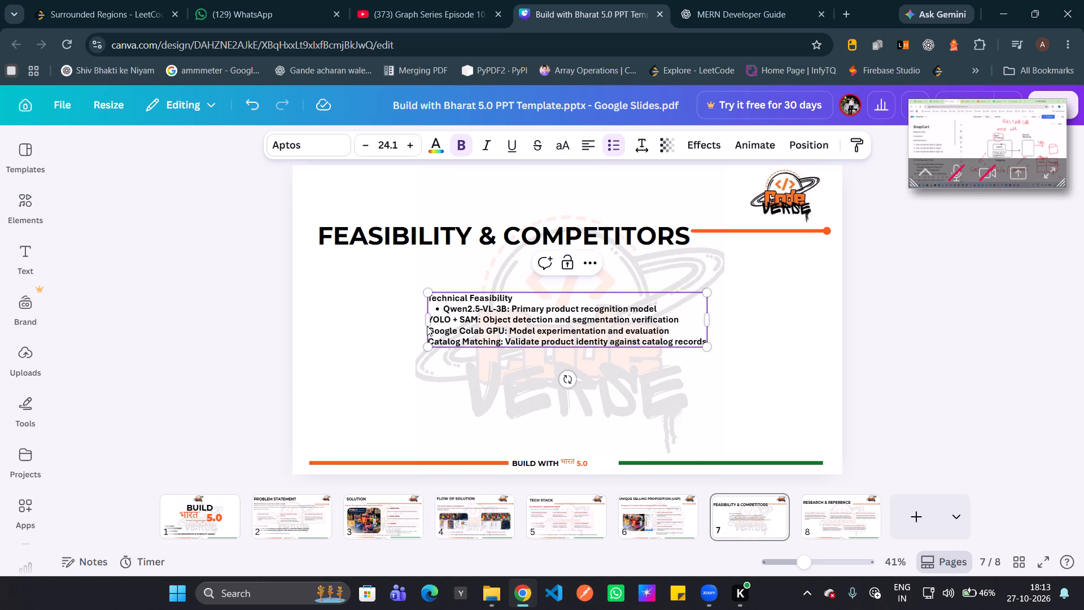
pyautogui.click(432, 321)
pyautogui.press('Left')
pyautogui.click(626, 146)
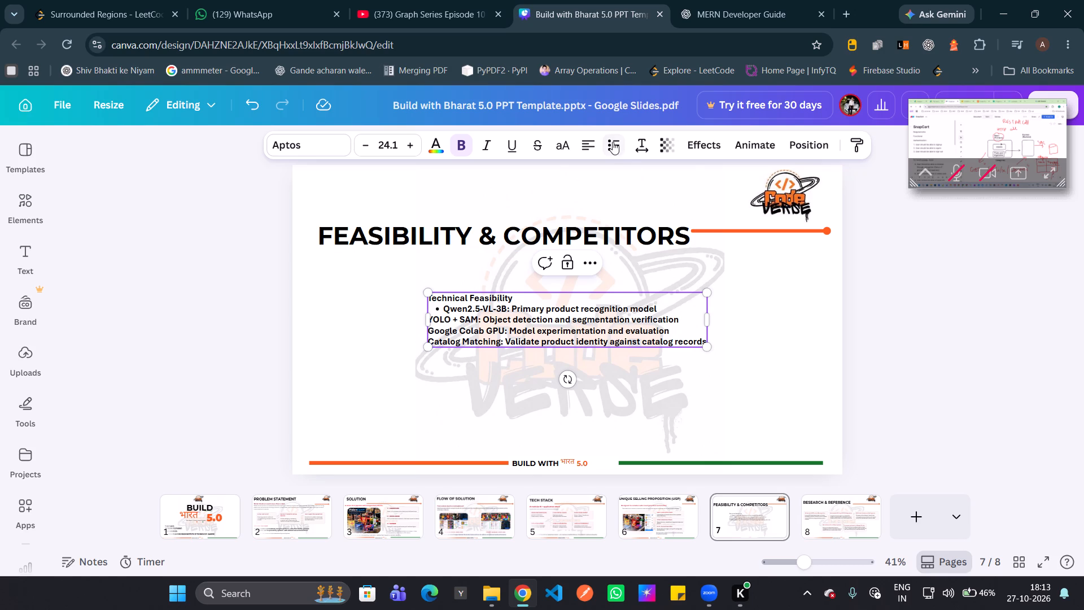
pyautogui.click(613, 142)
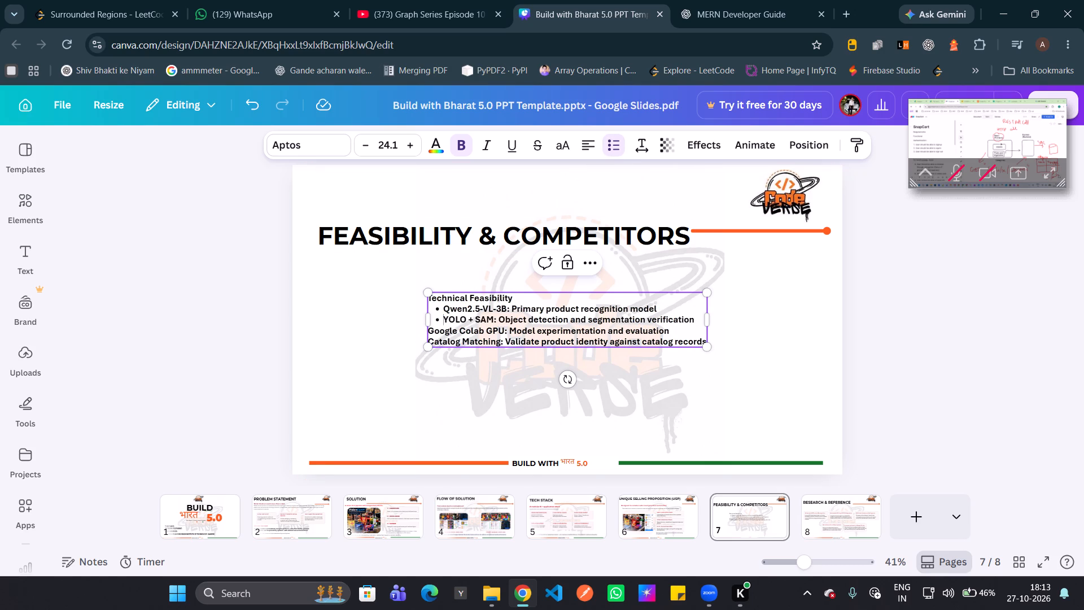
# Turn the Google Colab GPU and Catalog Matching lines into bulleted list items and deselect the text box.
pyautogui.click(429, 336)
pyautogui.click(429, 332)
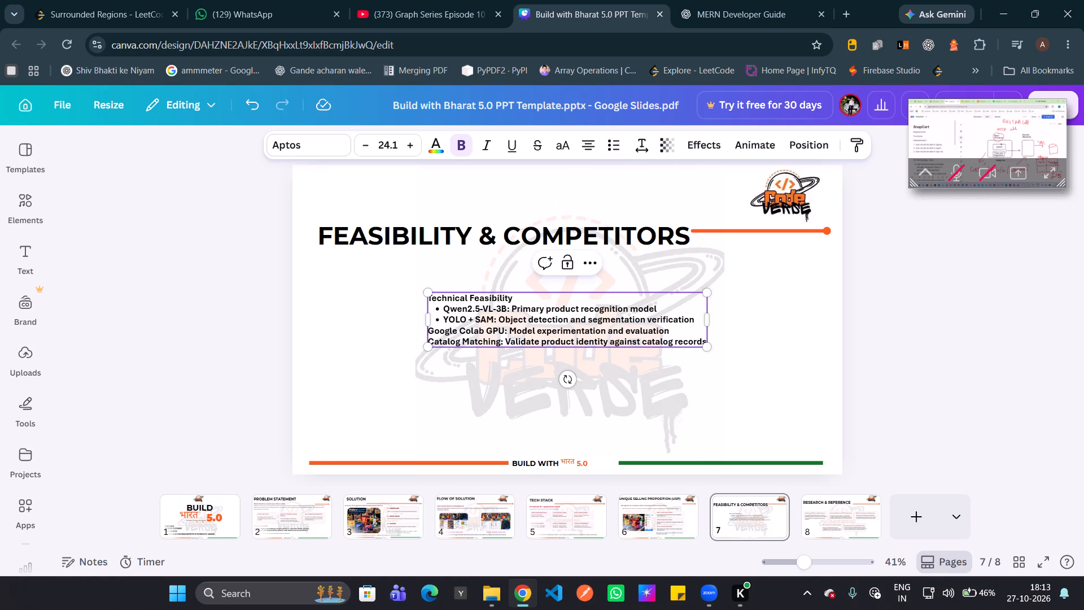
pyautogui.click(429, 332)
pyautogui.doubleClick(429, 332)
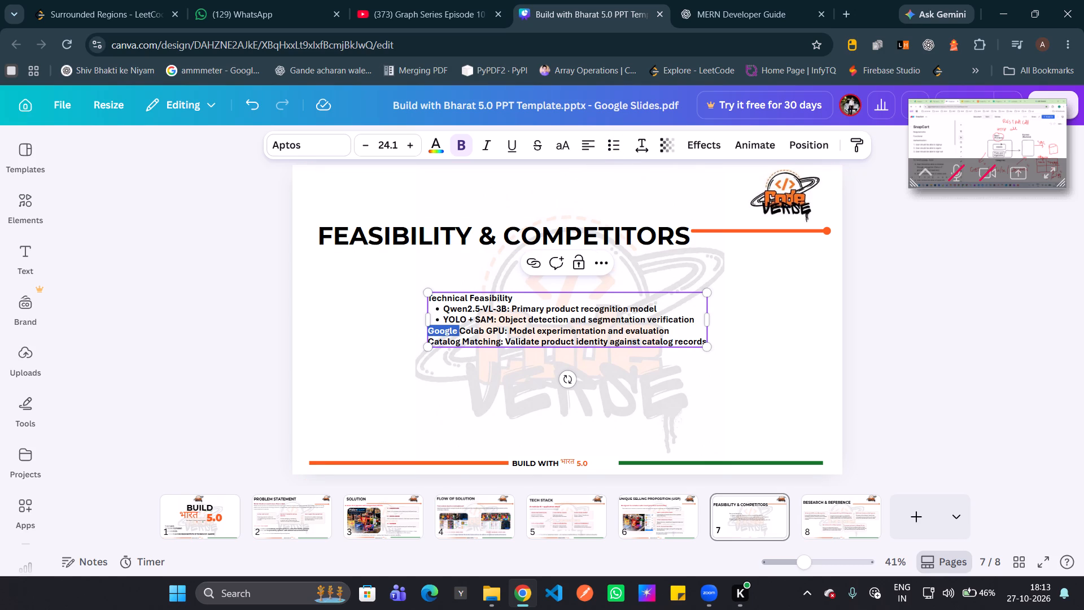
pyautogui.click(429, 332)
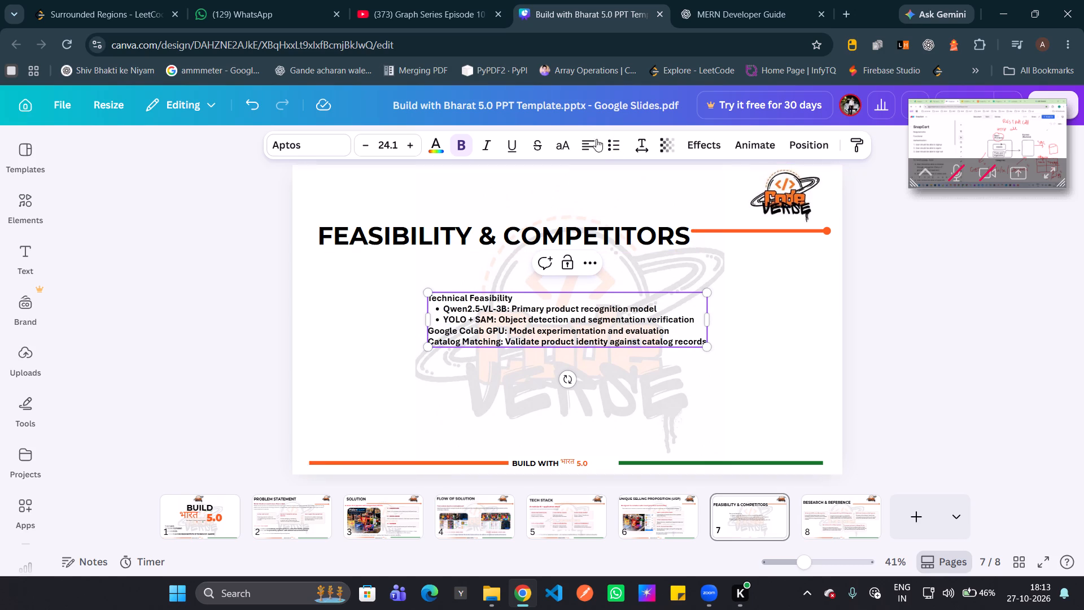
pyautogui.click(613, 143)
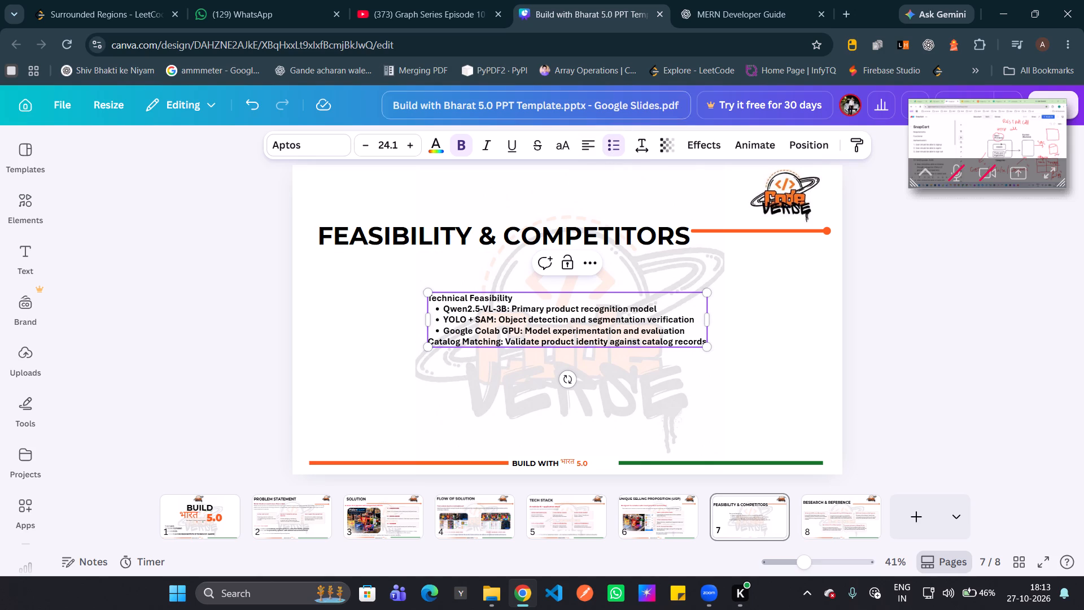
pyautogui.click(429, 339)
pyautogui.click(429, 339)
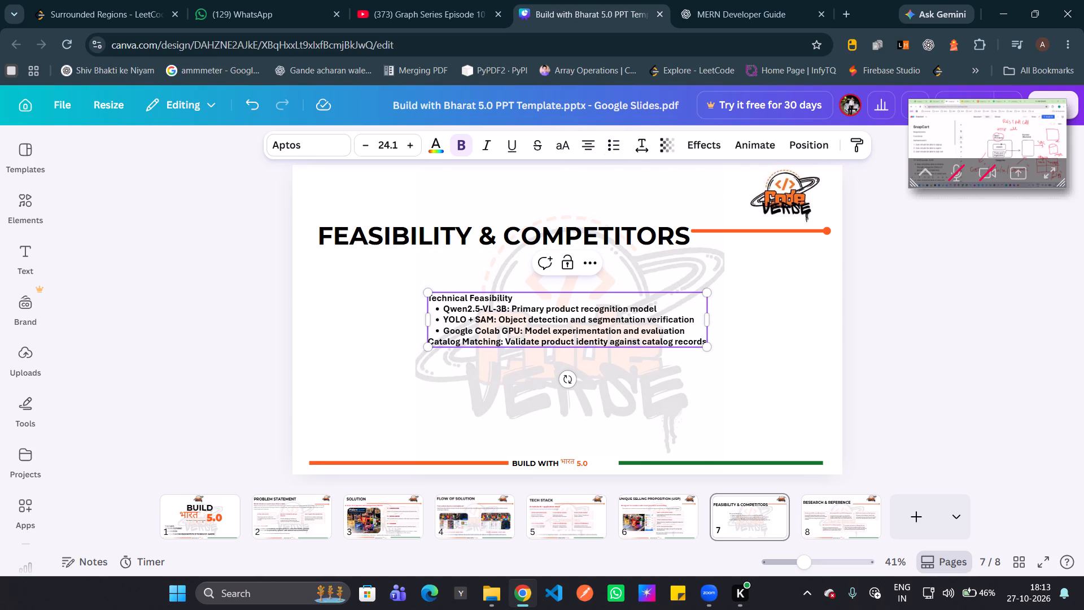
pyautogui.click(613, 146)
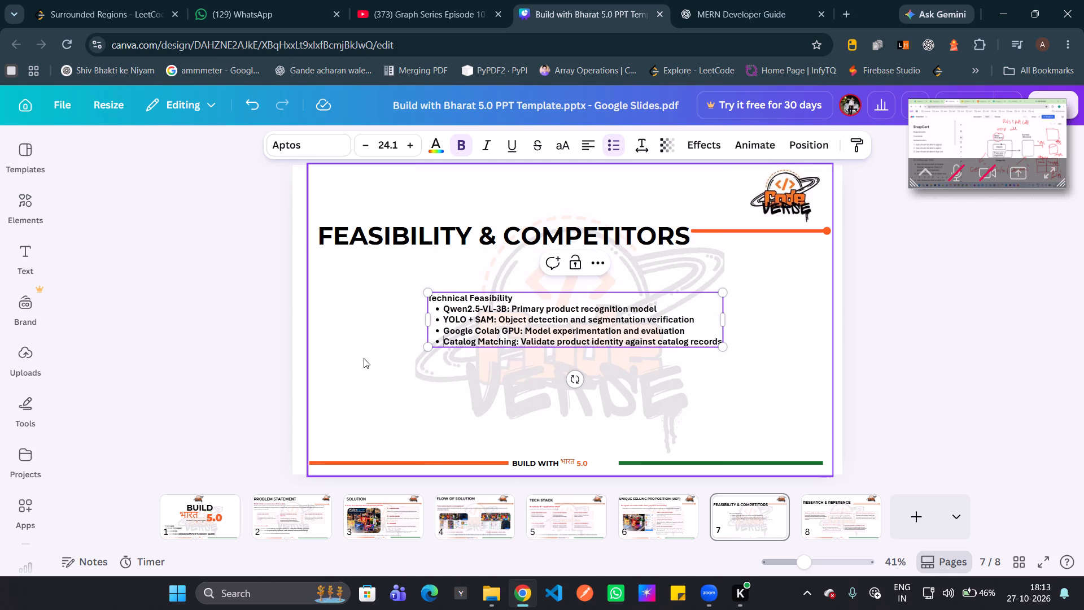
pyautogui.click(184, 352)
# Move the Technical Feasibility text box to just below the start of the slide title.
pyautogui.moveTo(504, 317); pyautogui.dragTo(392, 300)
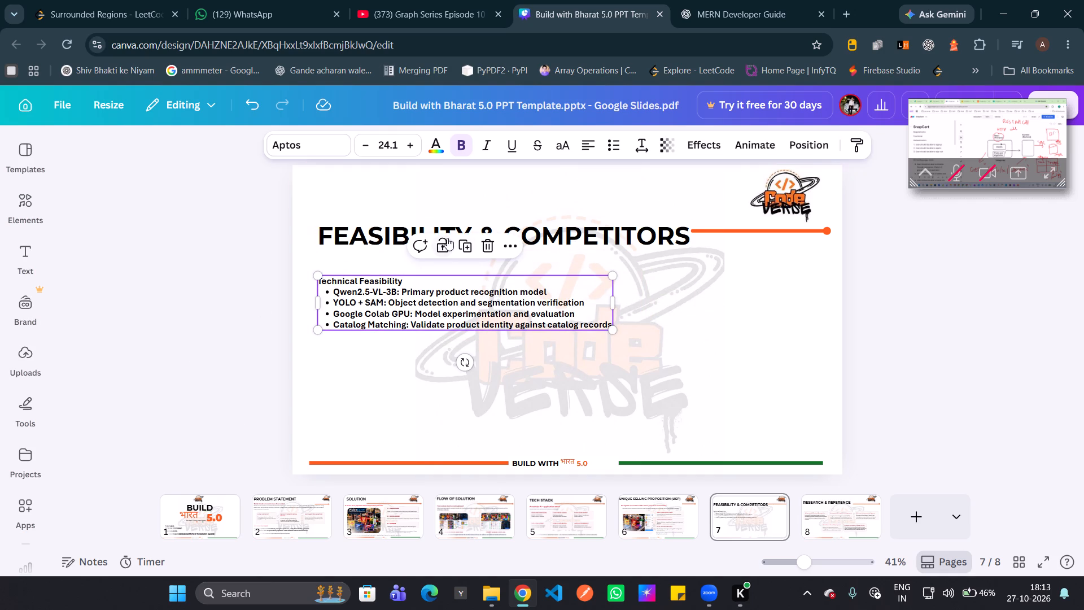
# Move the FEASIBILITY & COMPETITORS title up, above the orange line, and against the slide's left margin.
pyautogui.click(395, 242)
pyautogui.moveTo(395, 242); pyautogui.dragTo(390, 212)
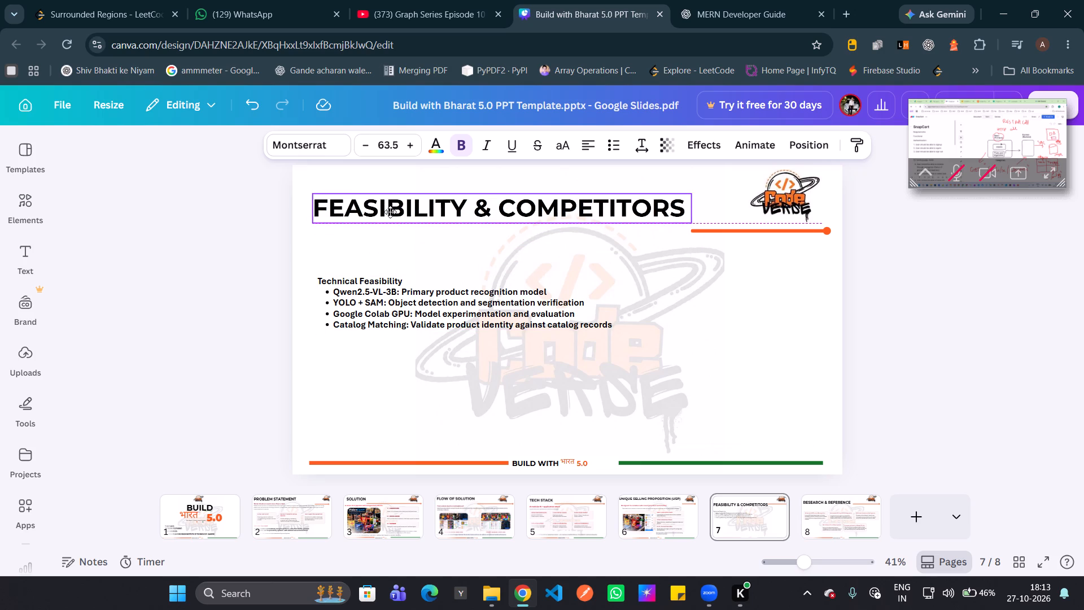
pyautogui.moveTo(390, 212); pyautogui.dragTo(388, 209)
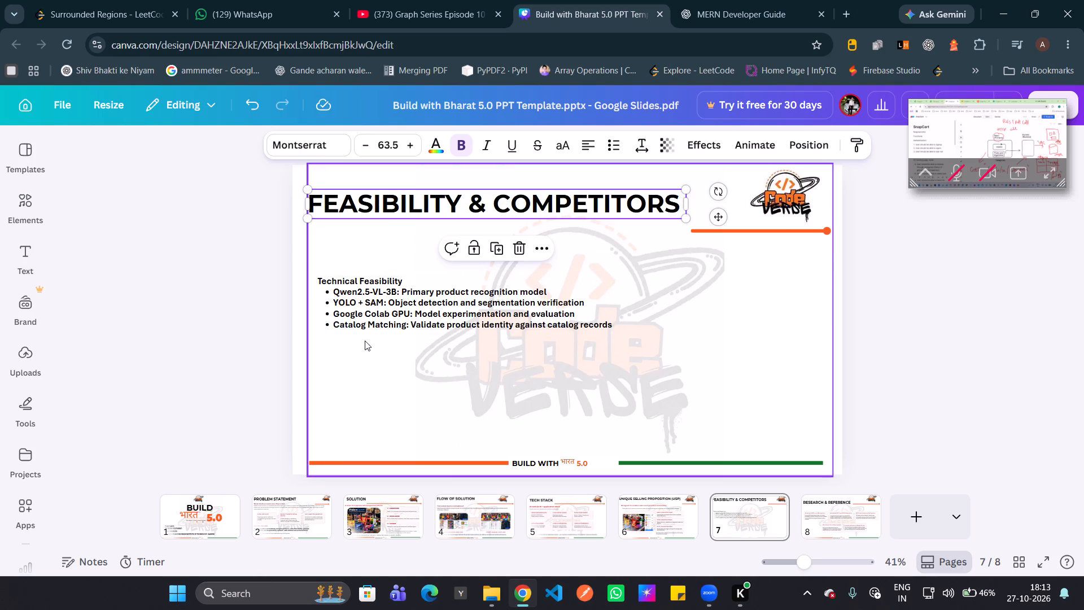
# Align the Technical Feasibility text box with the title's left edge and scale its text to about size 24.4.
pyautogui.click(380, 305)
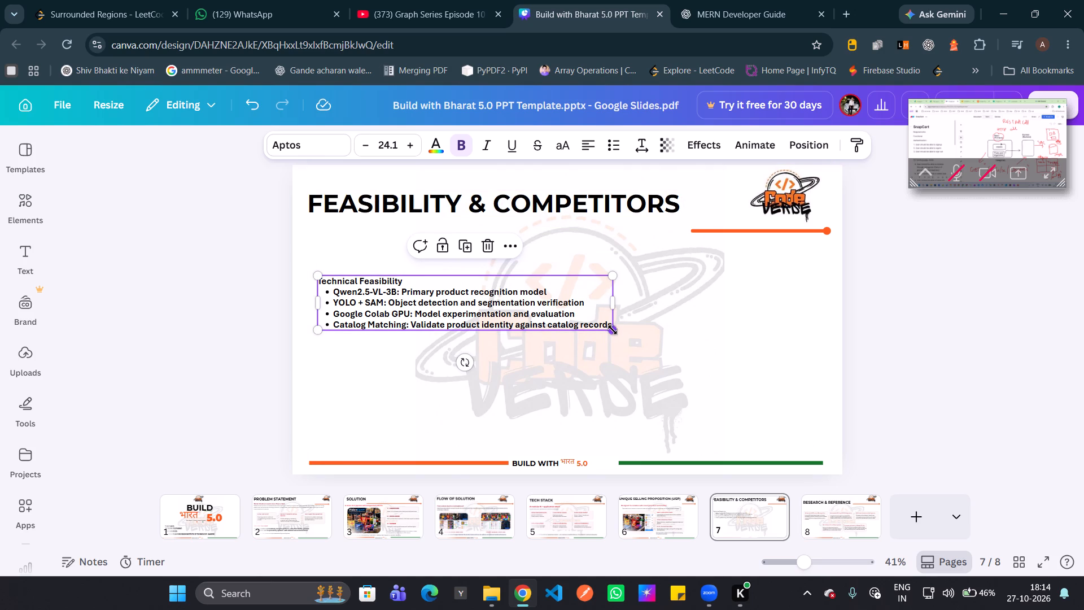
pyautogui.moveTo(613, 329); pyautogui.dragTo(647, 342)
pyautogui.moveTo(493, 298); pyautogui.dragTo(487, 285)
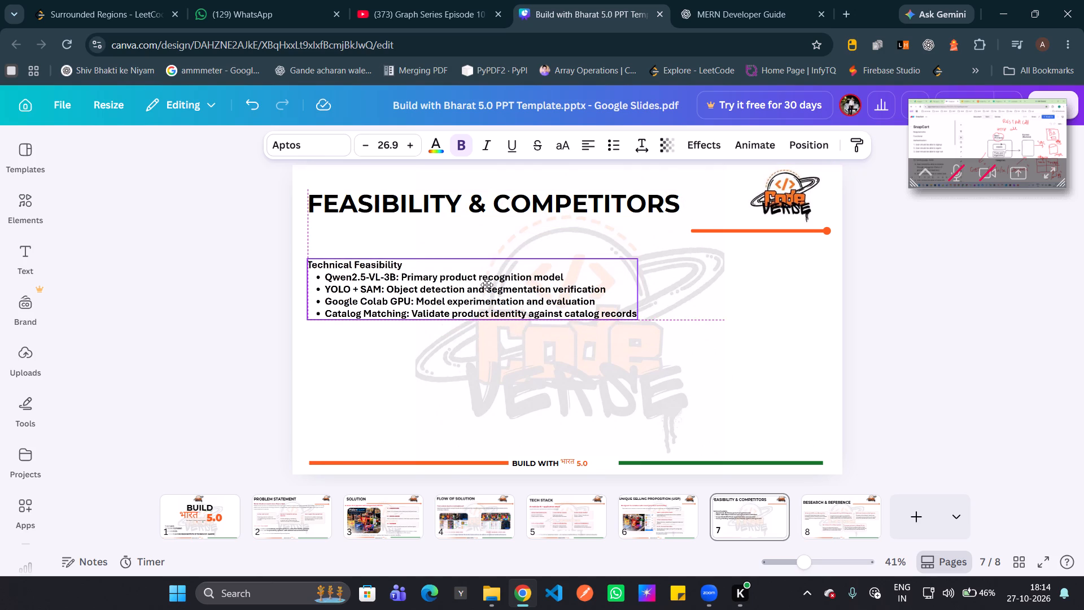
pyautogui.moveTo(487, 285); pyautogui.dragTo(486, 284)
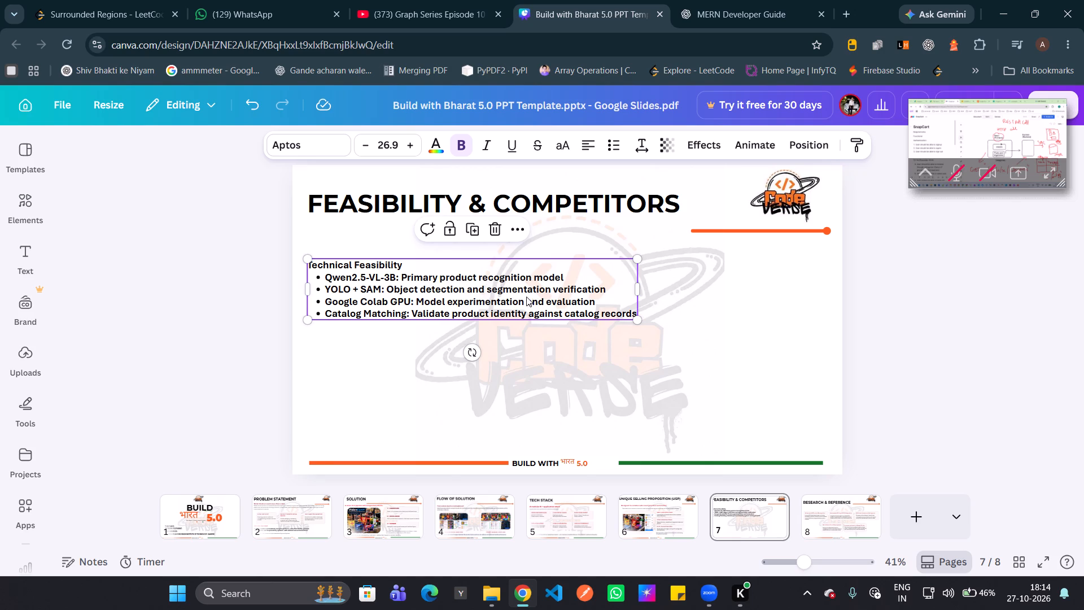
pyautogui.moveTo(641, 323); pyautogui.dragTo(611, 314)
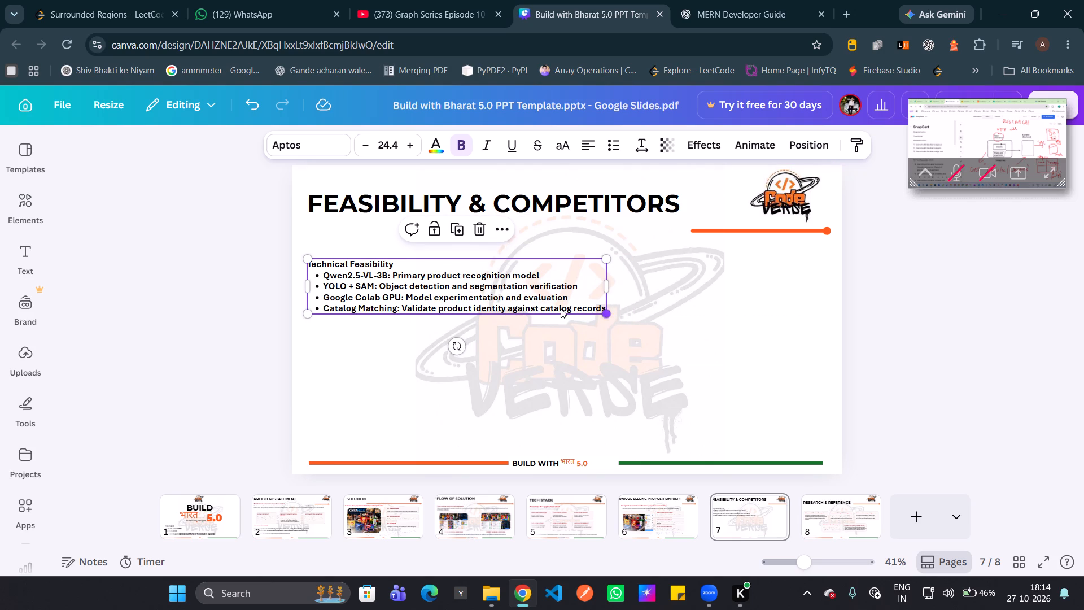
# Color the Technical Feasibility heading vivid red, #b9121a.
pyautogui.doubleClick(411, 259)
pyautogui.click(411, 259)
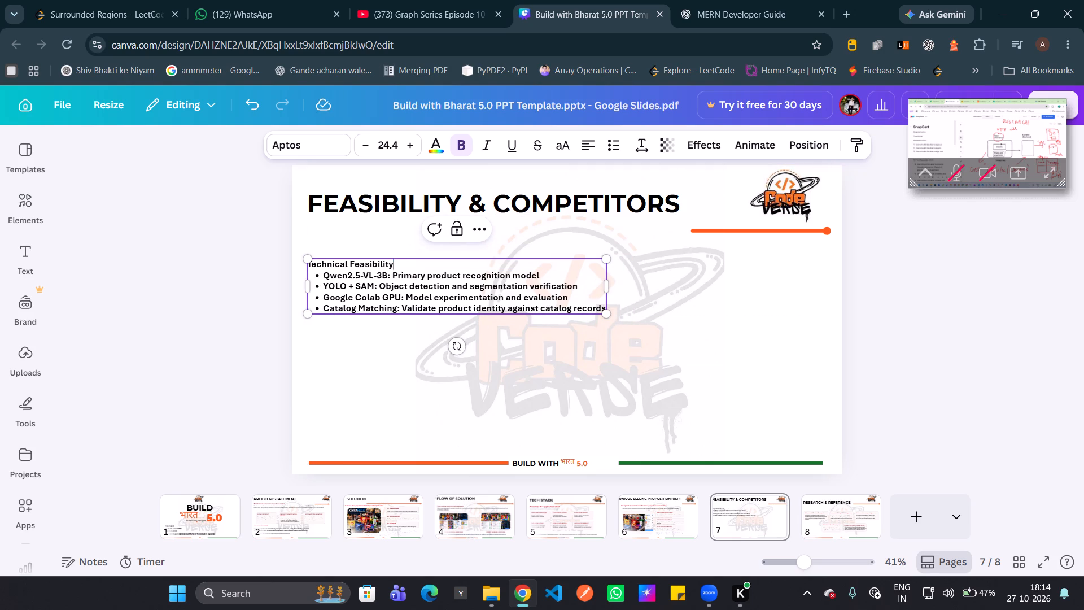
pyautogui.moveTo(411, 259); pyautogui.dragTo(376, 260)
pyautogui.moveTo(401, 268); pyautogui.dragTo(308, 267)
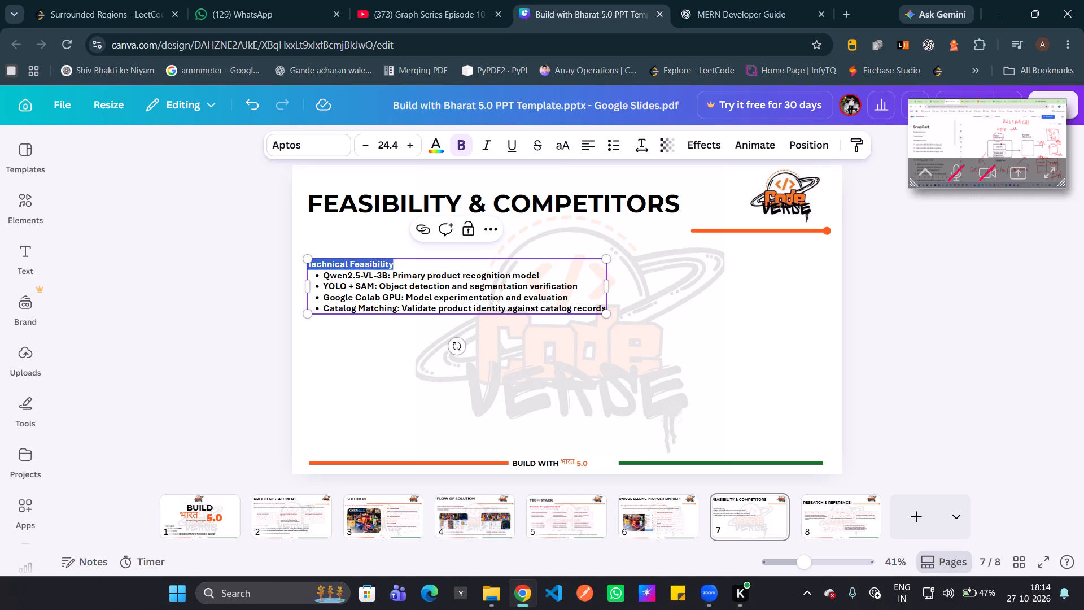
pyautogui.click(430, 142)
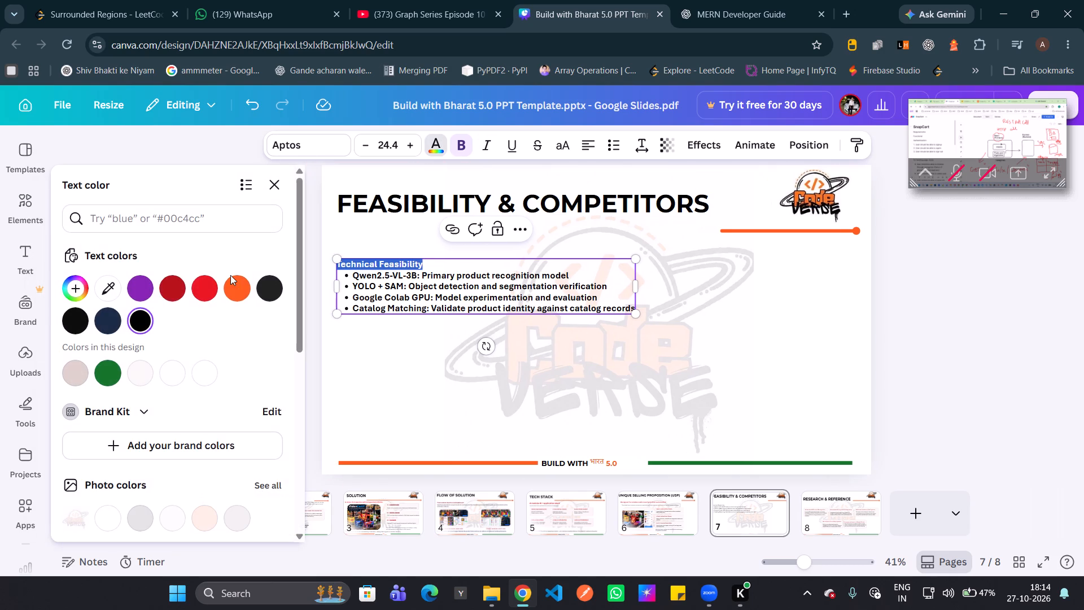
pyautogui.click(162, 283)
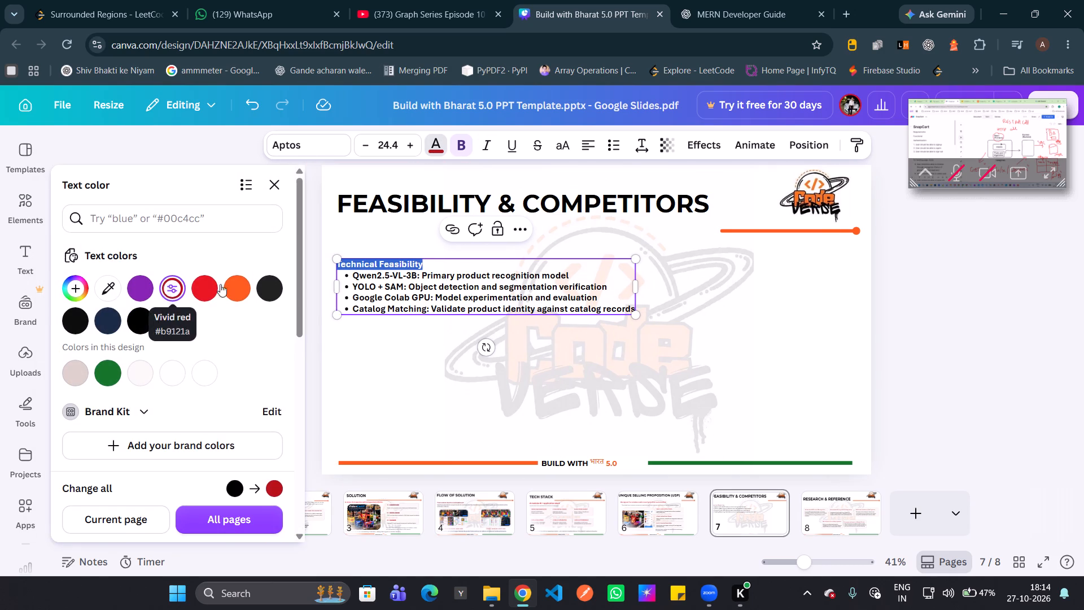
pyautogui.click(318, 320)
pyautogui.click(318, 320)
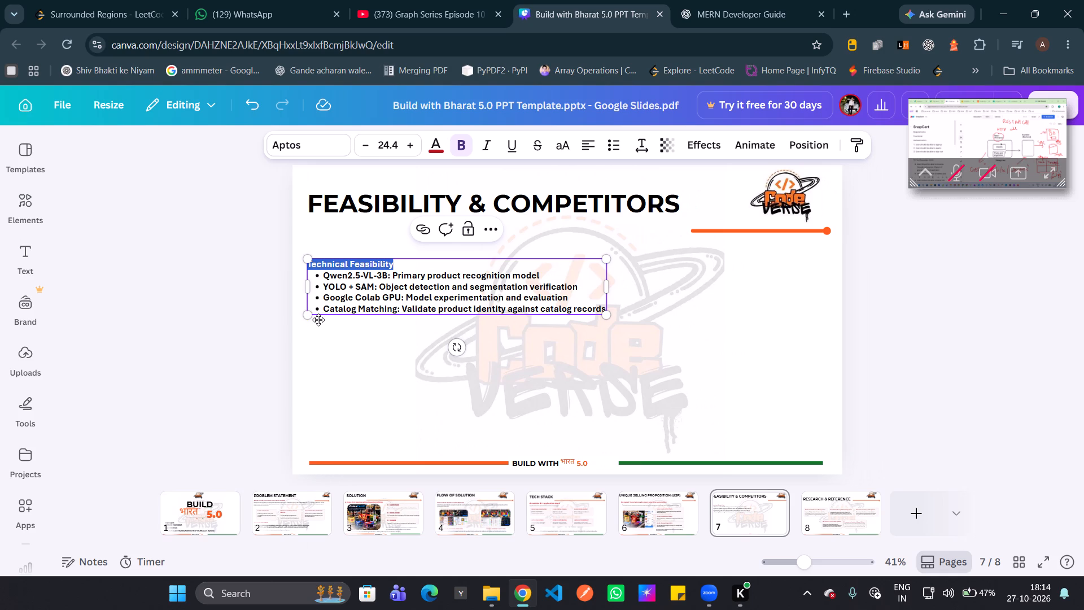
pyautogui.click(252, 324)
# Increase the font size of the Technical Feasibility heading to 26.4.
pyautogui.click(341, 264)
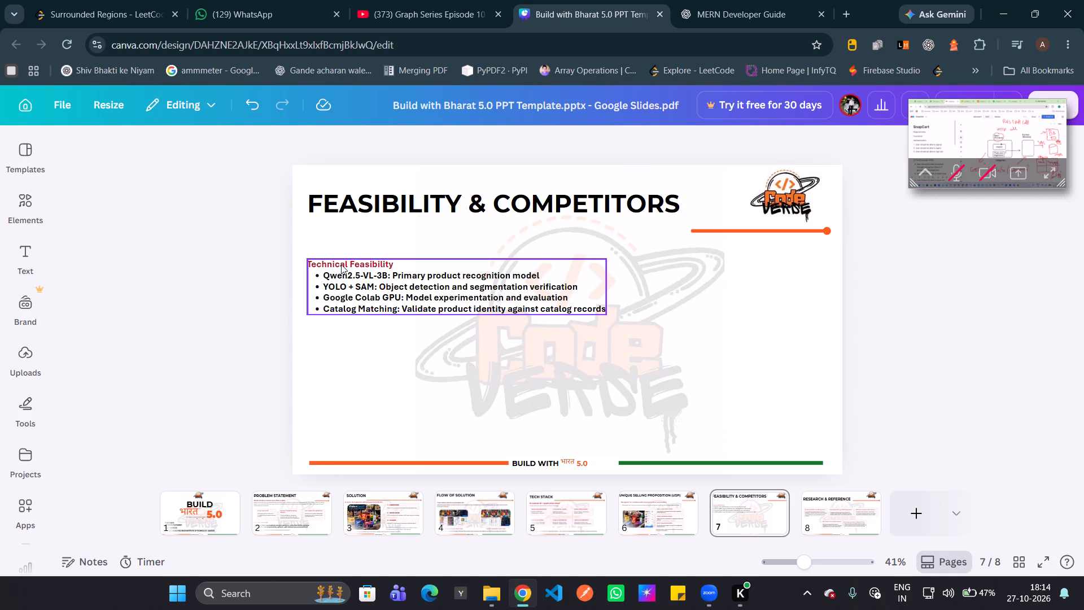
pyautogui.doubleClick(406, 258)
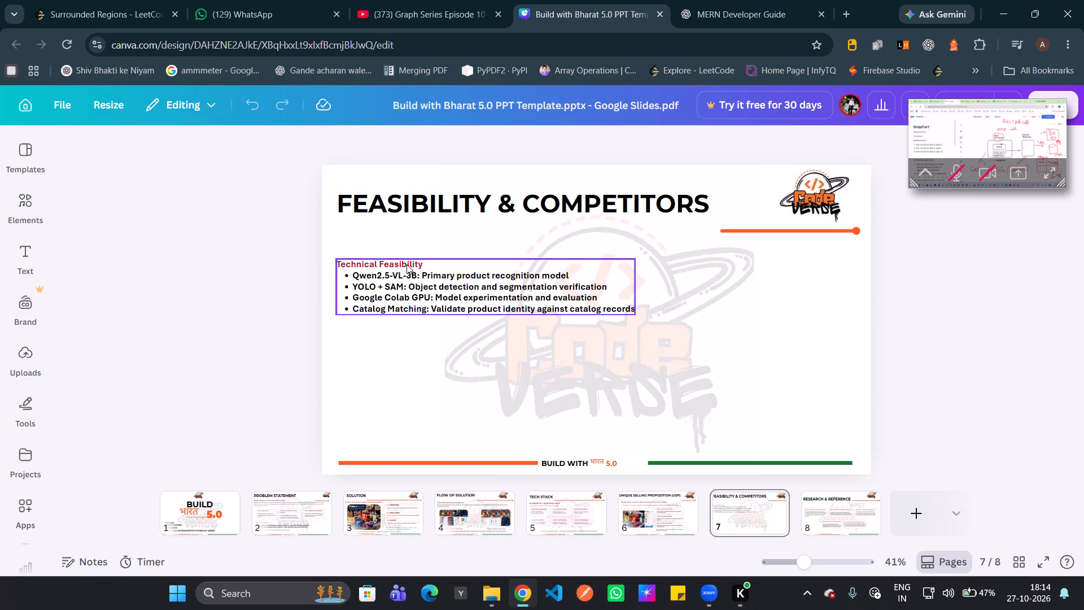
pyautogui.click(406, 264)
pyautogui.doubleClick(406, 264)
pyautogui.click(406, 264)
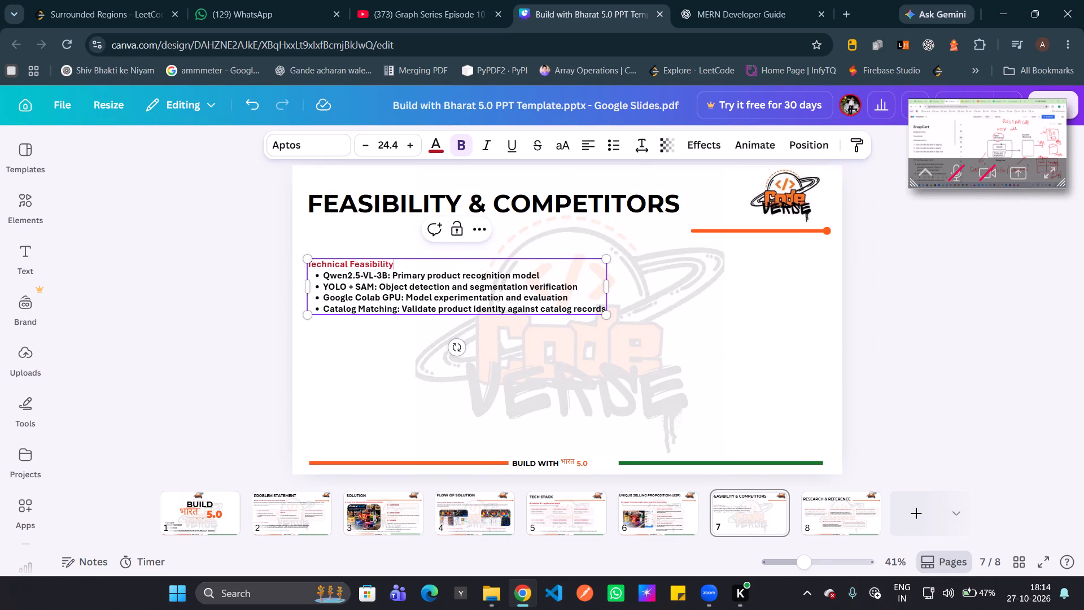
pyautogui.moveTo(406, 264); pyautogui.dragTo(310, 265)
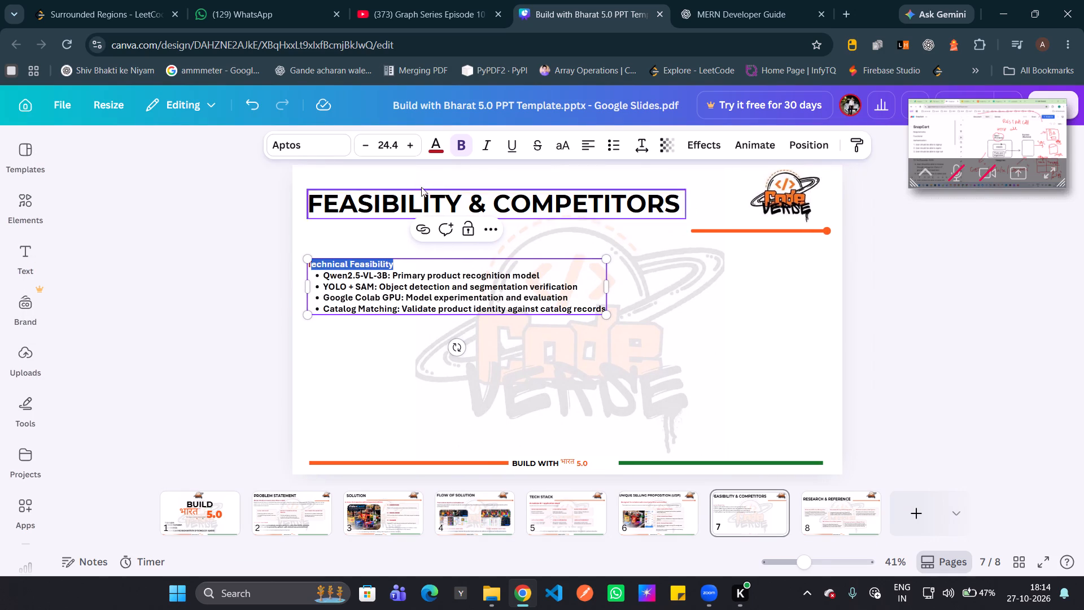
pyautogui.click(434, 264)
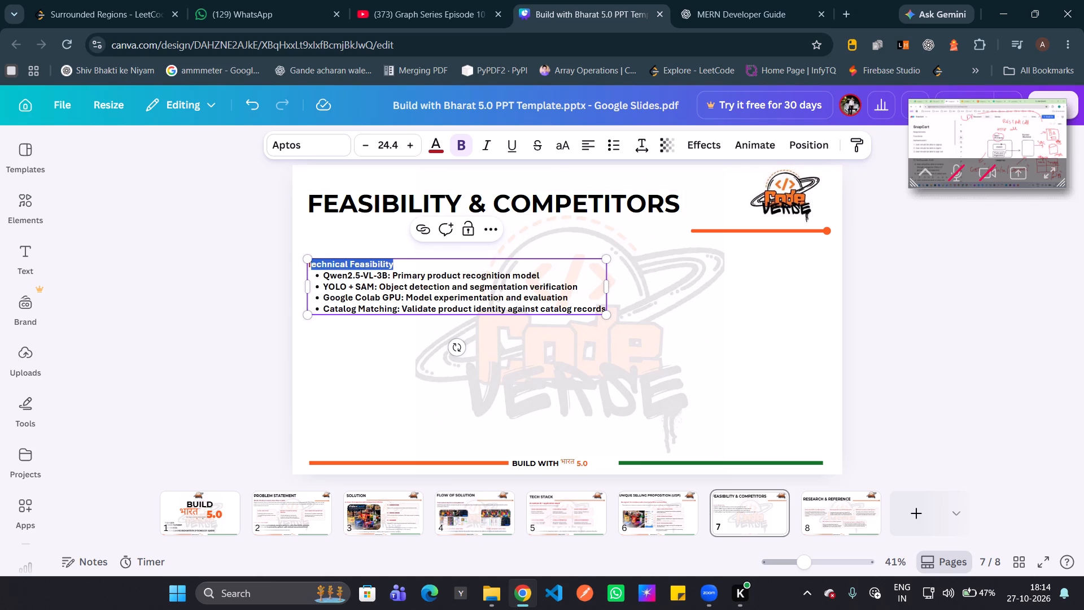
pyautogui.moveTo(434, 264); pyautogui.dragTo(304, 260)
pyautogui.click(409, 143)
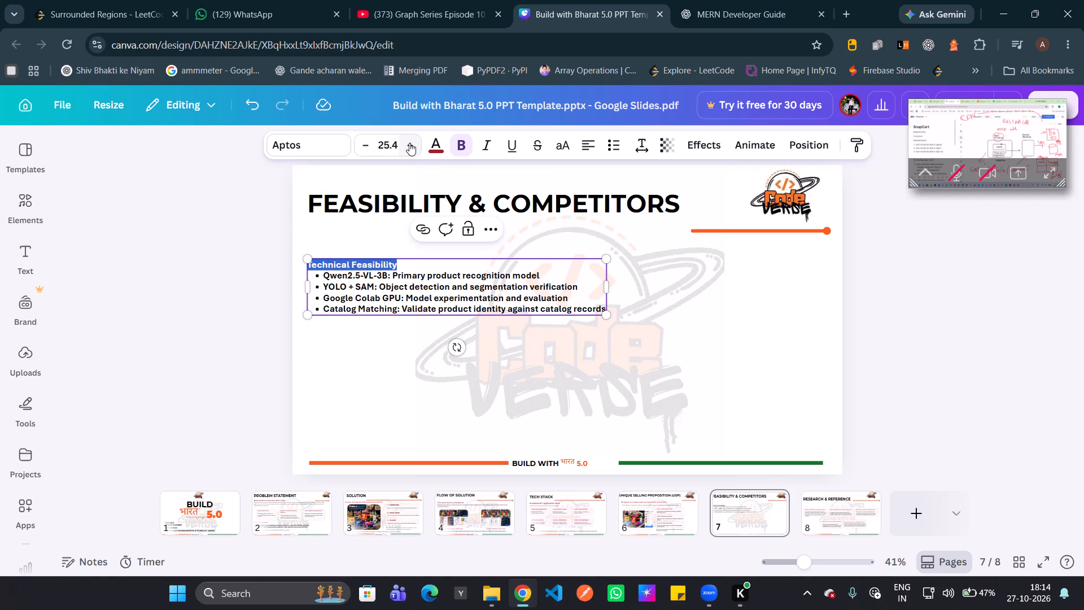
pyautogui.click(409, 143)
pyautogui.click(279, 403)
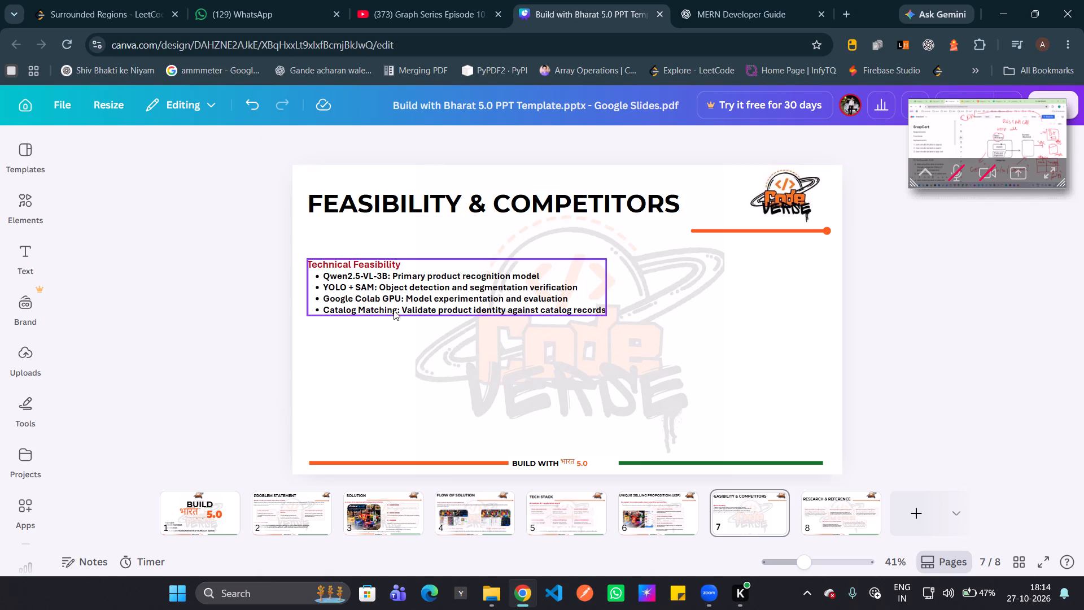
# Increase the line spacing of the Technical Feasibility heading so it sits farther from its bullets.
pyautogui.doubleClick(407, 263)
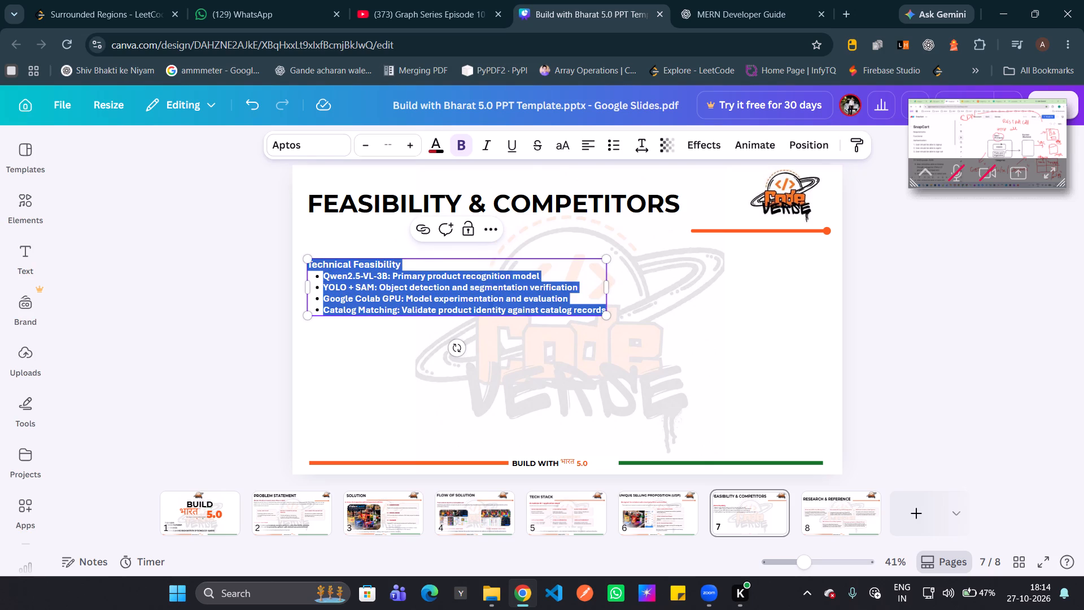
pyautogui.click(438, 264)
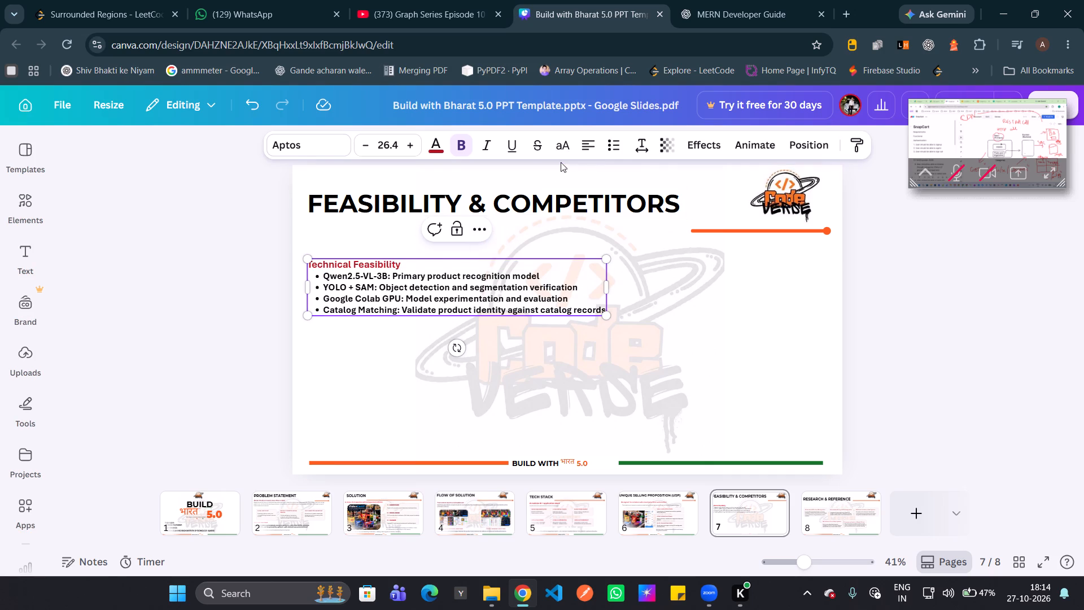
pyautogui.click(641, 141)
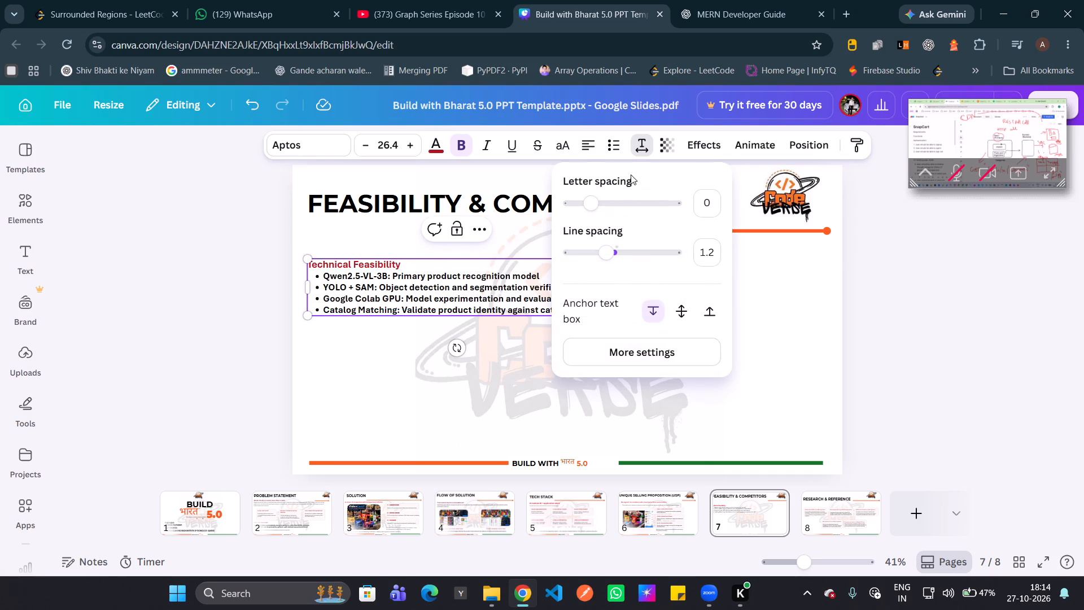
pyautogui.moveTo(609, 242); pyautogui.dragTo(640, 246)
pyautogui.click(379, 419)
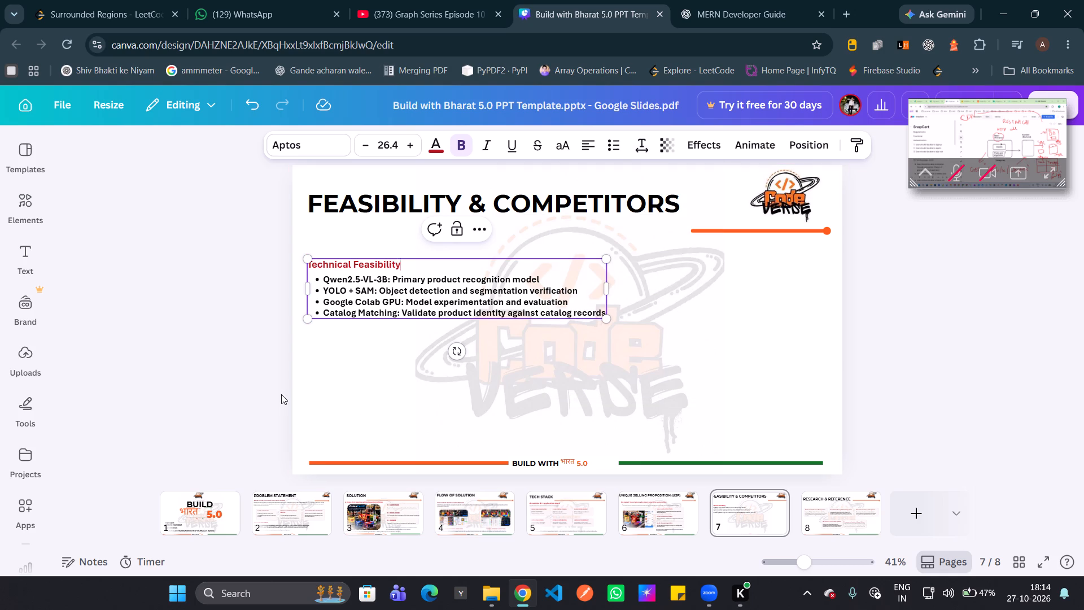
pyautogui.click(281, 394)
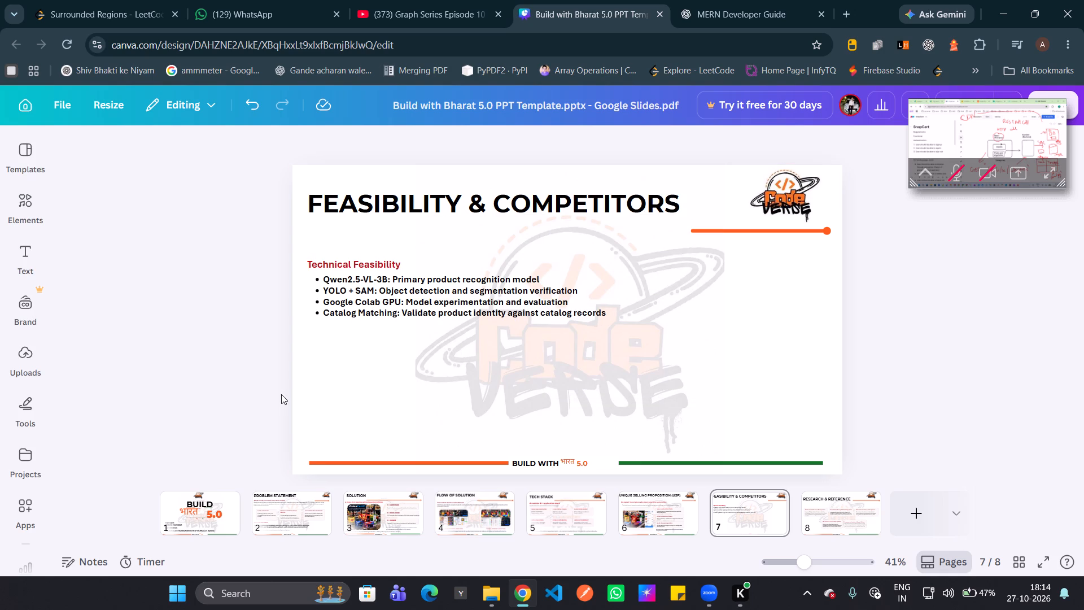
# Shift the orange-and-green line graphic aside and lock the Code Verse watermark image behind it.
pyautogui.click(457, 335)
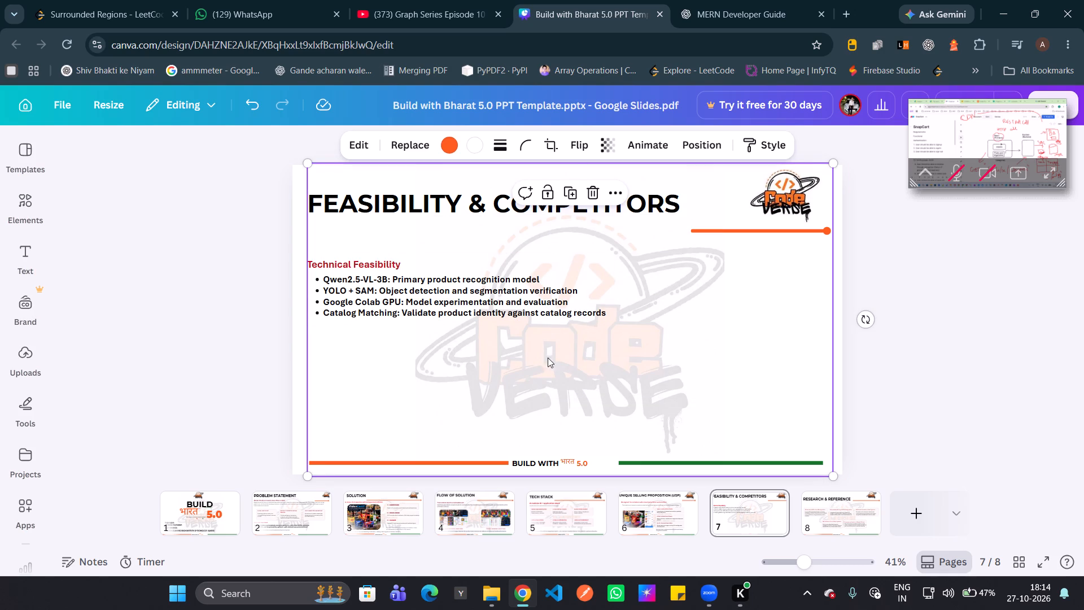
pyautogui.moveTo(541, 366); pyautogui.dragTo(654, 353)
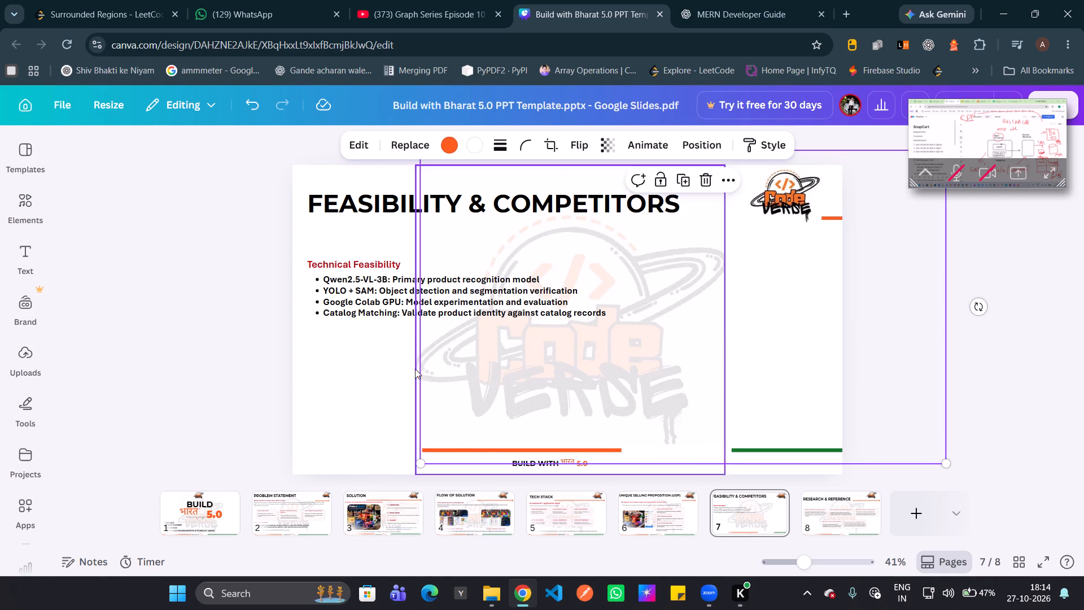
pyautogui.click(418, 368)
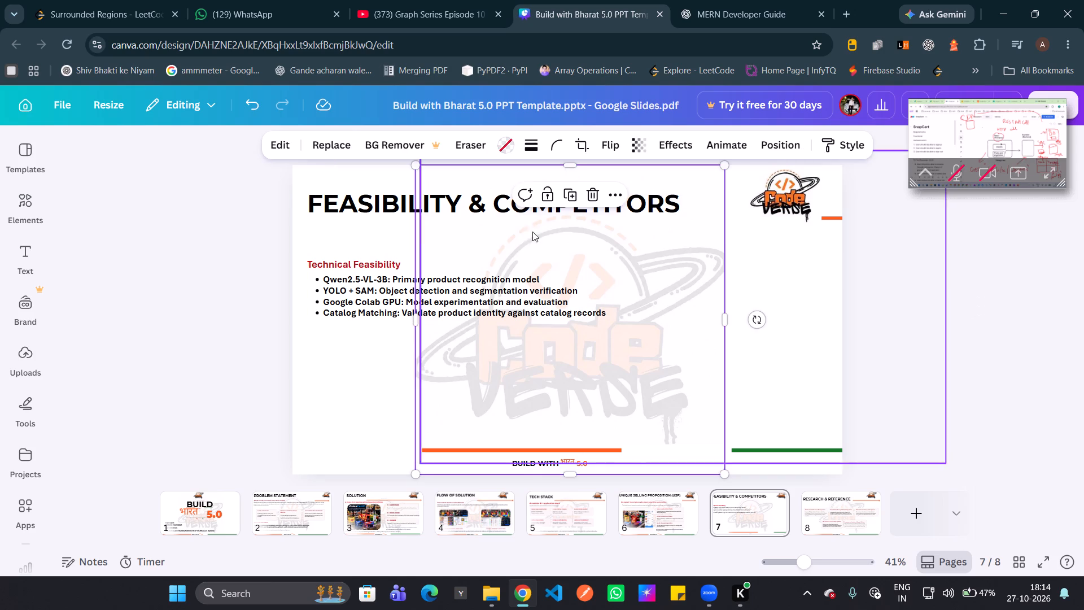
pyautogui.click(546, 200)
pyautogui.click(753, 298)
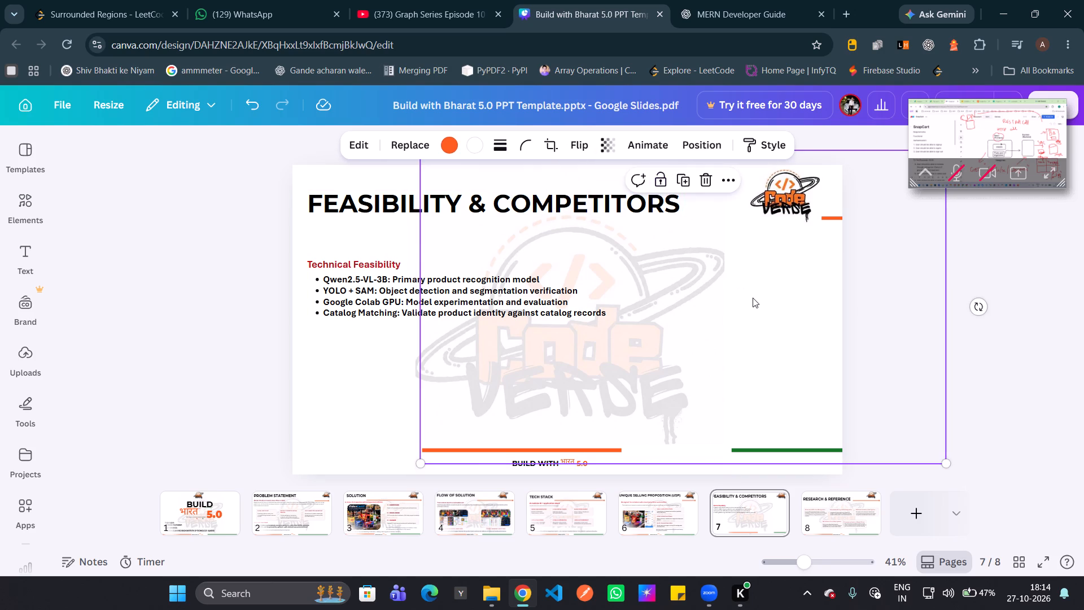
pyautogui.moveTo(753, 298); pyautogui.dragTo(634, 313)
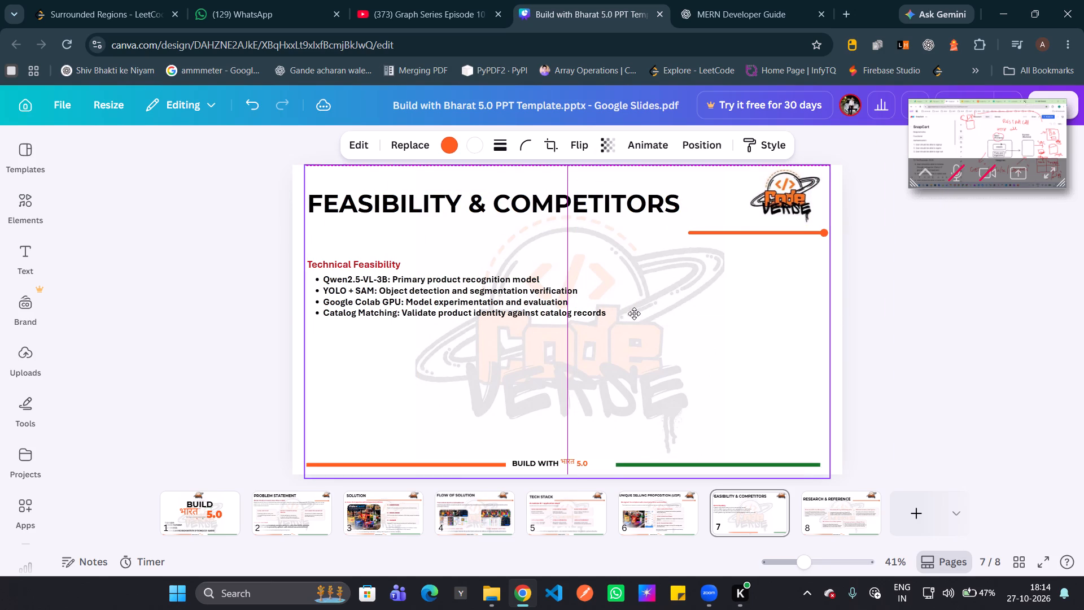
pyautogui.moveTo(634, 313); pyautogui.dragTo(636, 310)
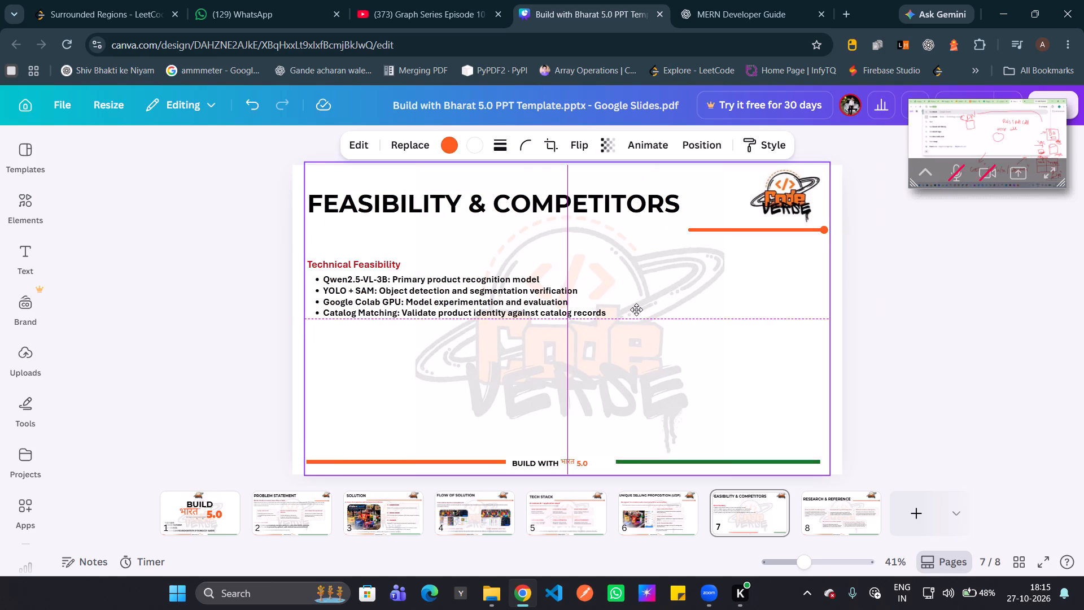
pyautogui.moveTo(636, 310); pyautogui.dragTo(631, 312)
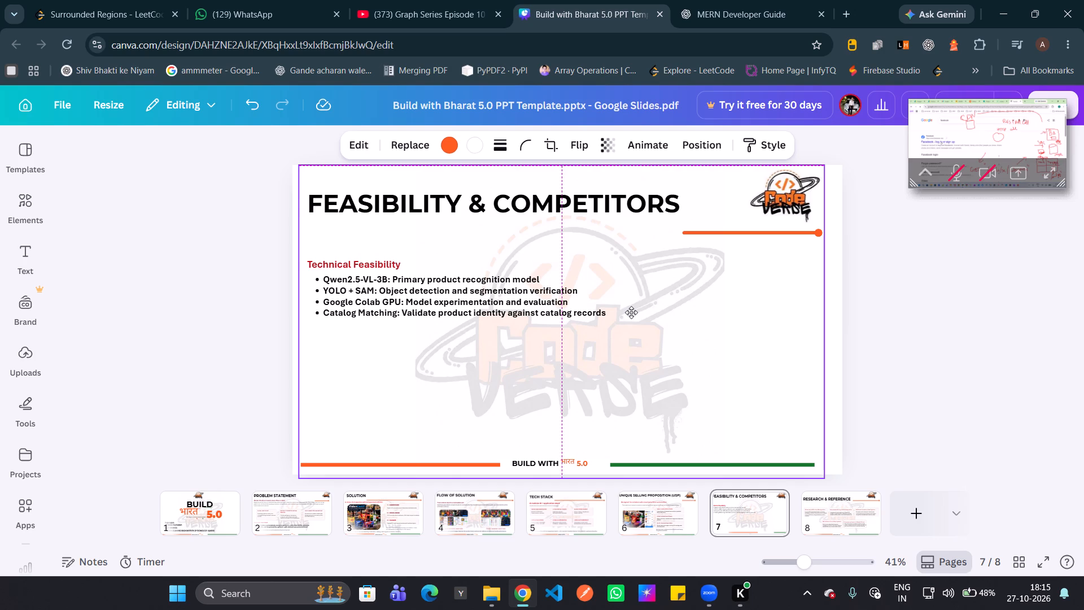
pyautogui.moveTo(631, 312); pyautogui.dragTo(631, 312)
pyautogui.click(549, 196)
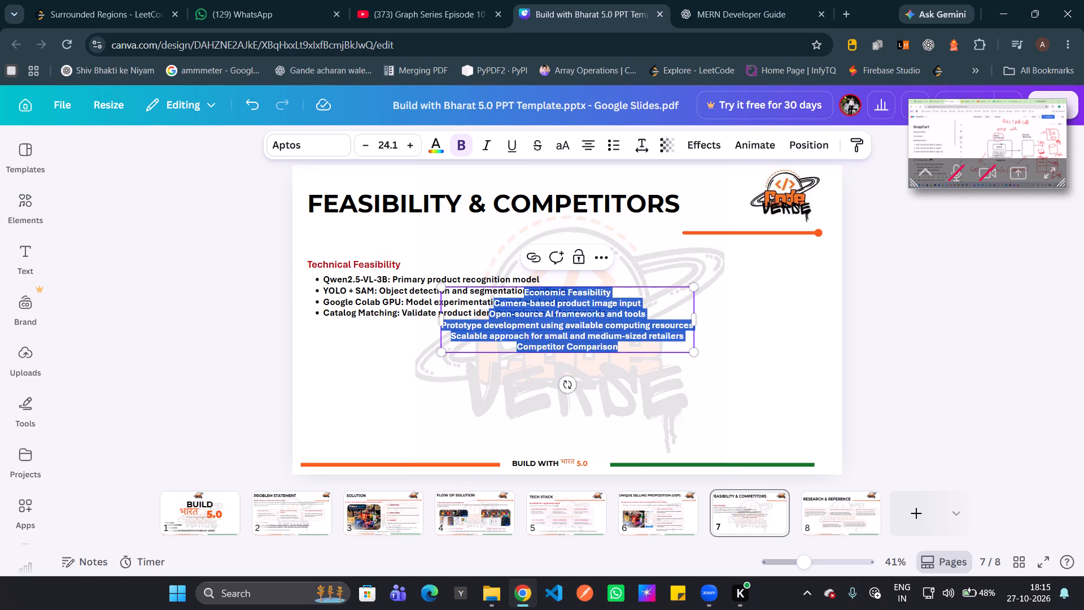
# Left-align the Economic Feasibility heading line in the pasted text box.
pyautogui.click(522, 294)
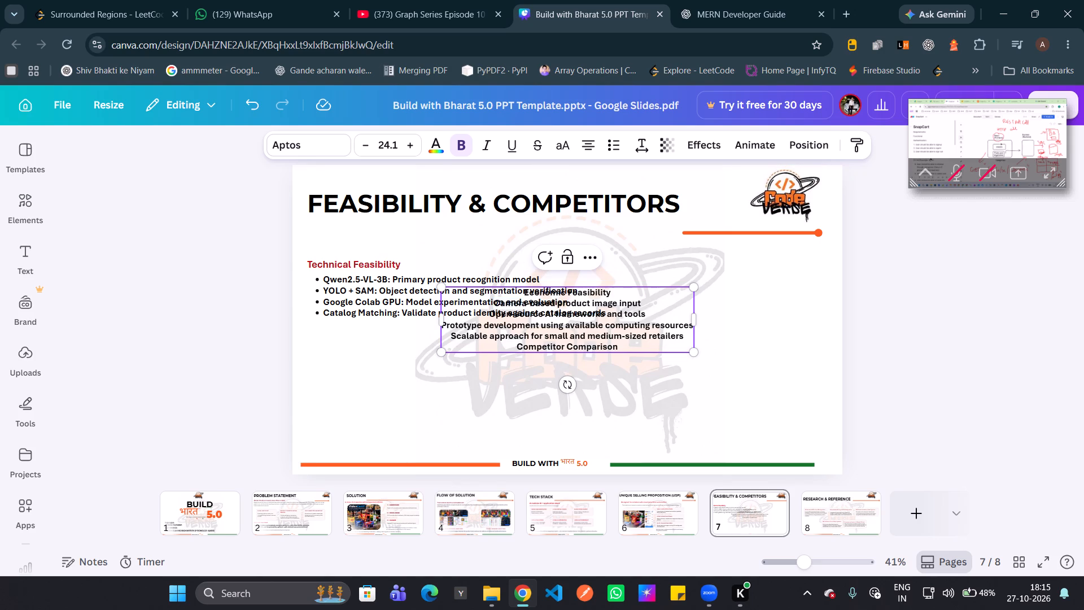
pyautogui.click(593, 138)
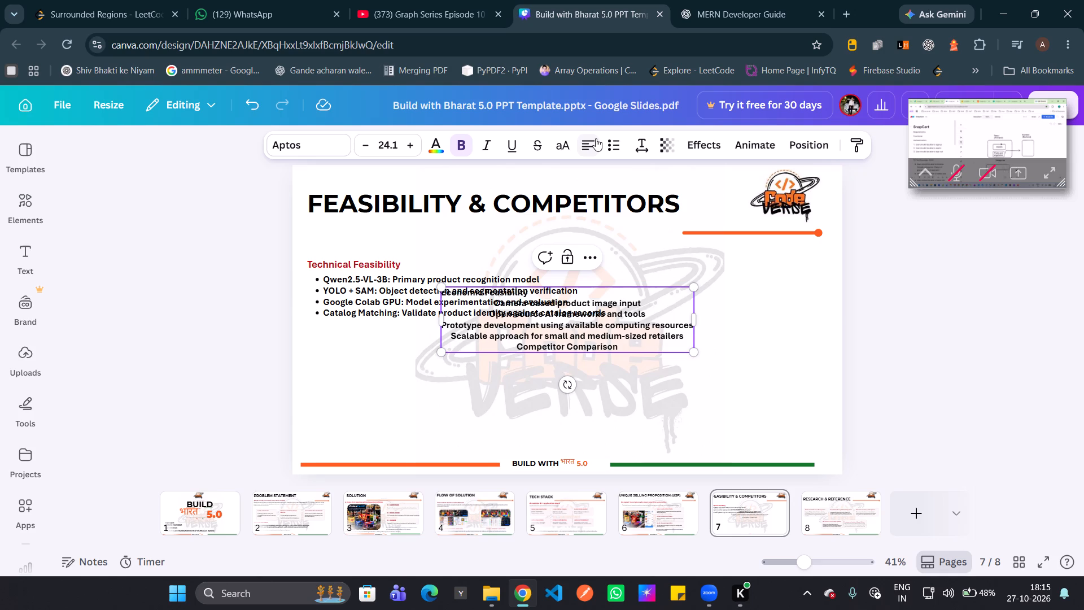
pyautogui.scroll(-1, 1080, 609)
# Move the Economic Feasibility text box below the Technical Feasibility list, clear of its bullets.
pyautogui.click(650, 356)
pyautogui.click(651, 310)
pyautogui.moveTo(660, 301); pyautogui.dragTo(618, 369)
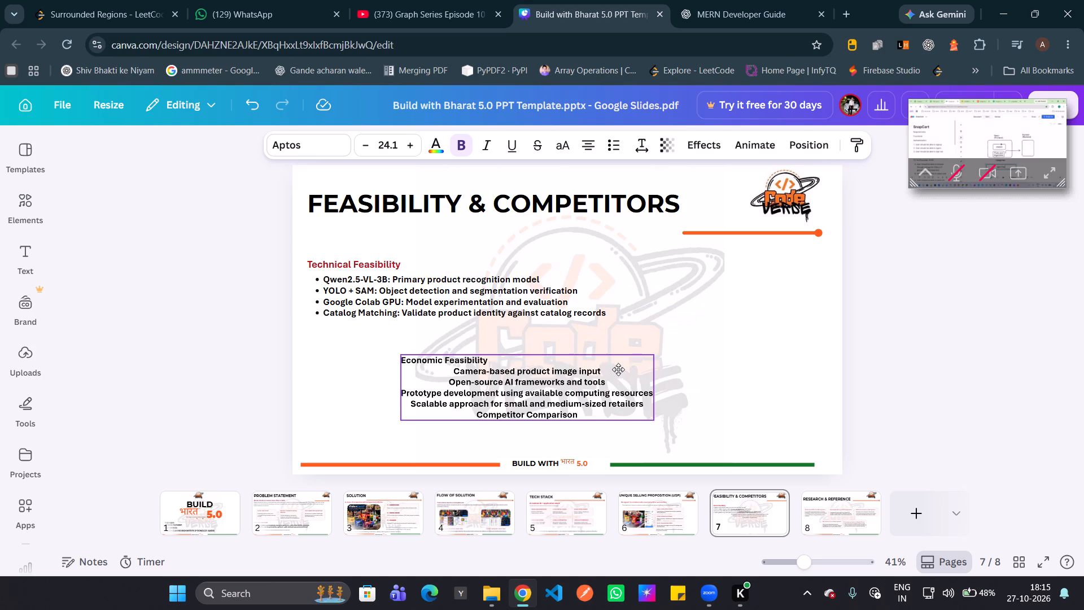
# Left-align the remaining lines of the Economic Feasibility text box, from Camera-based product image input through Competitor Comparison.
pyautogui.moveTo(618, 369); pyautogui.dragTo(615, 369)
pyautogui.click(449, 363)
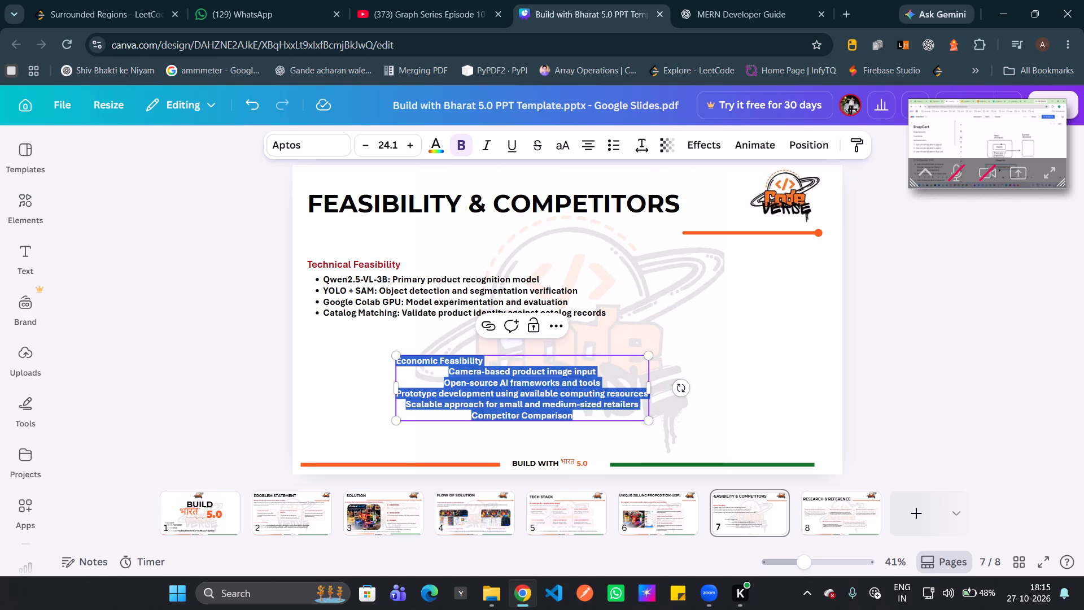
pyautogui.click(448, 370)
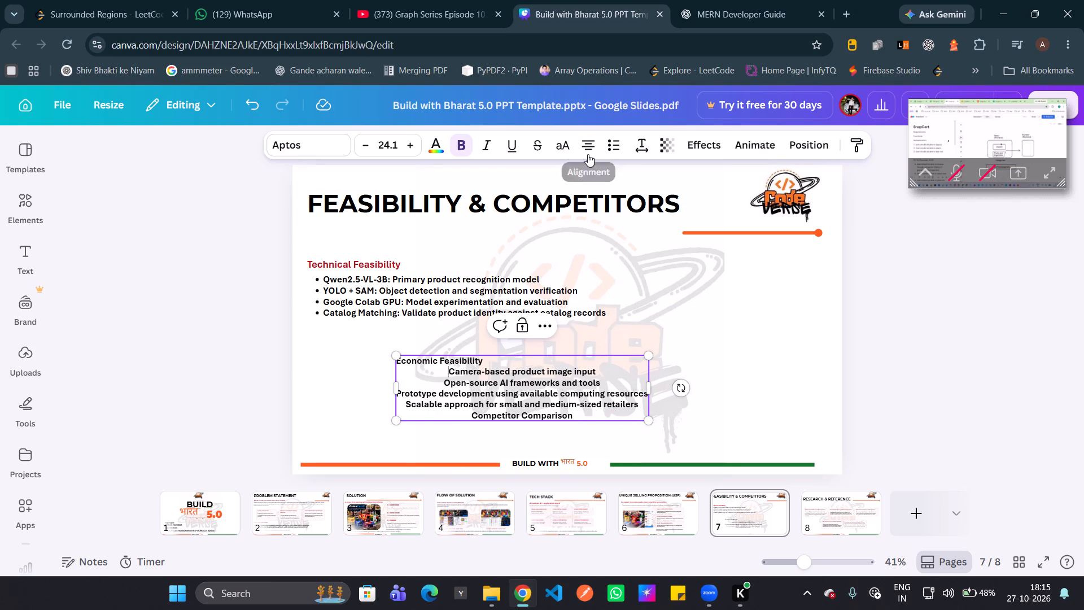
pyautogui.click(590, 154)
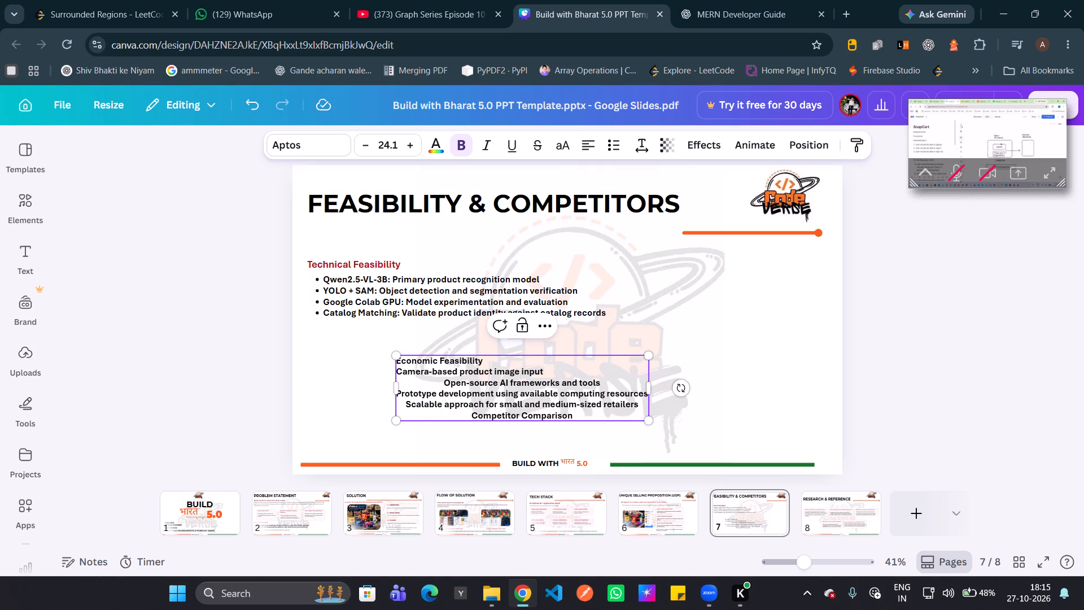
pyautogui.click(442, 384)
pyautogui.click(582, 151)
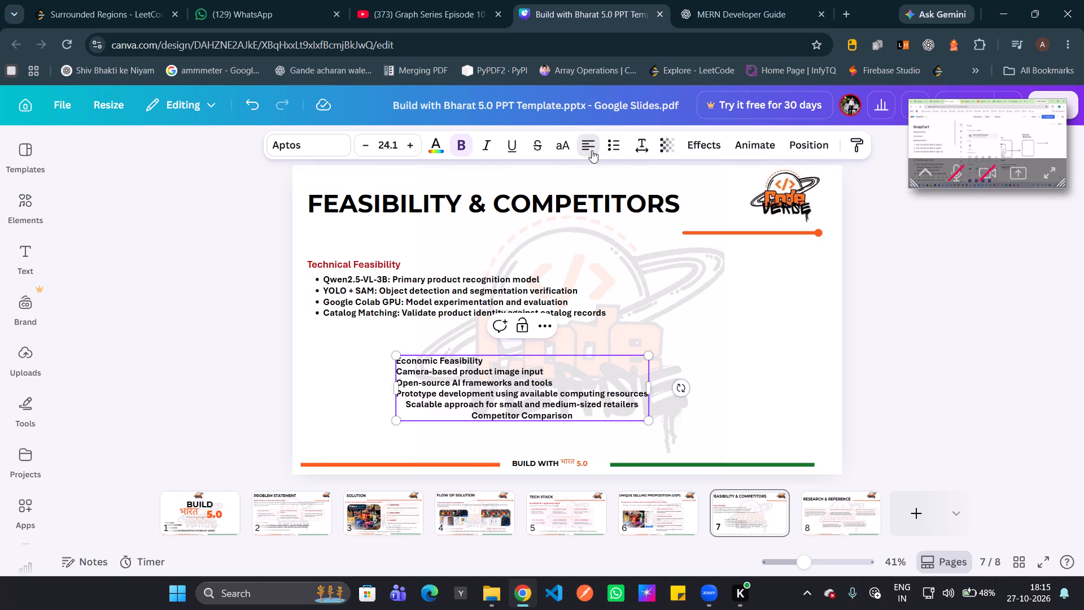
pyautogui.click(405, 404)
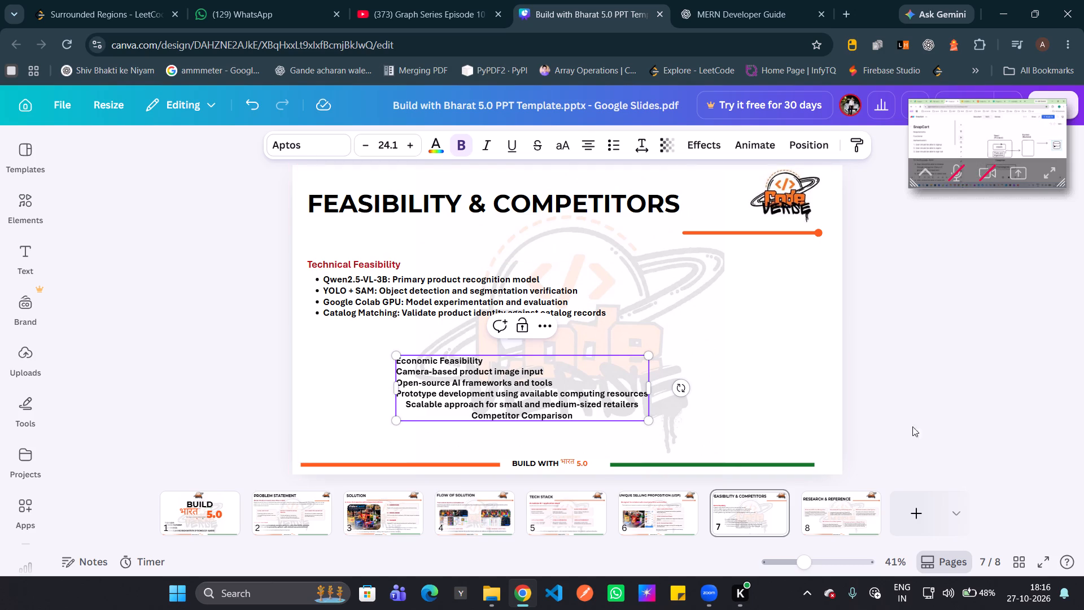
pyautogui.click(586, 138)
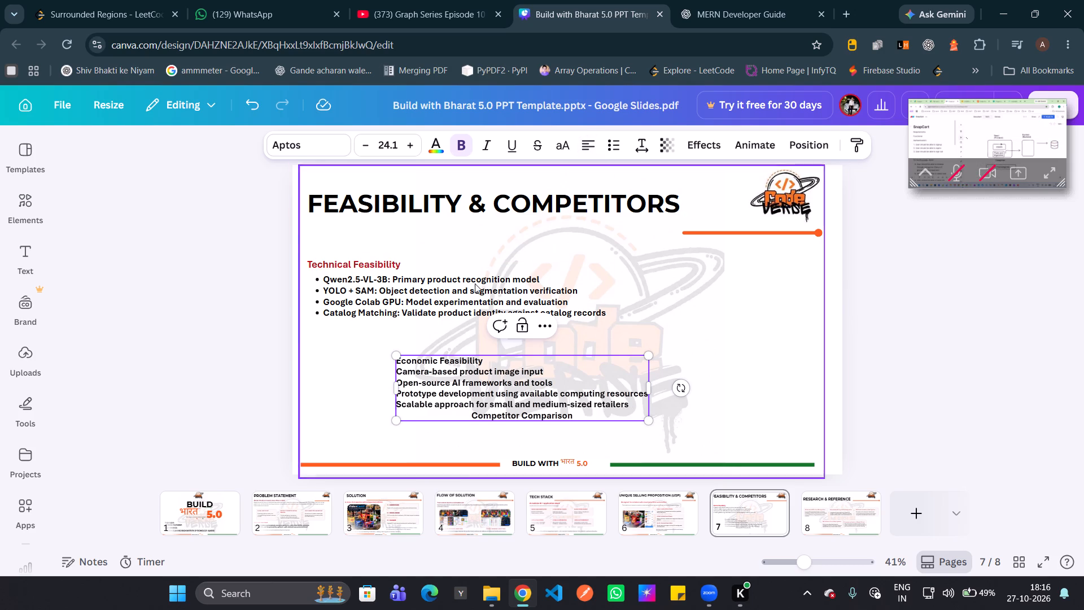
pyautogui.click(474, 412)
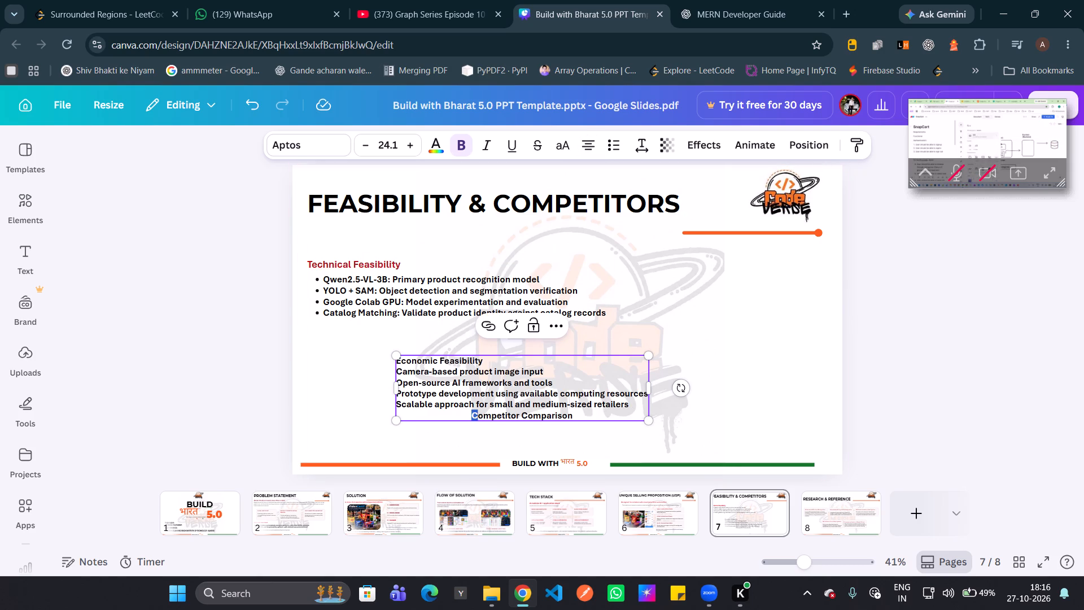
pyautogui.click(469, 417)
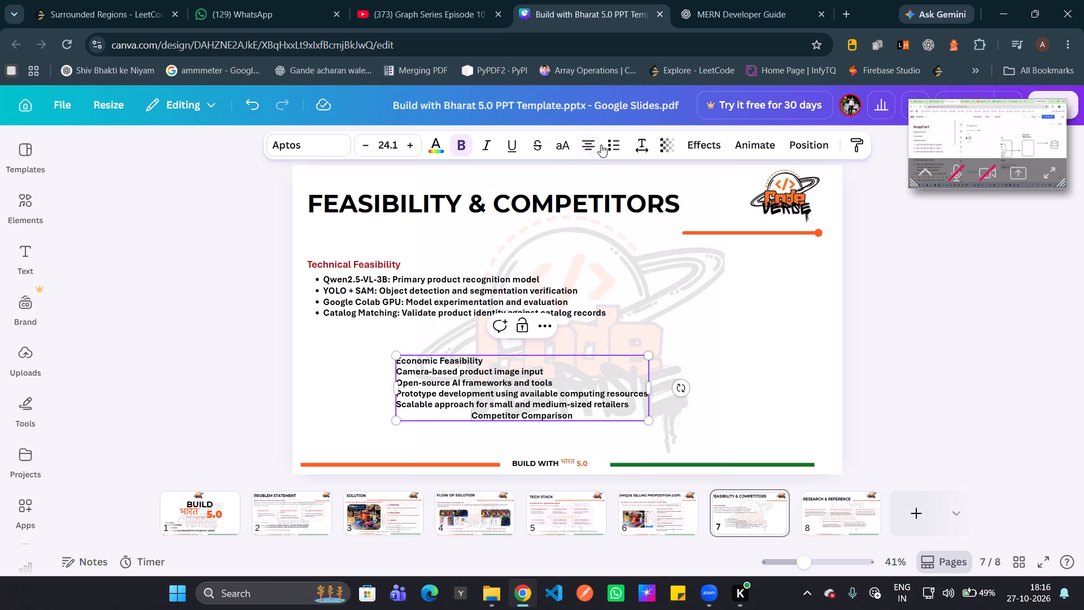
pyautogui.click(593, 153)
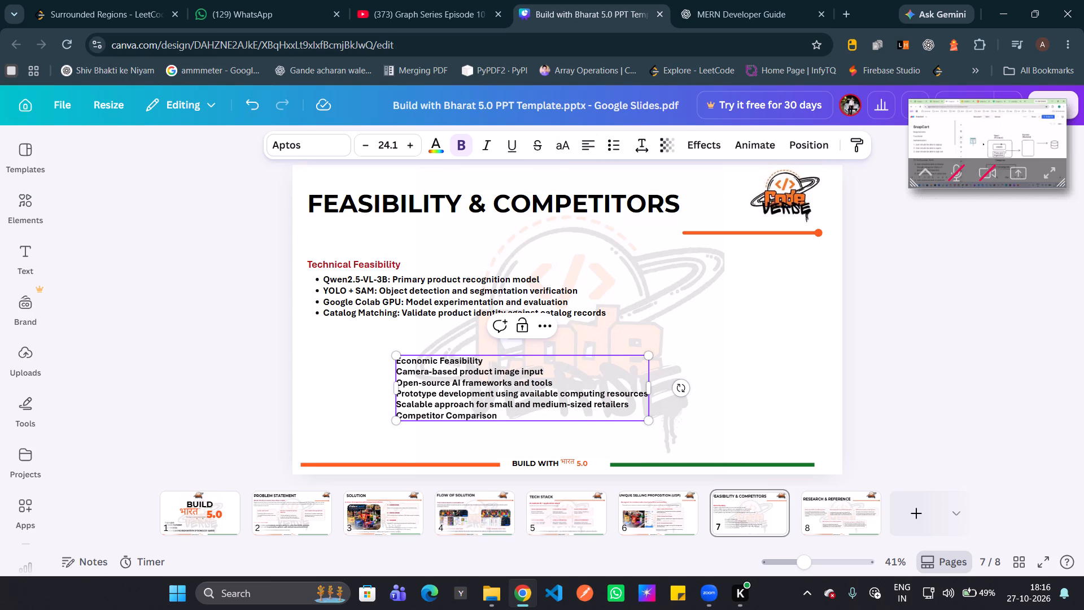
# Colour the Economic Feasibility heading dark red to match the Technical Feasibility heading.
pyautogui.moveTo(494, 363); pyautogui.dragTo(395, 360)
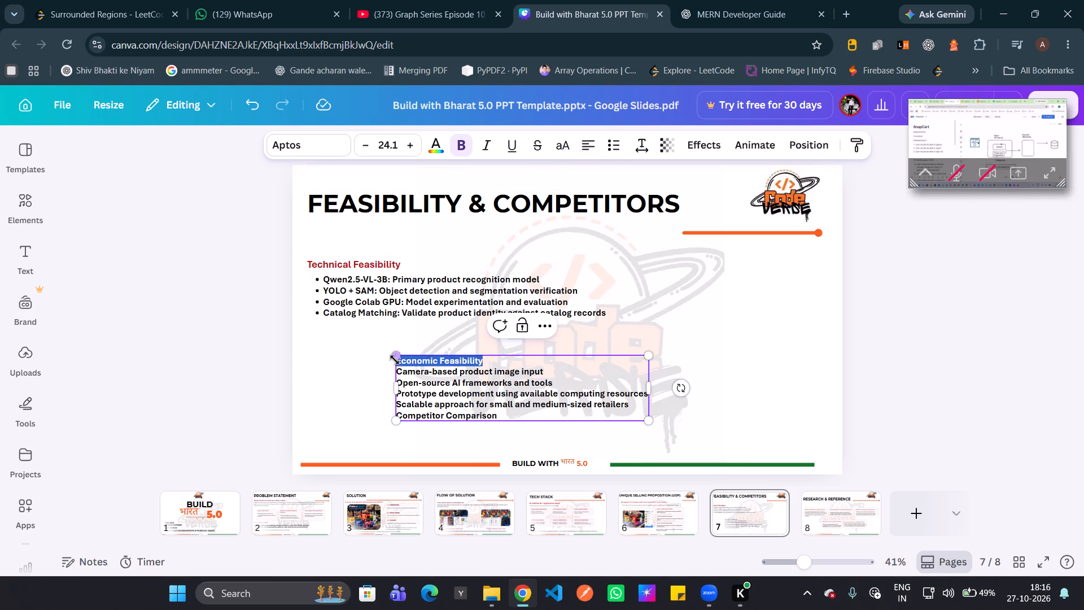
pyautogui.moveTo(395, 360); pyautogui.dragTo(394, 360)
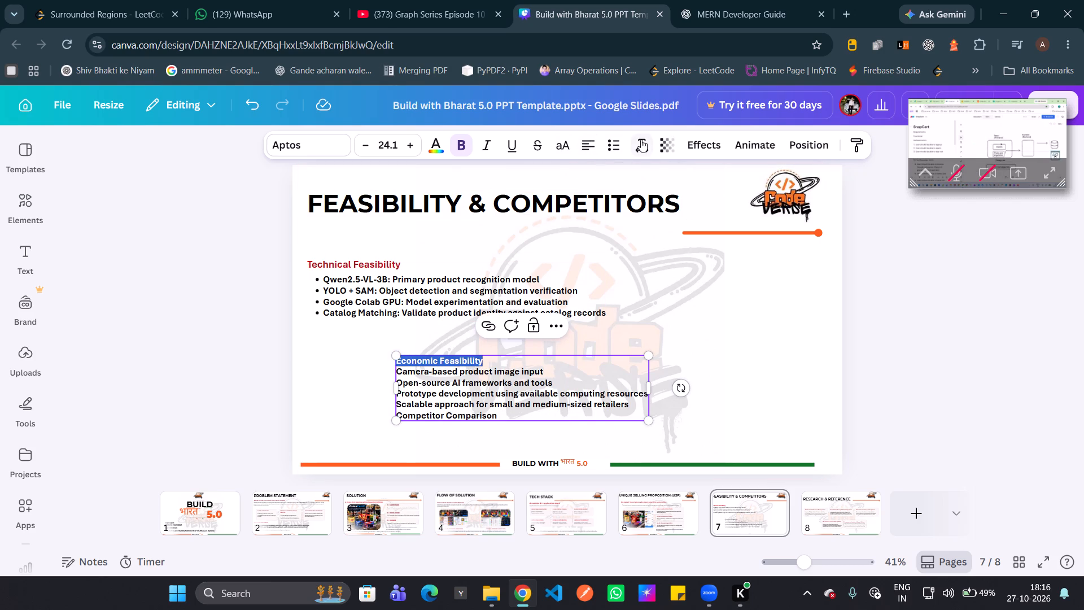
pyautogui.click(433, 149)
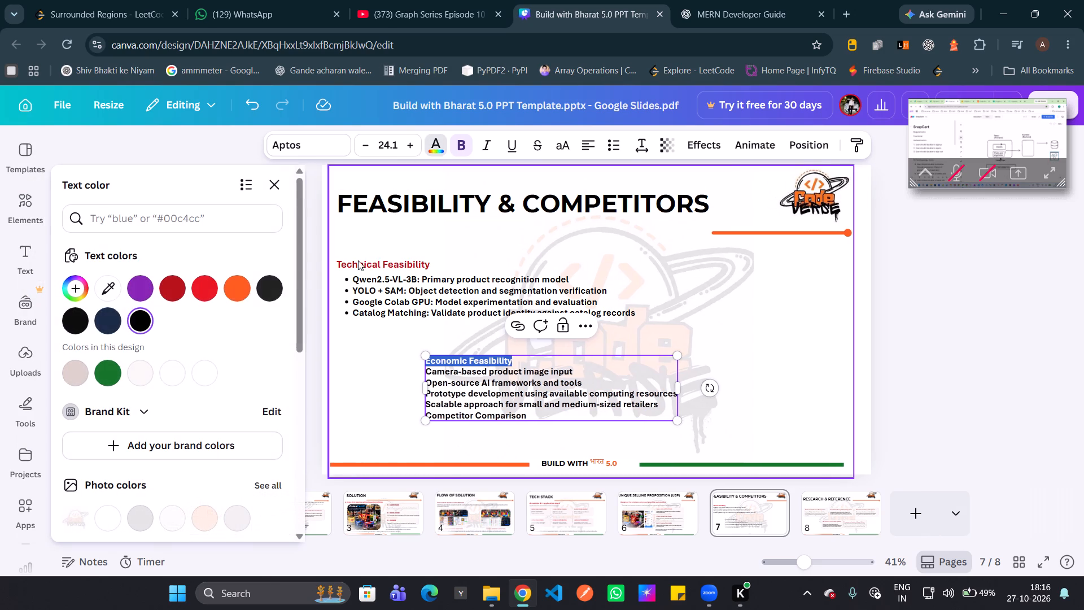
pyautogui.click(170, 280)
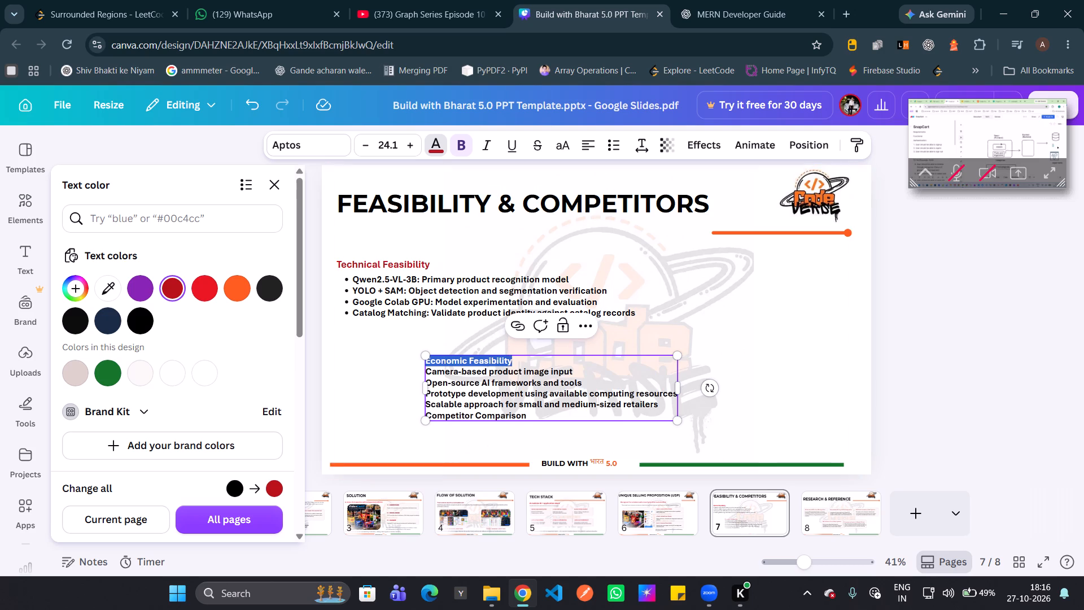
pyautogui.click(344, 374)
pyautogui.moveTo(414, 369); pyautogui.dragTo(344, 357)
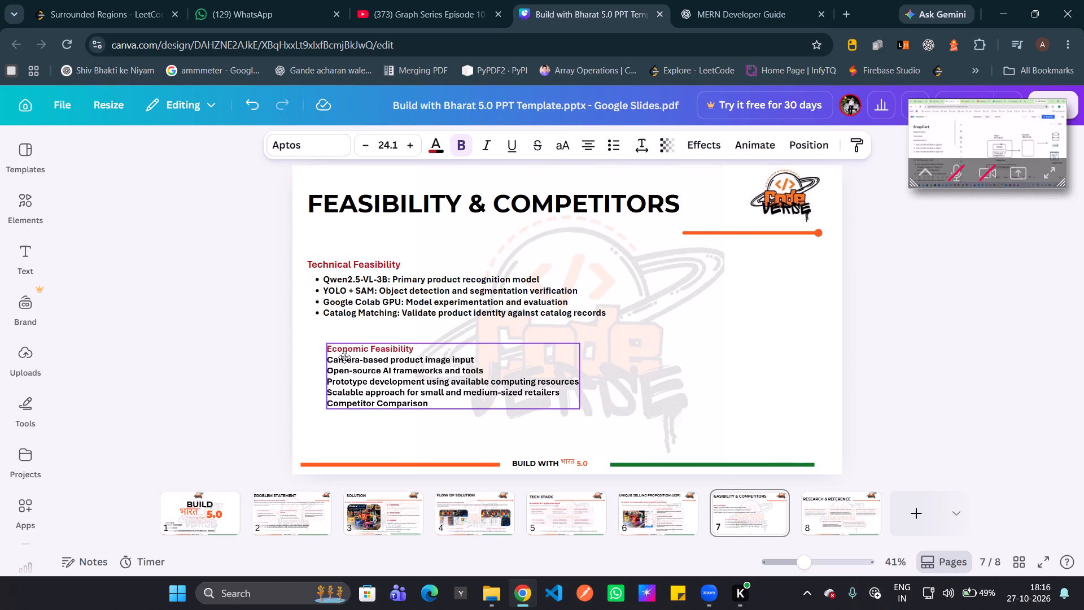
pyautogui.moveTo(344, 357); pyautogui.dragTo(333, 346)
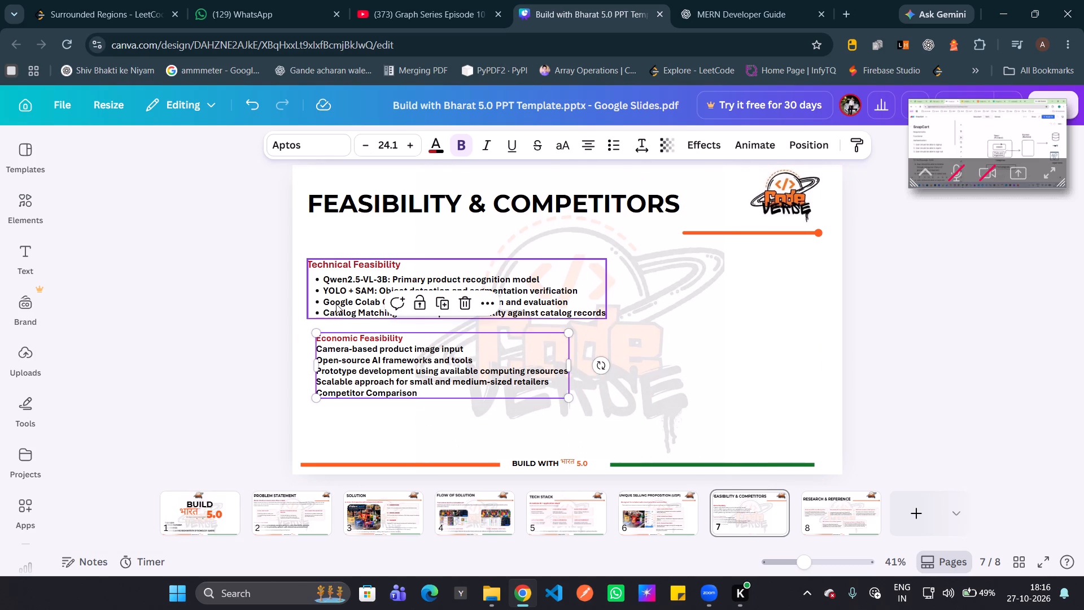
pyautogui.click(334, 278)
pyautogui.click(334, 278)
pyautogui.click(347, 298)
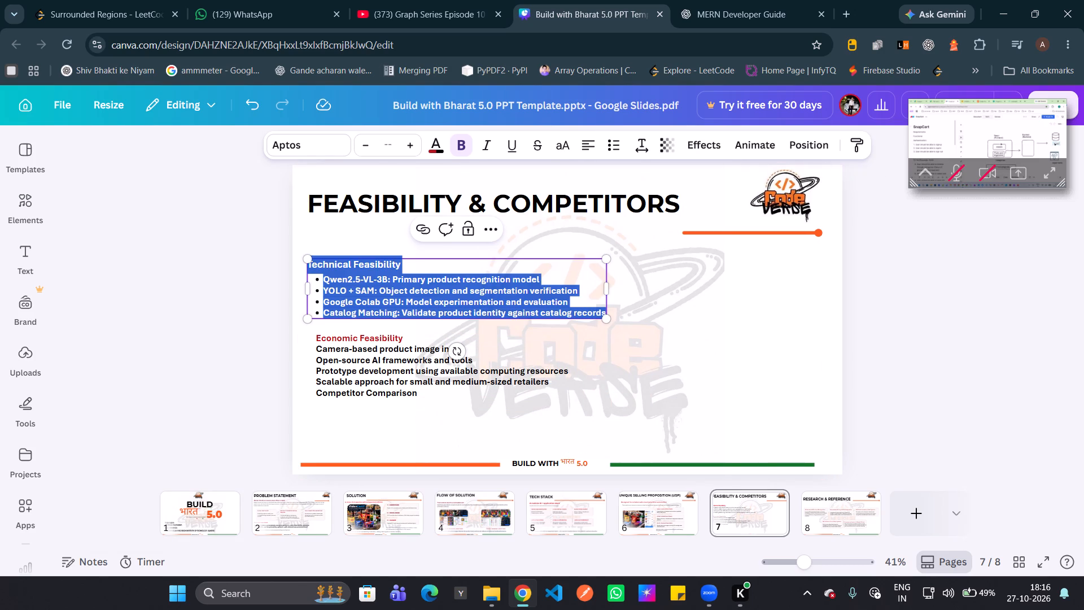
pyautogui.click(360, 310)
pyautogui.click(374, 303)
pyautogui.click(375, 300)
pyautogui.click(344, 379)
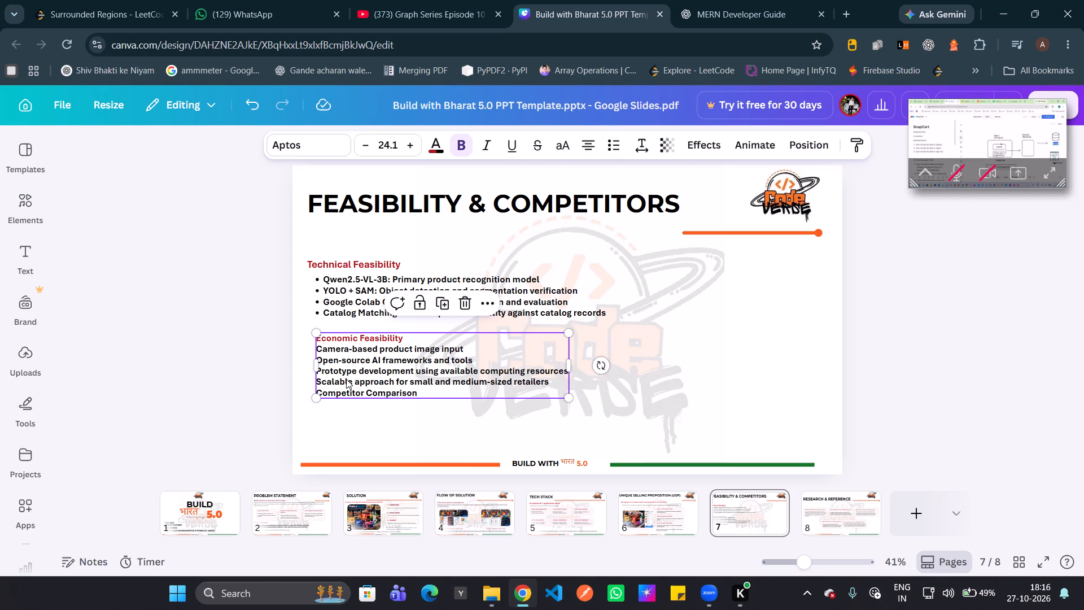
pyautogui.moveTo(344, 379); pyautogui.dragTo(352, 374)
pyautogui.click(364, 359)
pyautogui.moveTo(368, 350); pyautogui.dragTo(357, 359)
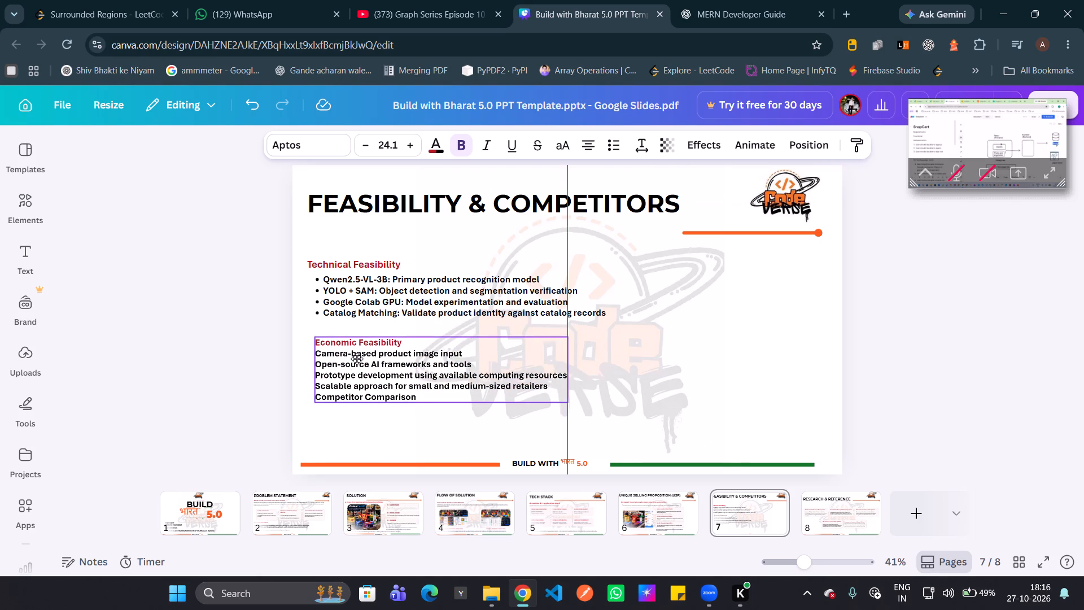
pyautogui.moveTo(357, 359); pyautogui.dragTo(352, 352)
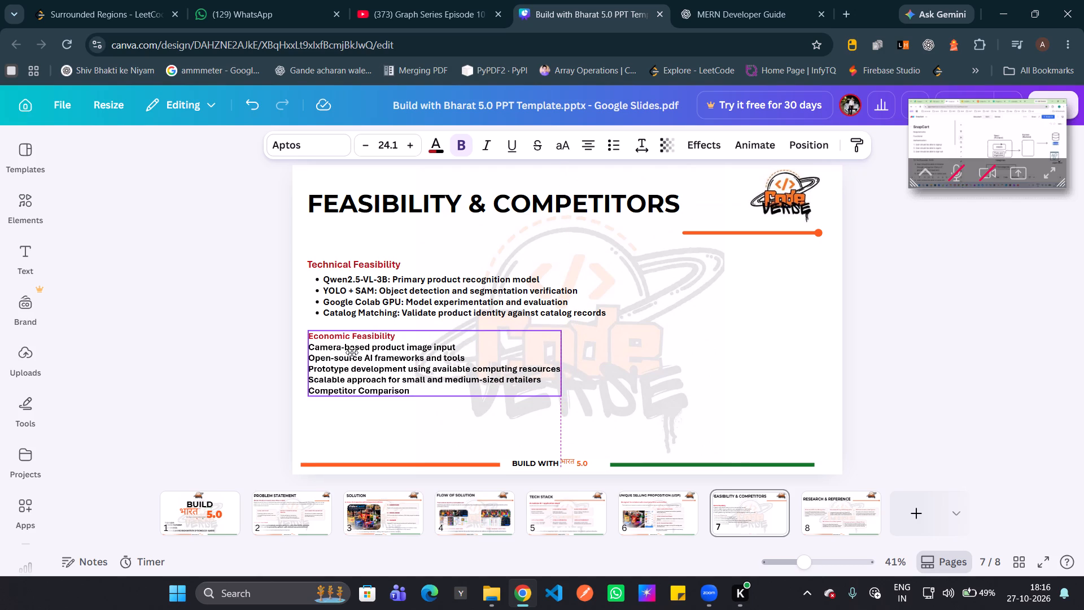
pyautogui.moveTo(352, 352); pyautogui.dragTo(353, 359)
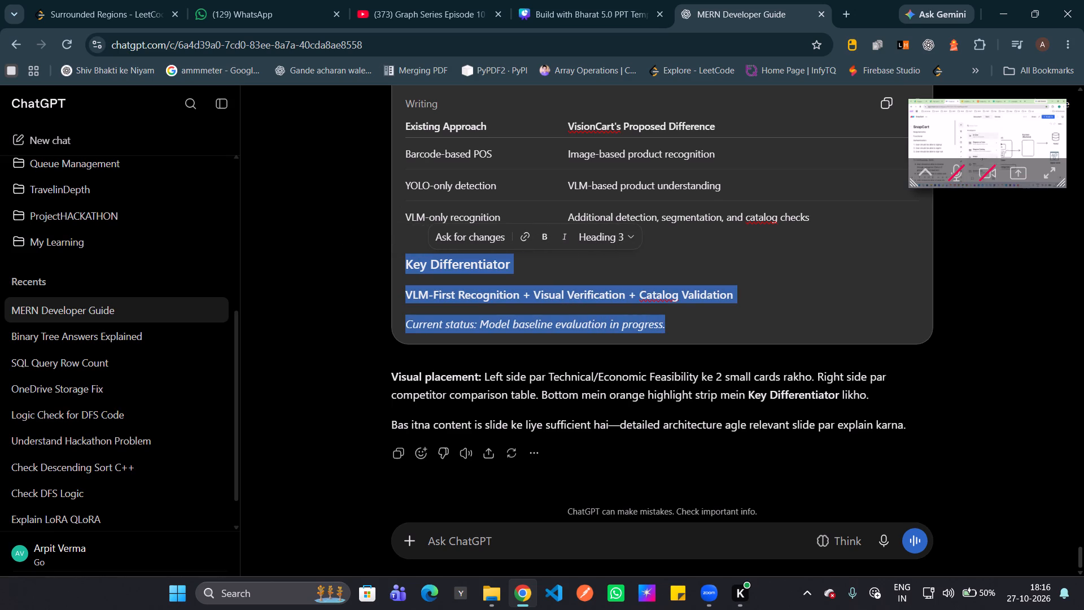
pyautogui.moveTo(677, 323); pyautogui.dragTo(677, 322)
pyautogui.hotkey('ctrl', 'c')
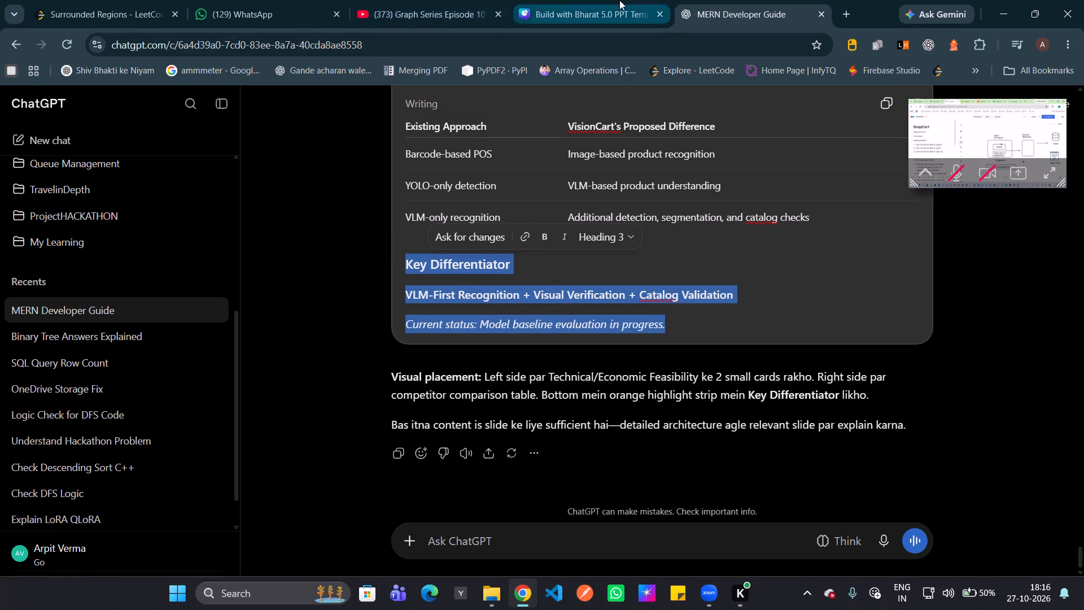
pyautogui.click(619, 0)
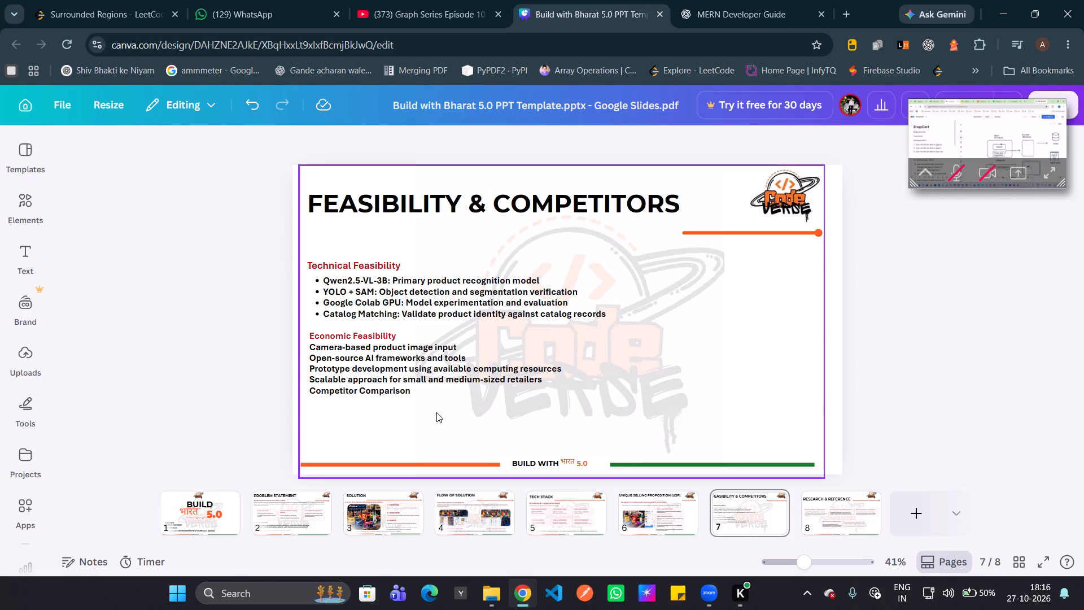
pyautogui.hotkey('ctrl', 'v')
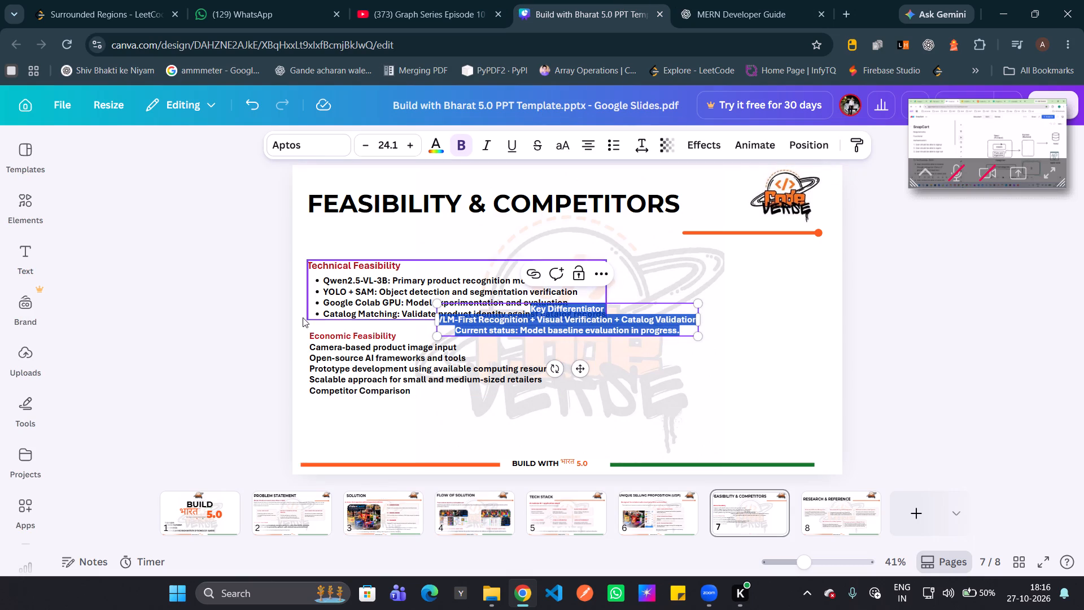
# Move the Key Differentiator text box below the Economic Feasibility section, just above the BUILD WITH footer.
pyautogui.click(312, 315)
pyautogui.click(260, 347)
pyautogui.moveTo(502, 323); pyautogui.dragTo(468, 399)
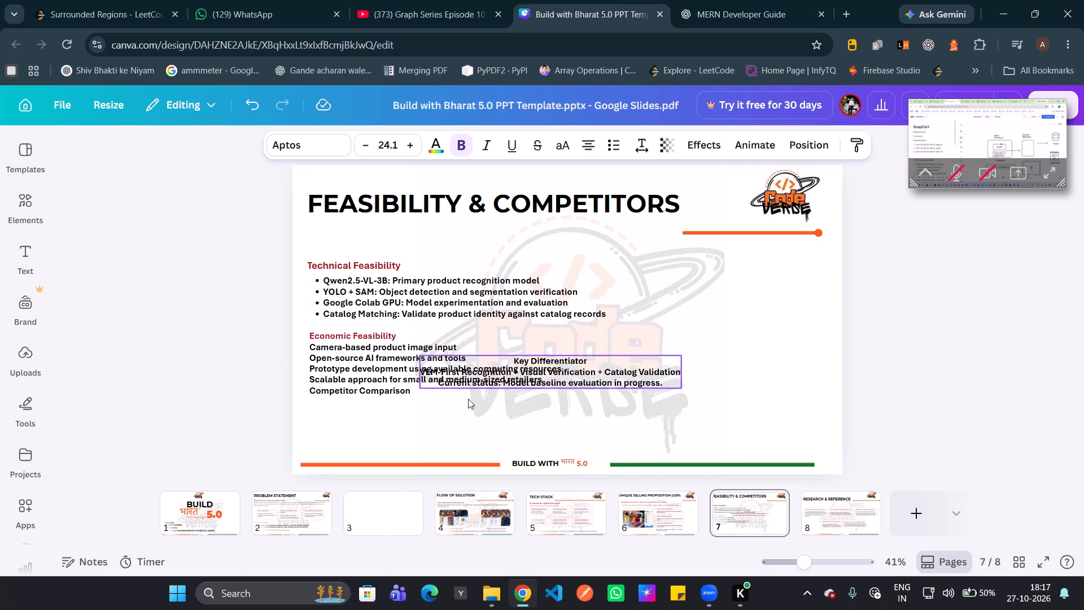
pyautogui.moveTo(468, 399); pyautogui.dragTo(380, 438)
# Left-align the Key Differentiator heading in its text box above the BUILD WITH footer.
pyautogui.click(404, 415)
pyautogui.click(412, 424)
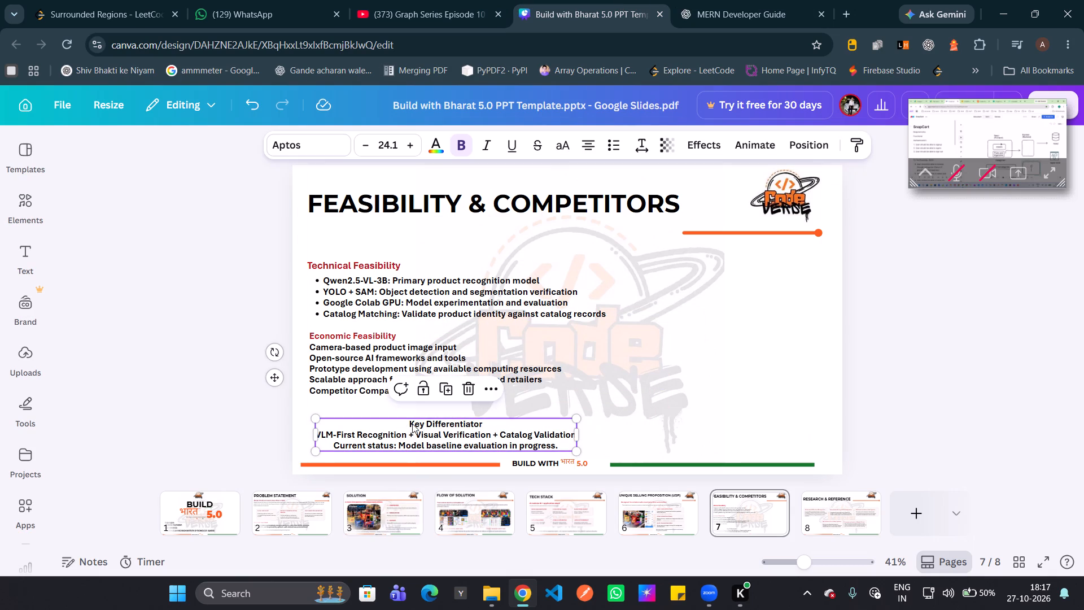
pyautogui.click(408, 422)
pyautogui.click(407, 422)
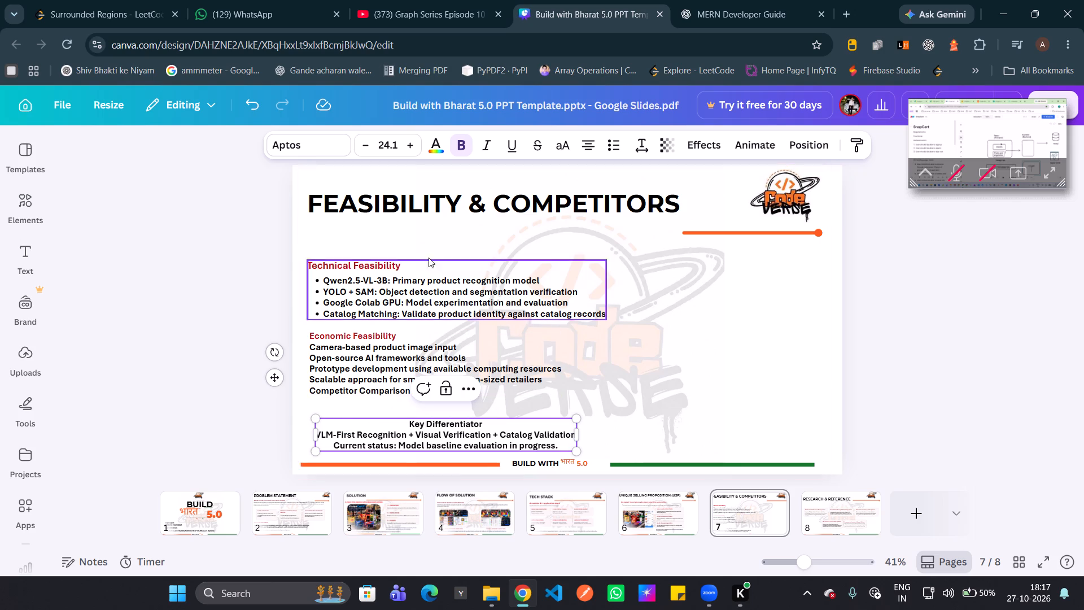
pyautogui.click(591, 141)
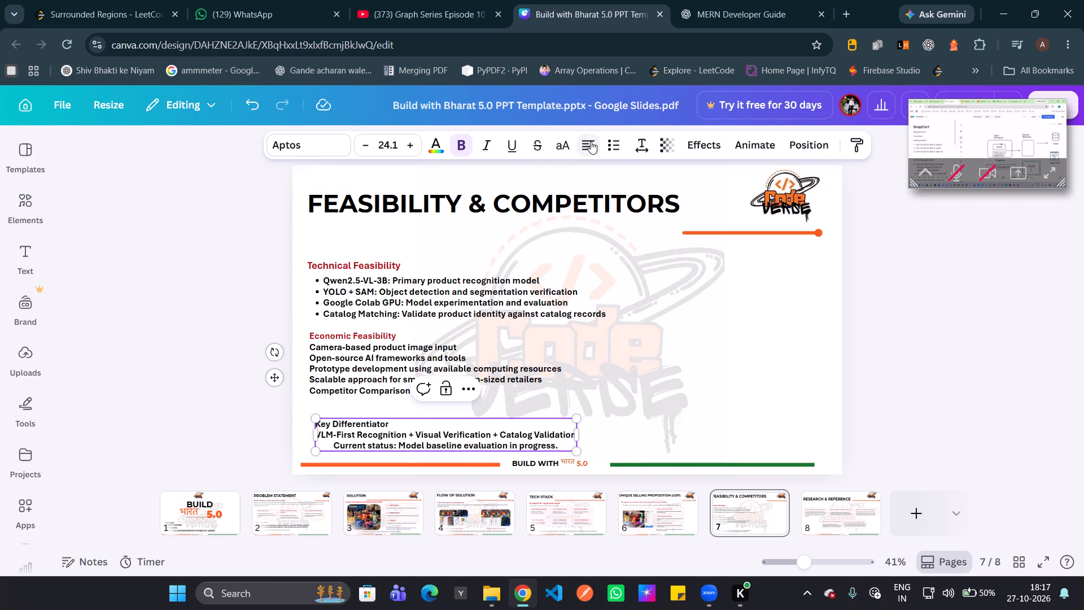
pyautogui.click(321, 434)
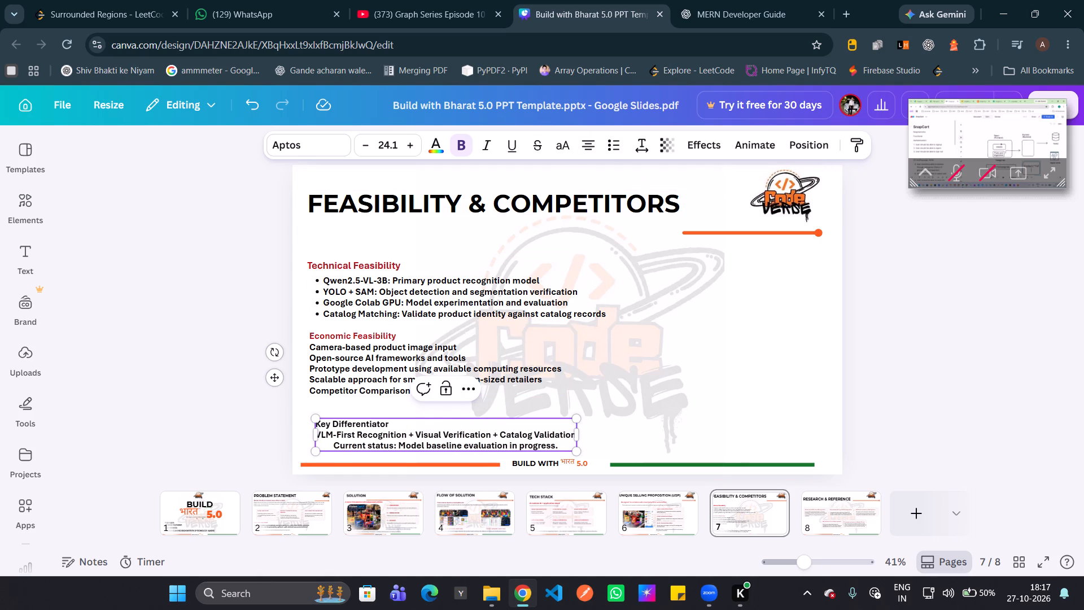
pyautogui.click(317, 434)
# Colour the Key Differentiator heading dark red to match the other section headings.
pyautogui.moveTo(388, 423); pyautogui.dragTo(320, 415)
pyautogui.click(435, 146)
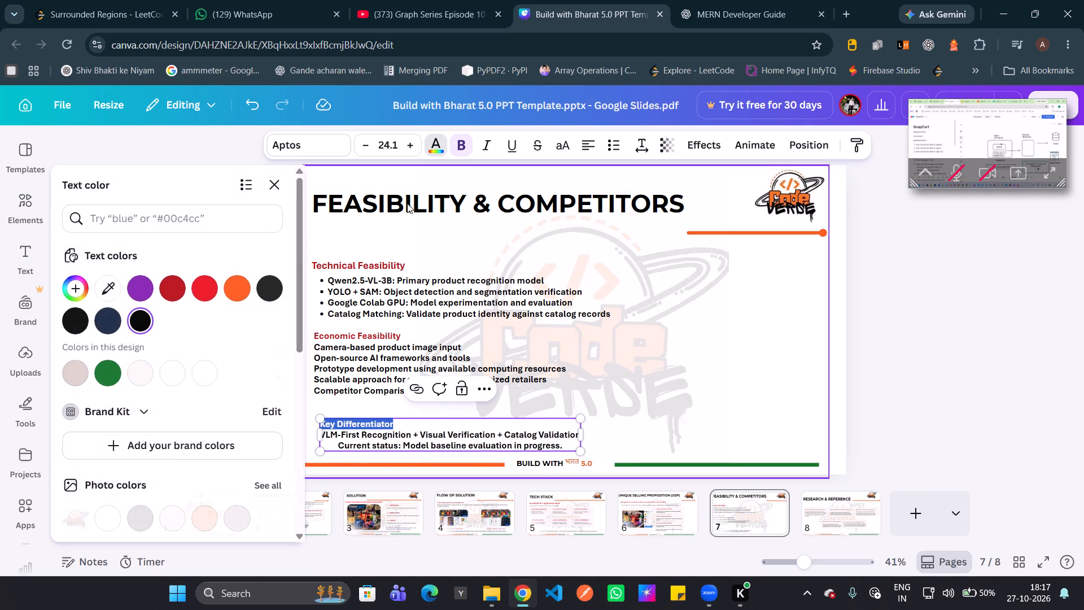
pyautogui.click(174, 284)
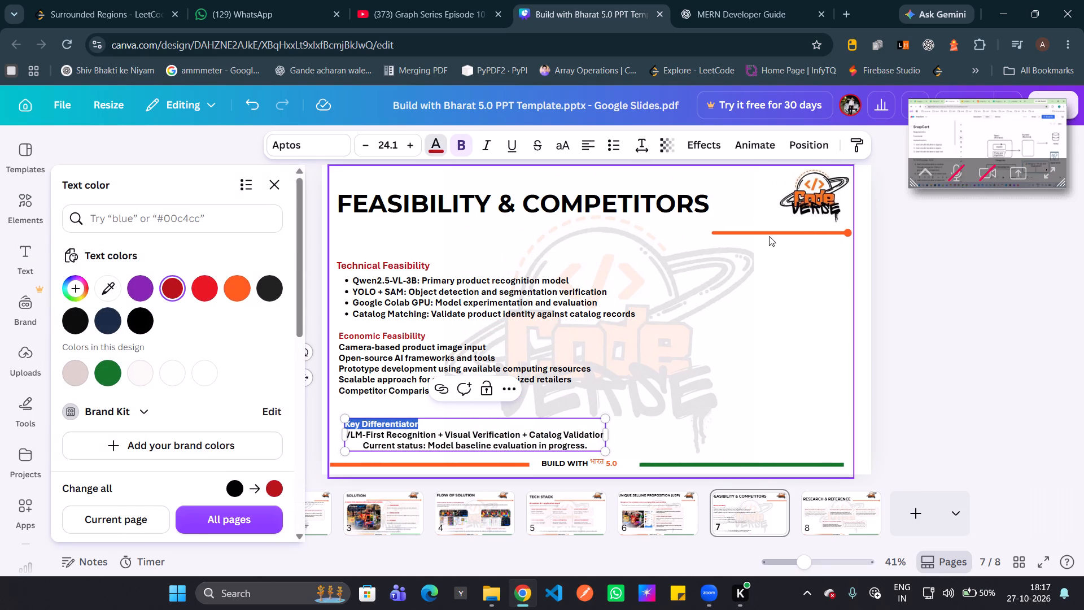
pyautogui.click(899, 249)
pyautogui.click(896, 249)
# Move the Key Differentiator text box so its left edge lines up with the Economic Feasibility section.
pyautogui.moveTo(459, 437); pyautogui.dragTo(454, 429)
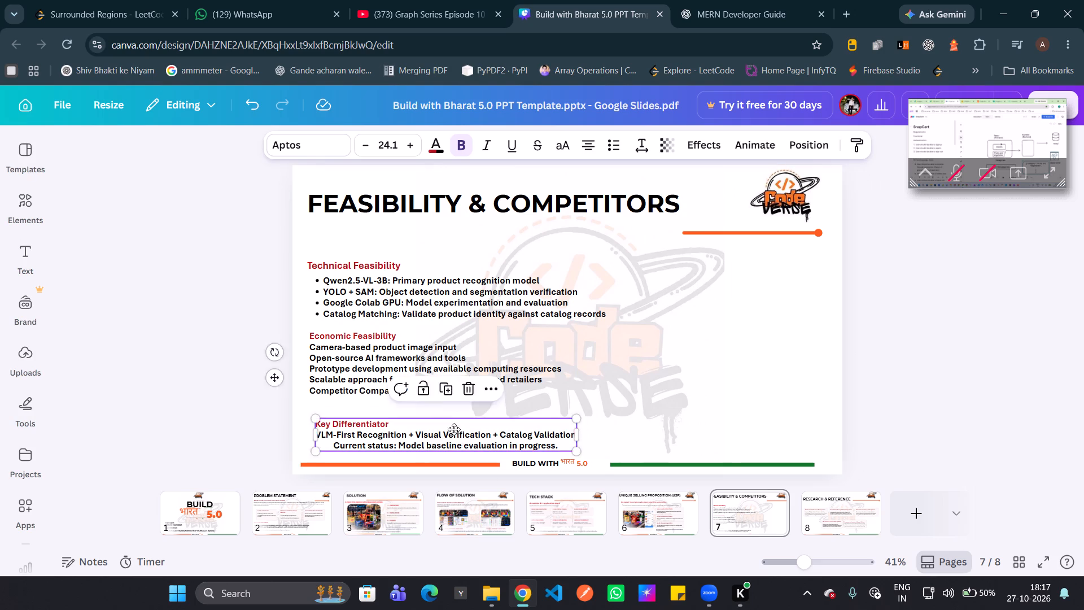
pyautogui.moveTo(454, 429); pyautogui.dragTo(452, 437)
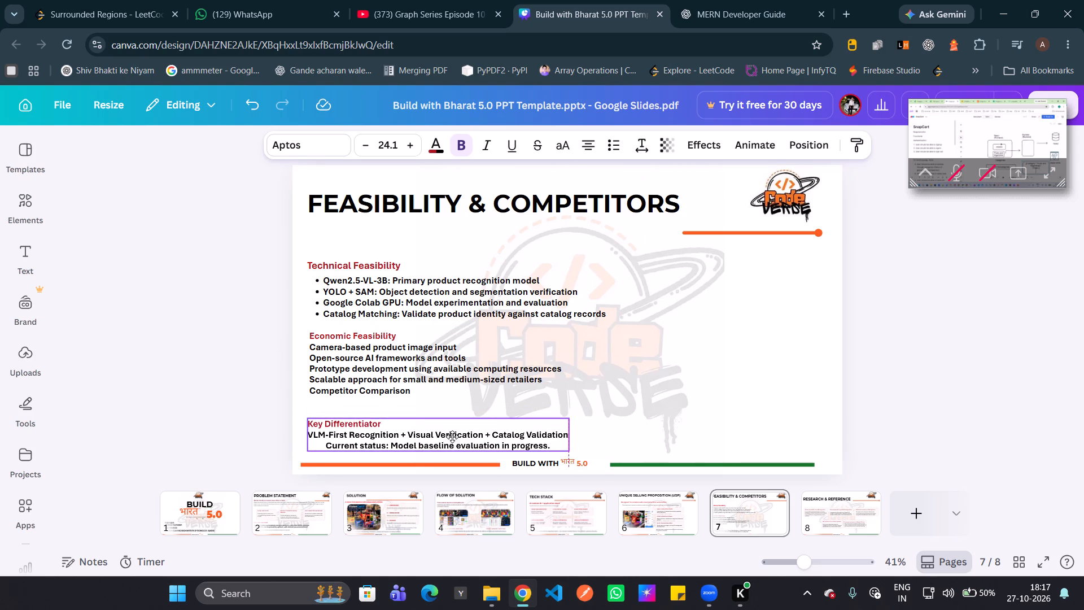
pyautogui.moveTo(452, 437); pyautogui.dragTo(453, 437)
# Colour the "Current status:" label in the Key Differentiator text vivid red (#b9121a).
pyautogui.click(442, 444)
pyautogui.click(397, 449)
pyautogui.click(340, 446)
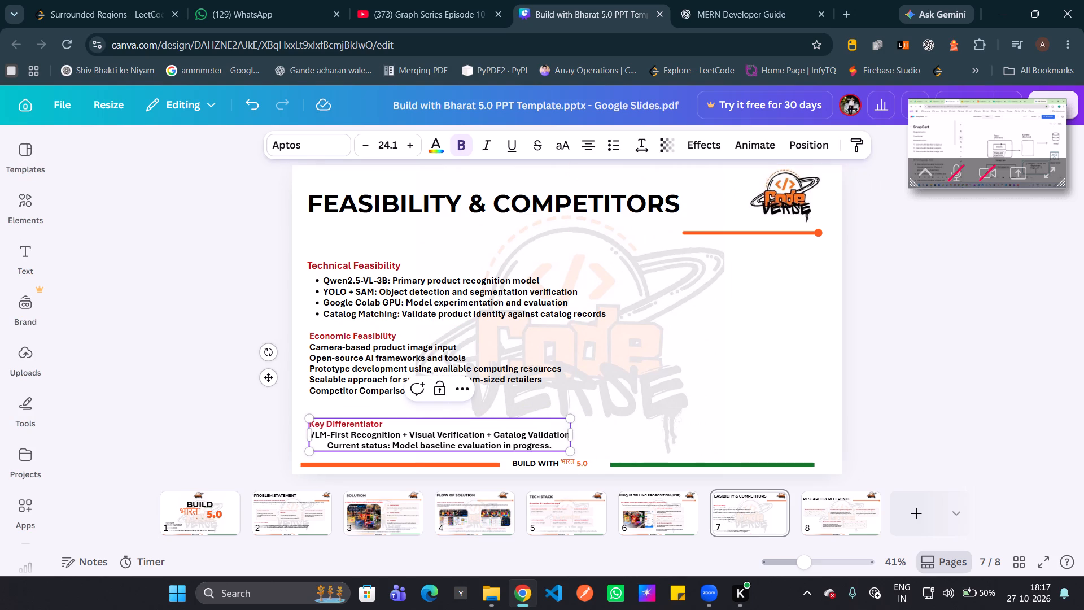
pyautogui.moveTo(325, 442); pyautogui.dragTo(371, 436)
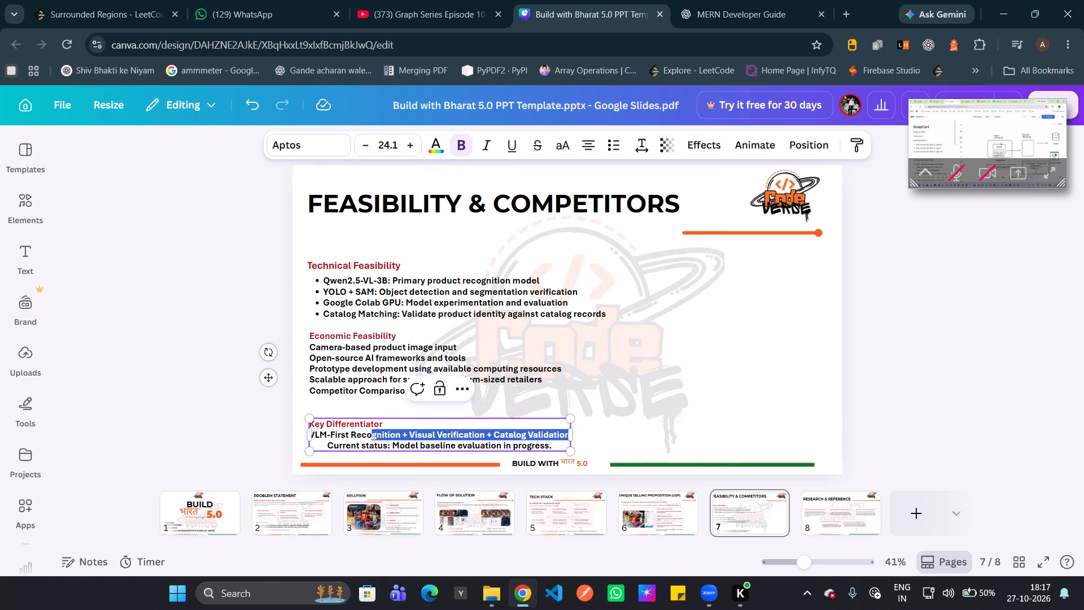
pyautogui.moveTo(371, 436); pyautogui.dragTo(375, 436)
pyautogui.click(390, 443)
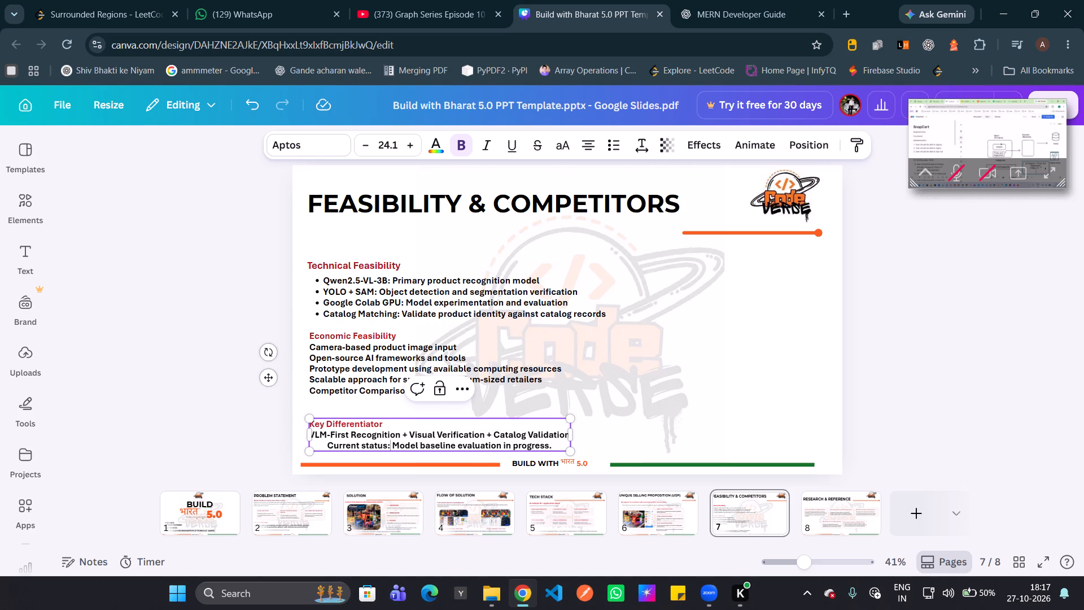
pyautogui.moveTo(327, 441); pyautogui.dragTo(388, 445)
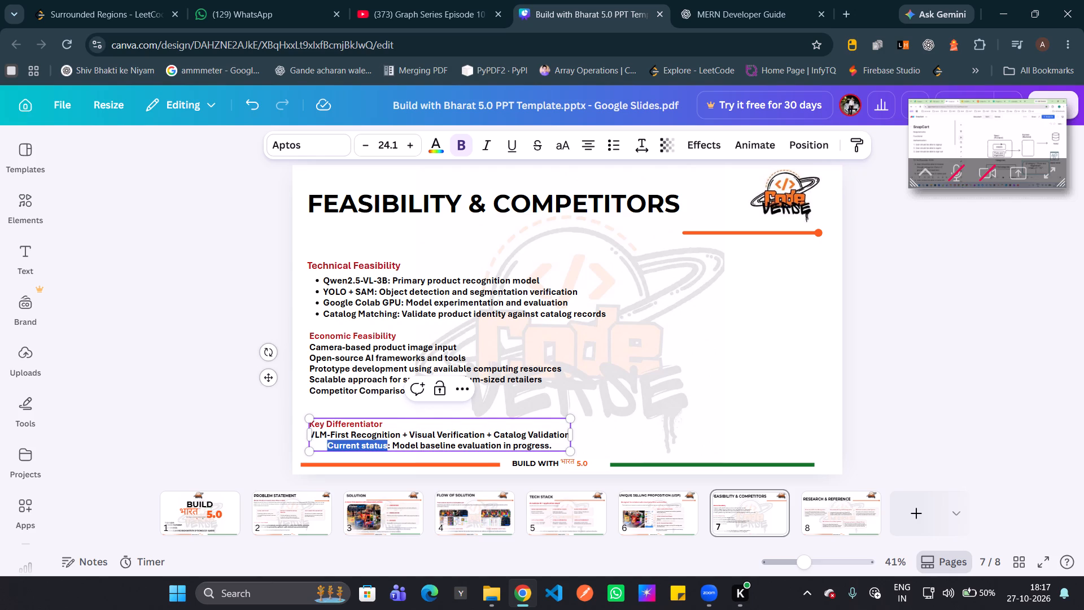
pyautogui.moveTo(388, 445); pyautogui.dragTo(389, 444)
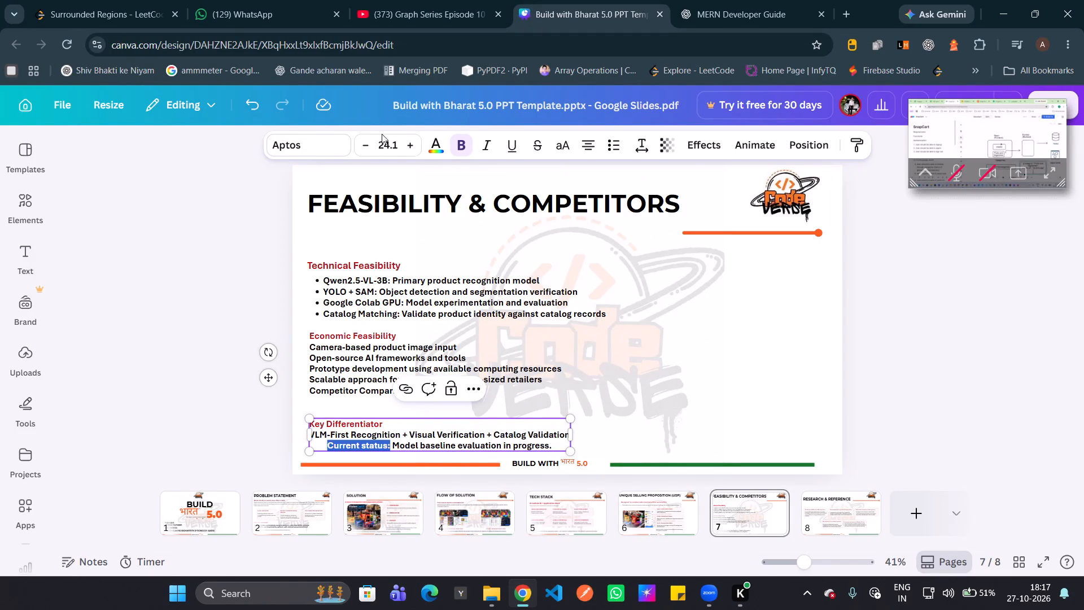
pyautogui.click(436, 143)
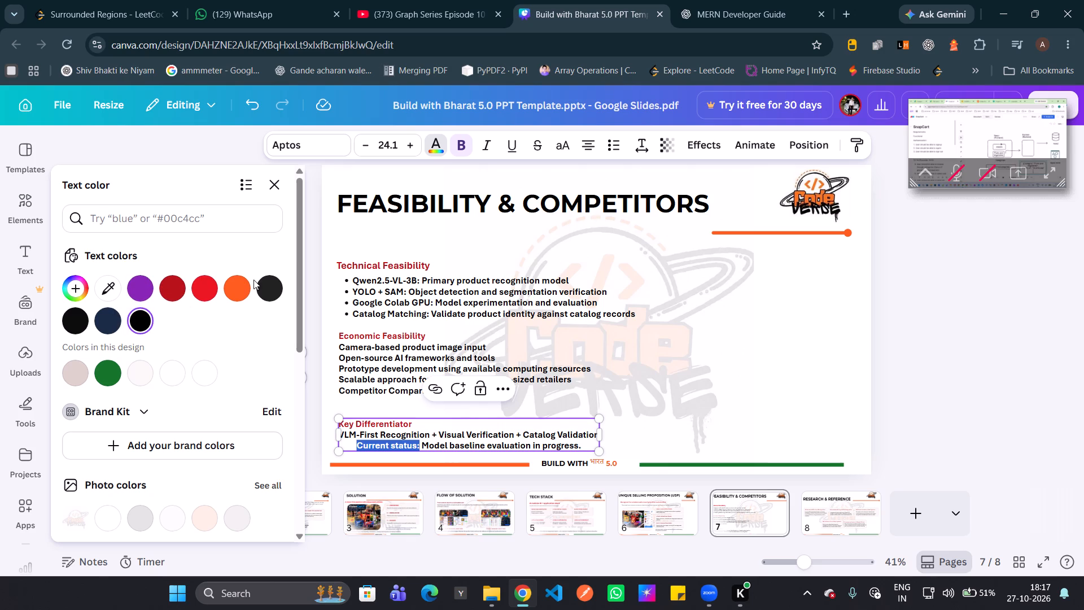
pyautogui.click(170, 289)
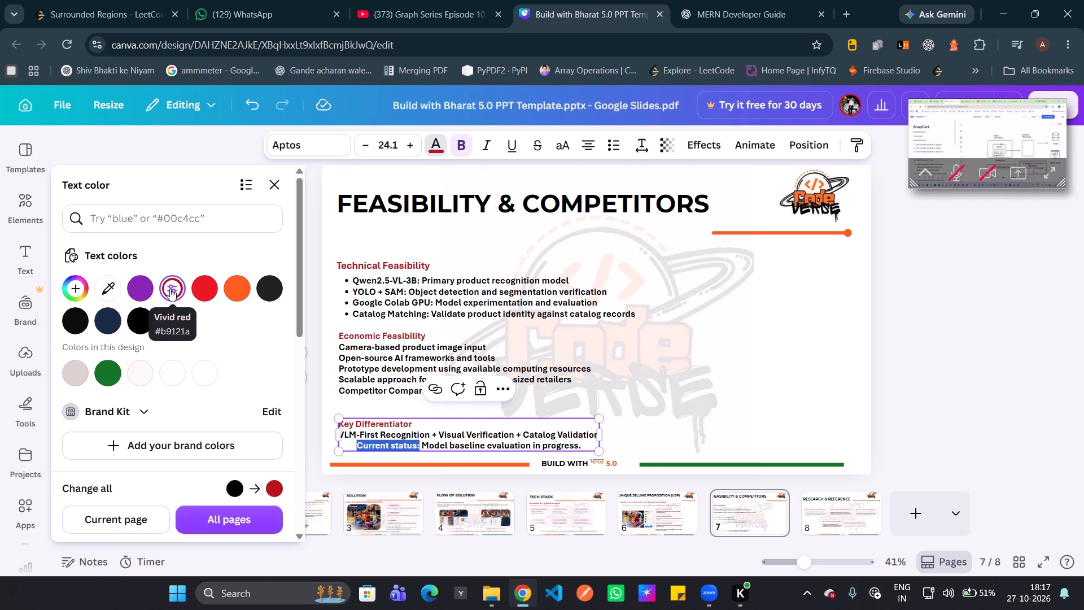
pyautogui.click(746, 229)
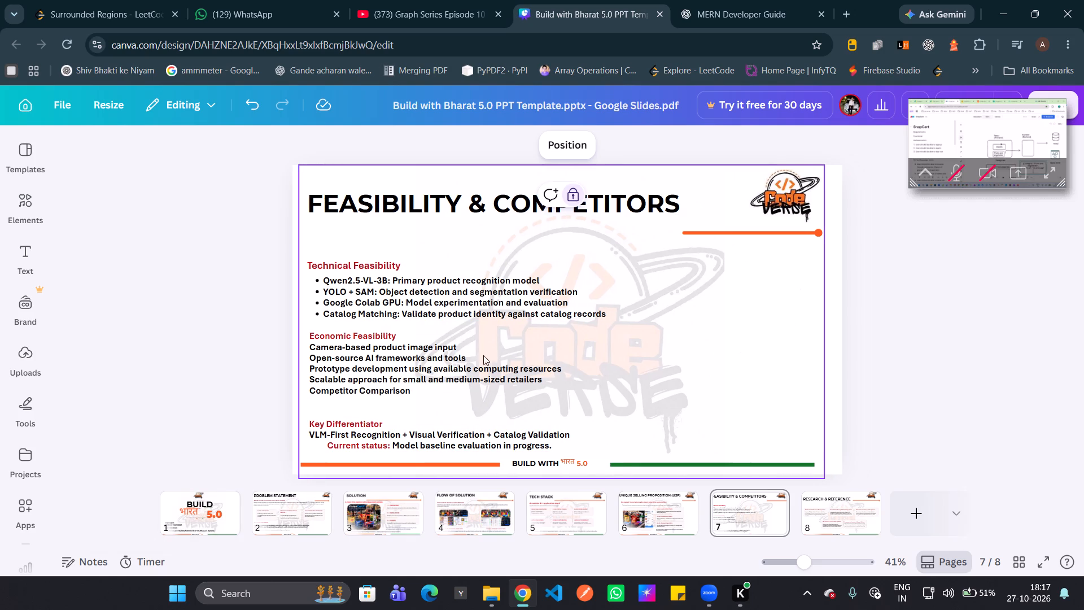
# Indent the "VLM-First Recognition + Visual Verification + Catalog Validation" line with seven leading spaces.
pyautogui.click(299, 369)
pyautogui.click(332, 426)
pyautogui.click(334, 426)
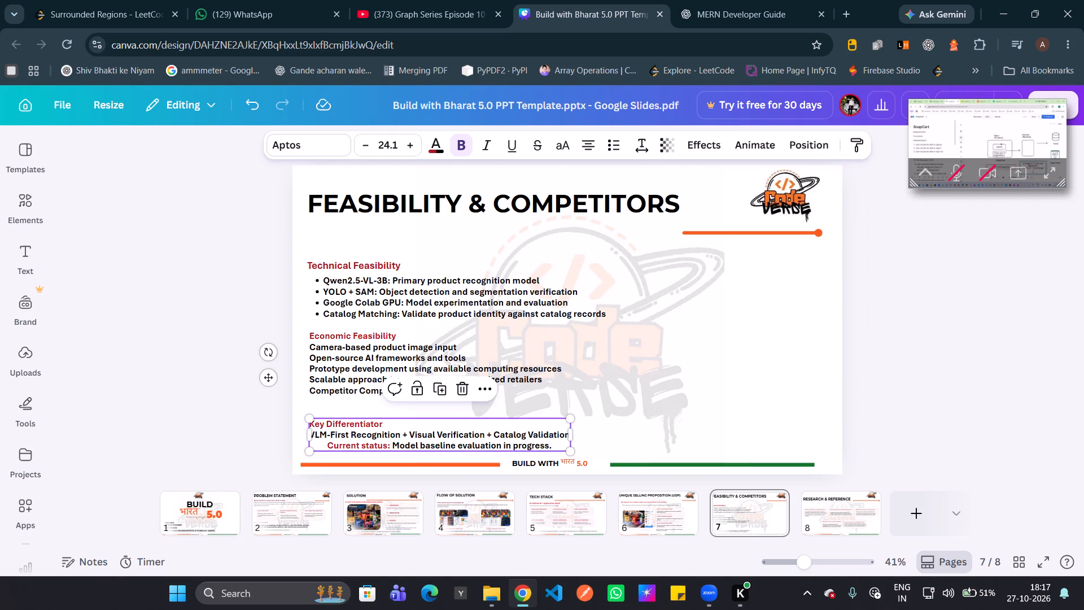
pyautogui.click(322, 426)
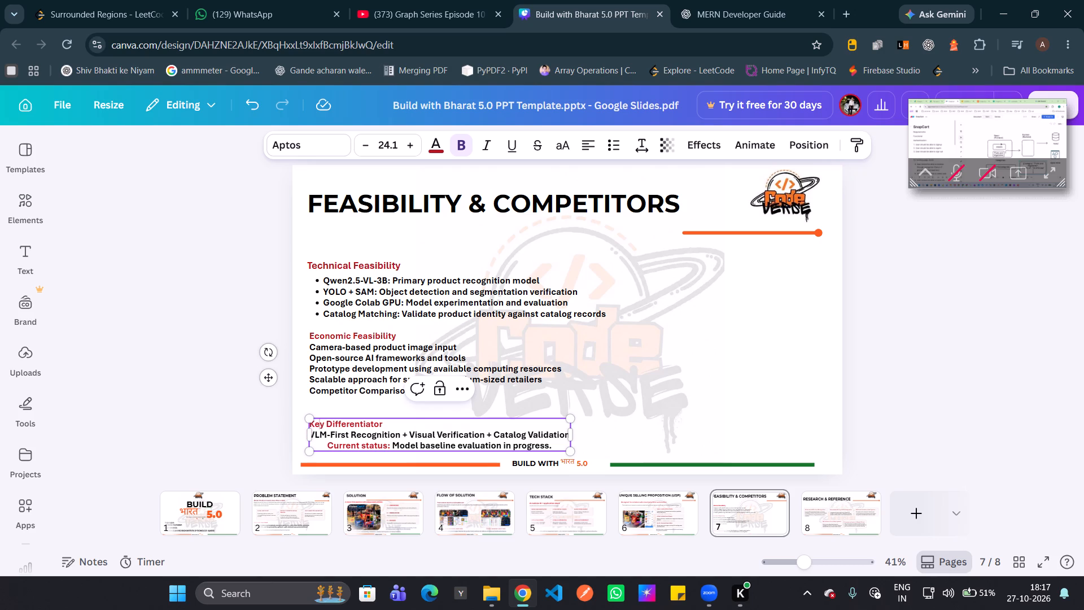
pyautogui.click(312, 435)
pyautogui.press('space')
pyautogui.press('space')
pyautogui.press('space')
pyautogui.press('space')
pyautogui.press('space')
pyautogui.press('space')
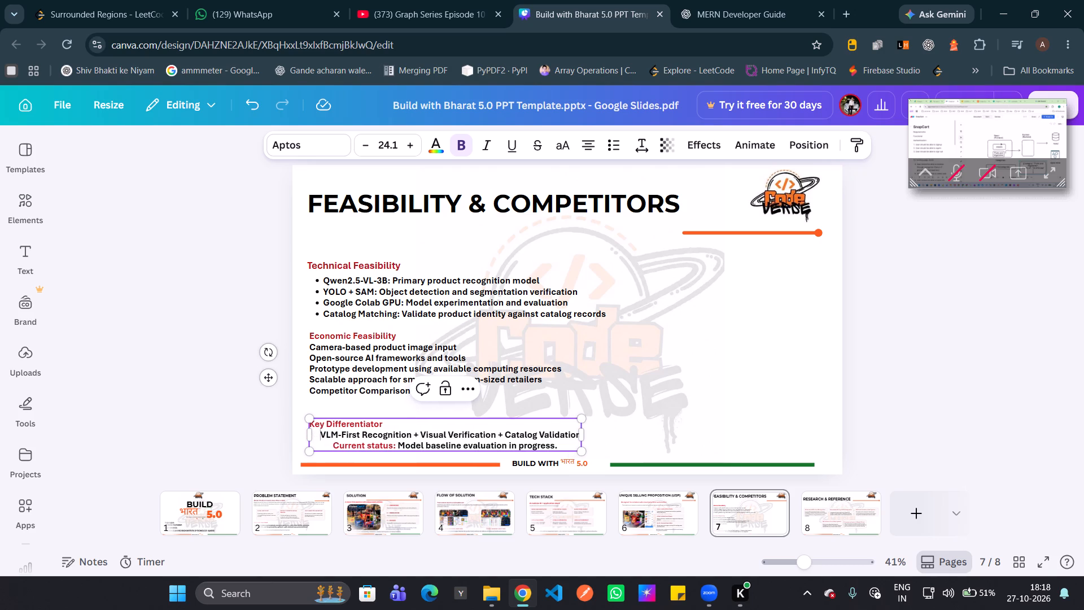
pyautogui.press('space')
# Left-align the Current status line in the Key Differentiator text.
pyautogui.click(334, 443)
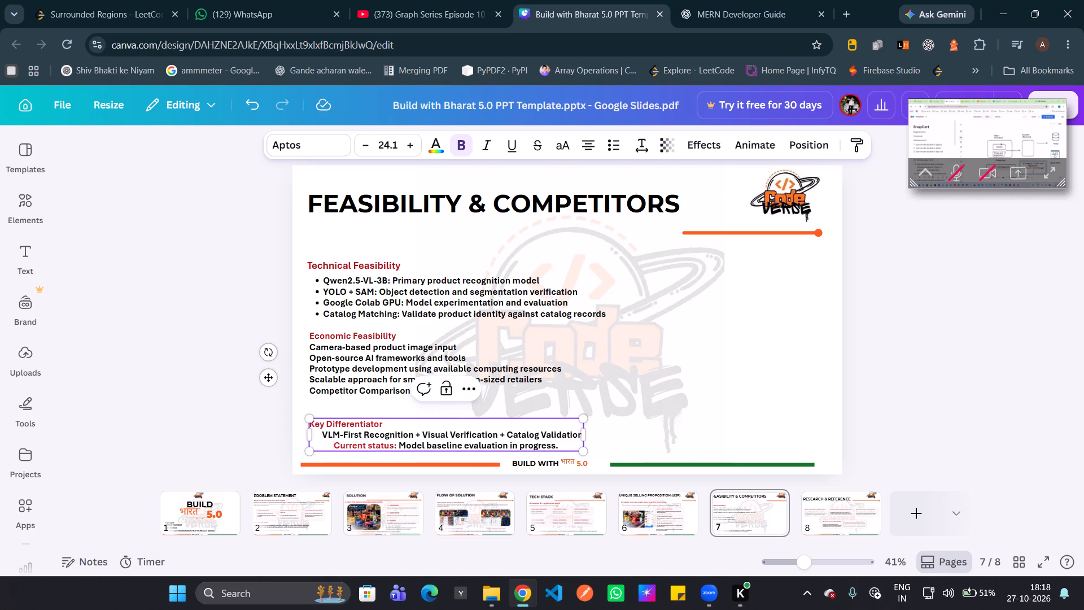
pyautogui.click(585, 142)
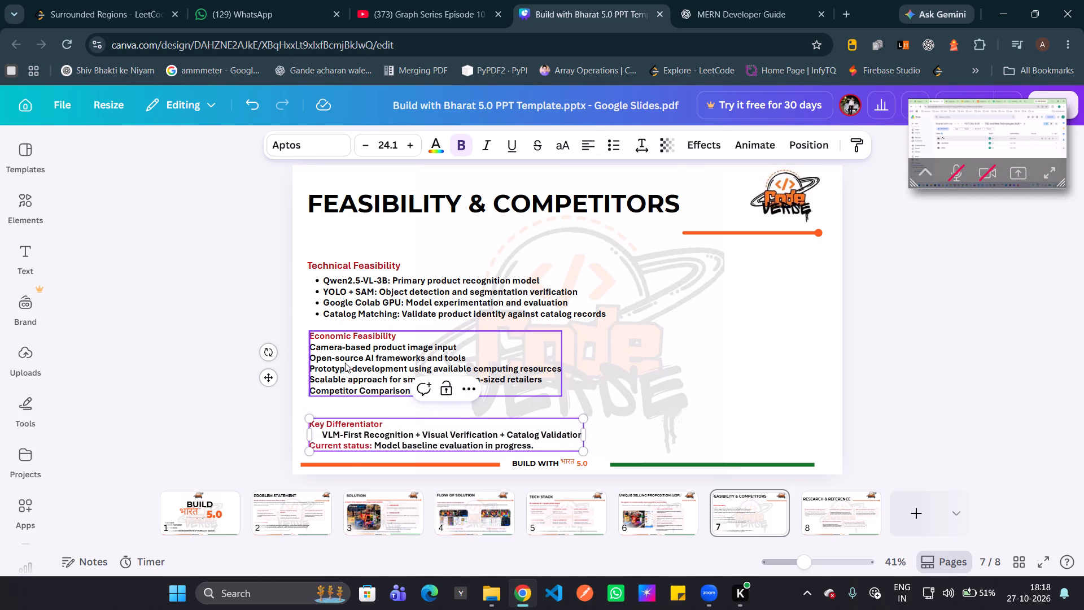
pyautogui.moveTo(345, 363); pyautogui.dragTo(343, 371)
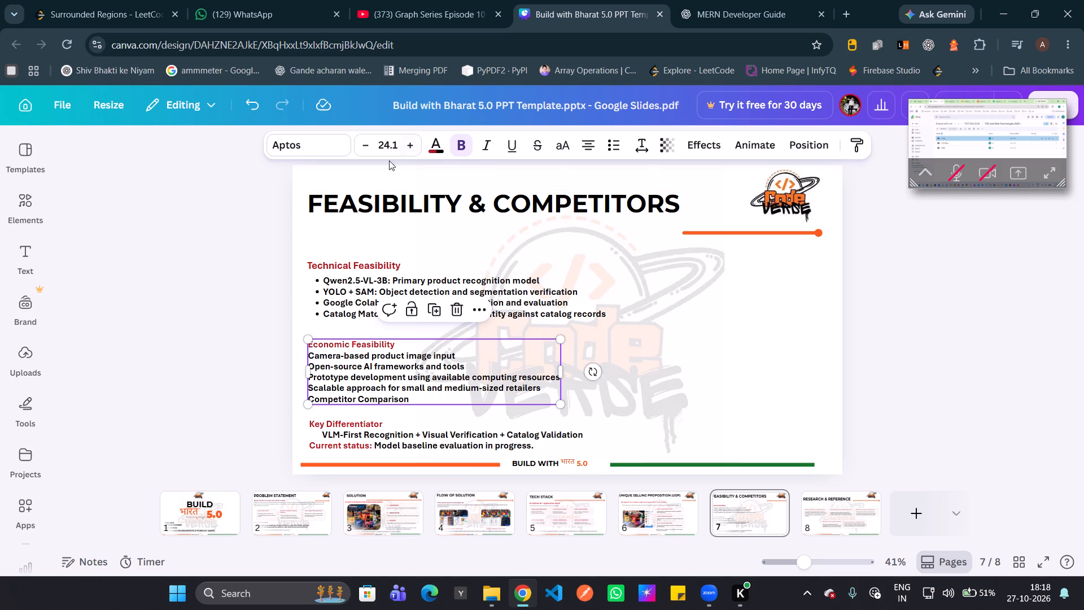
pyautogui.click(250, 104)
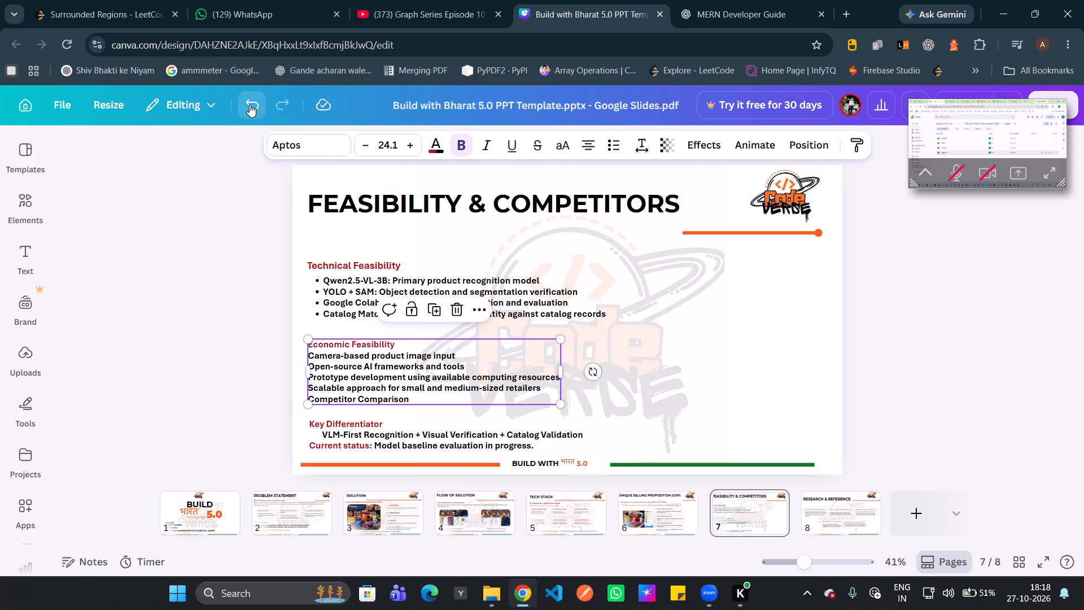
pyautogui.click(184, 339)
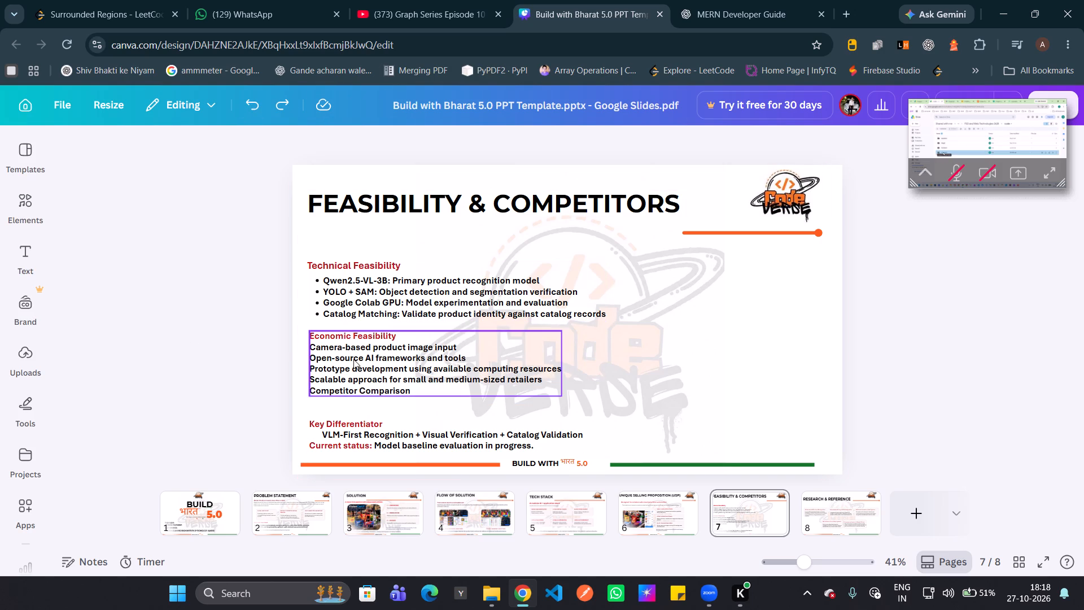
# Arrange Economic Feasibility to the right of Technical Feasibility with their headings level, shrinking the Technical Feasibility box slightly to make room.
pyautogui.moveTo(353, 359); pyautogui.dragTo(646, 297)
pyautogui.click(526, 311)
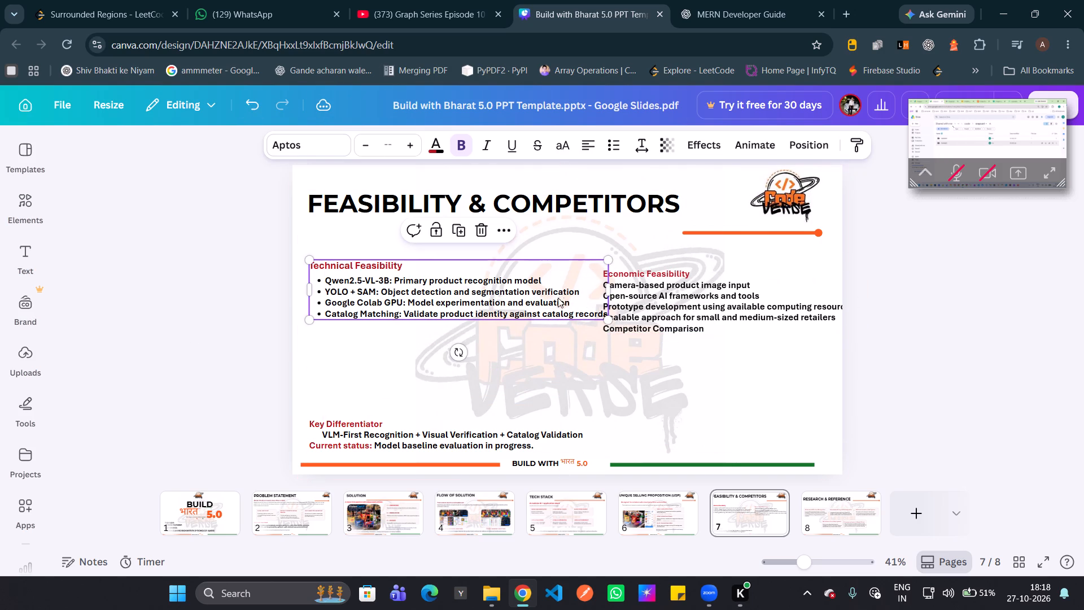
pyautogui.moveTo(608, 318); pyautogui.dragTo(570, 318)
pyautogui.moveTo(508, 295); pyautogui.dragTo(508, 304)
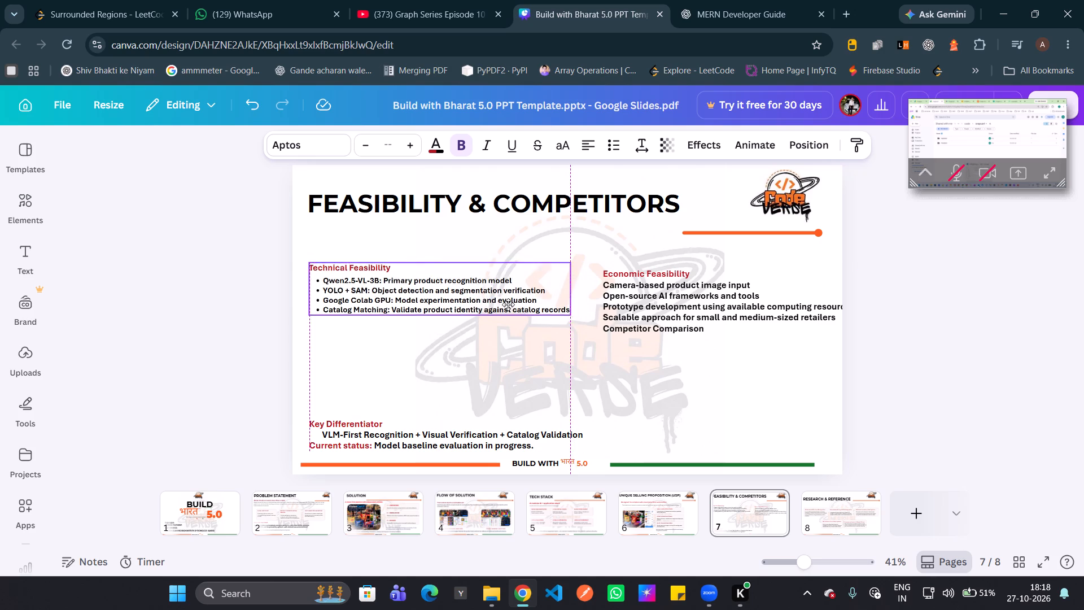
pyautogui.moveTo(508, 304); pyautogui.dragTo(496, 294)
pyautogui.moveTo(560, 306); pyautogui.dragTo(563, 315)
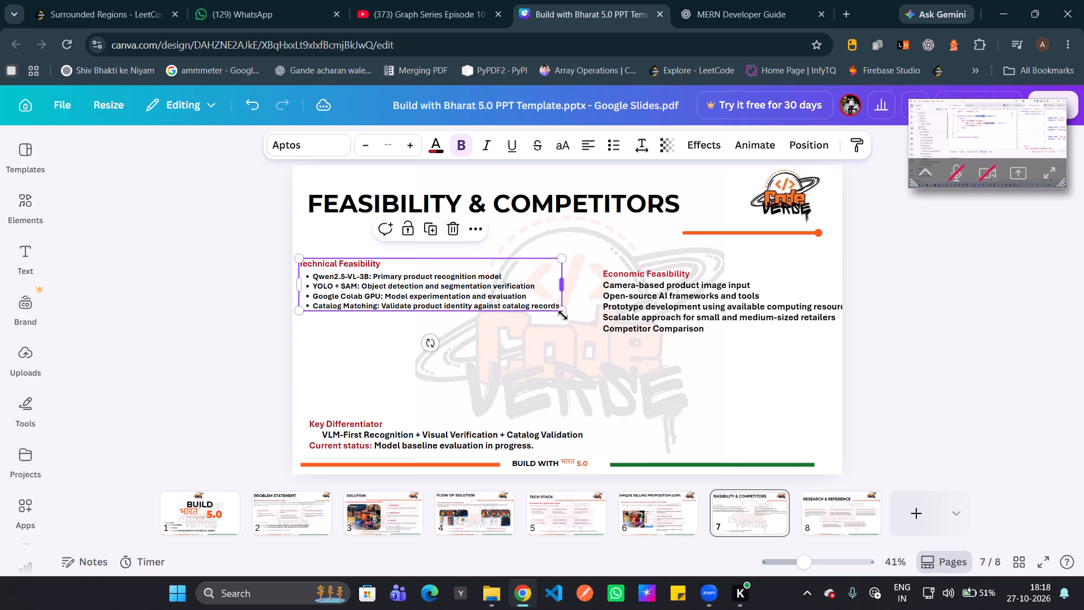
pyautogui.moveTo(561, 310); pyautogui.dragTo(569, 325)
pyautogui.moveTo(604, 292); pyautogui.dragTo(611, 295)
pyautogui.moveTo(644, 296); pyautogui.dragTo(620, 291)
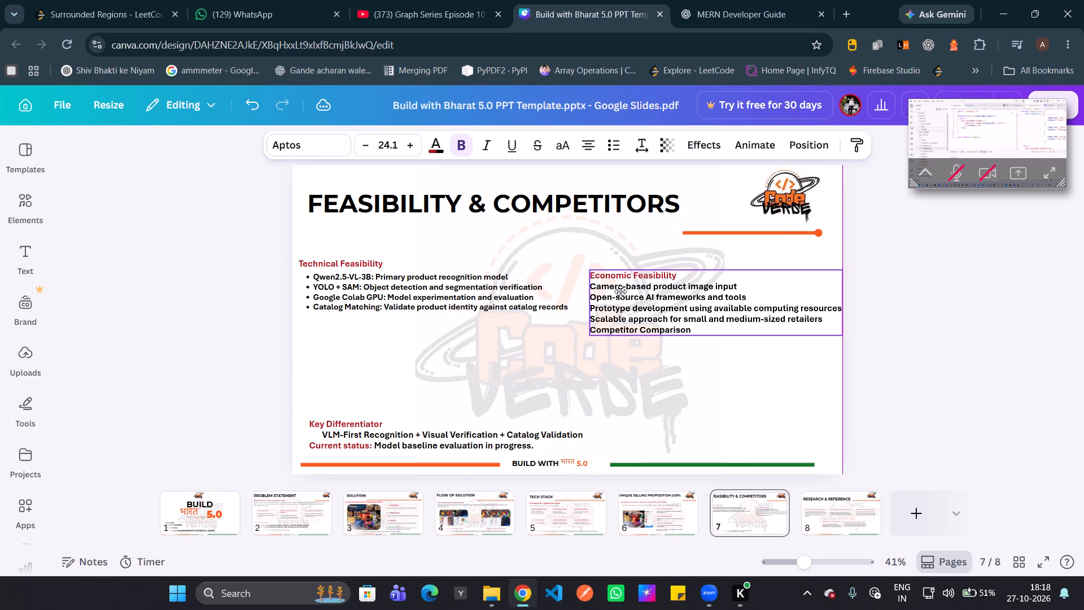
pyautogui.moveTo(620, 291); pyautogui.dragTo(626, 282)
# Enlarge the Technical Feasibility text box proportionally until its bullet text is size 23.
pyautogui.doubleClick(623, 283)
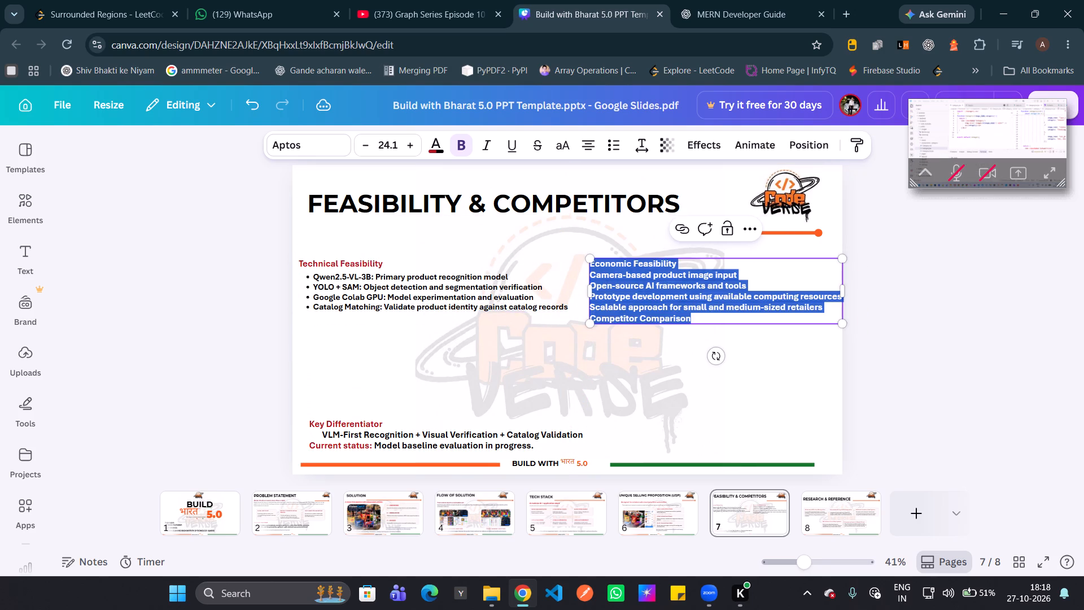
pyautogui.click(623, 282)
pyautogui.doubleClick(510, 290)
pyautogui.click(514, 288)
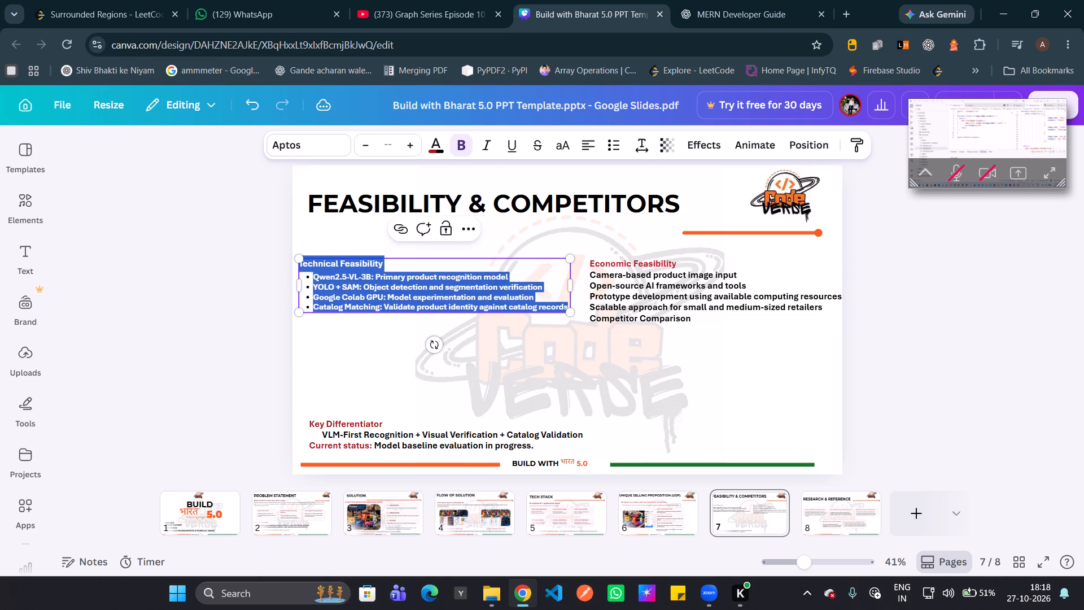
pyautogui.moveTo(568, 310); pyautogui.dragTo(573, 315)
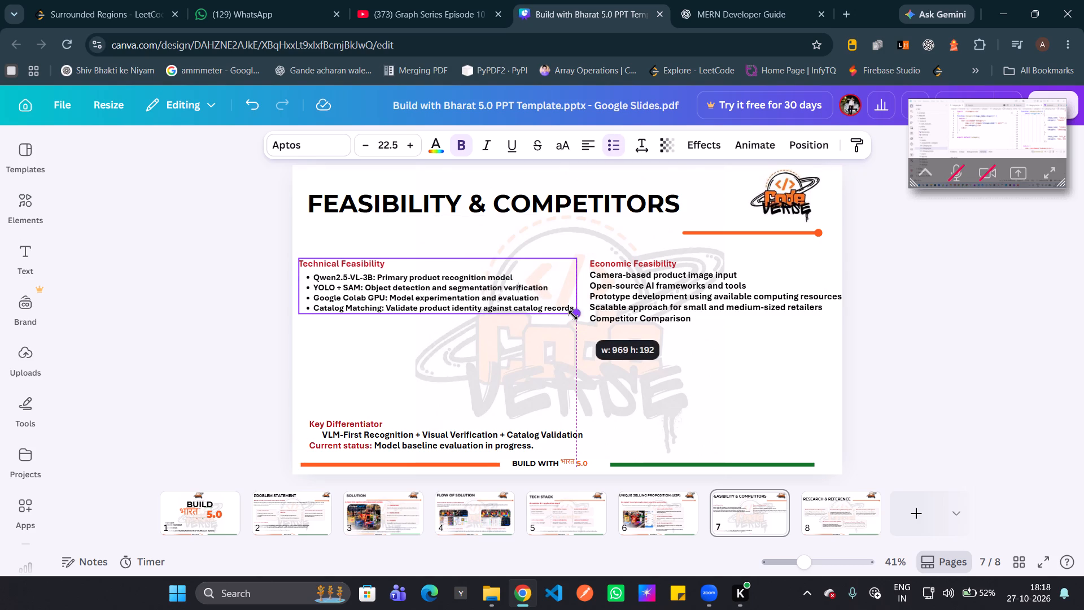
pyautogui.moveTo(573, 315); pyautogui.dragTo(578, 320)
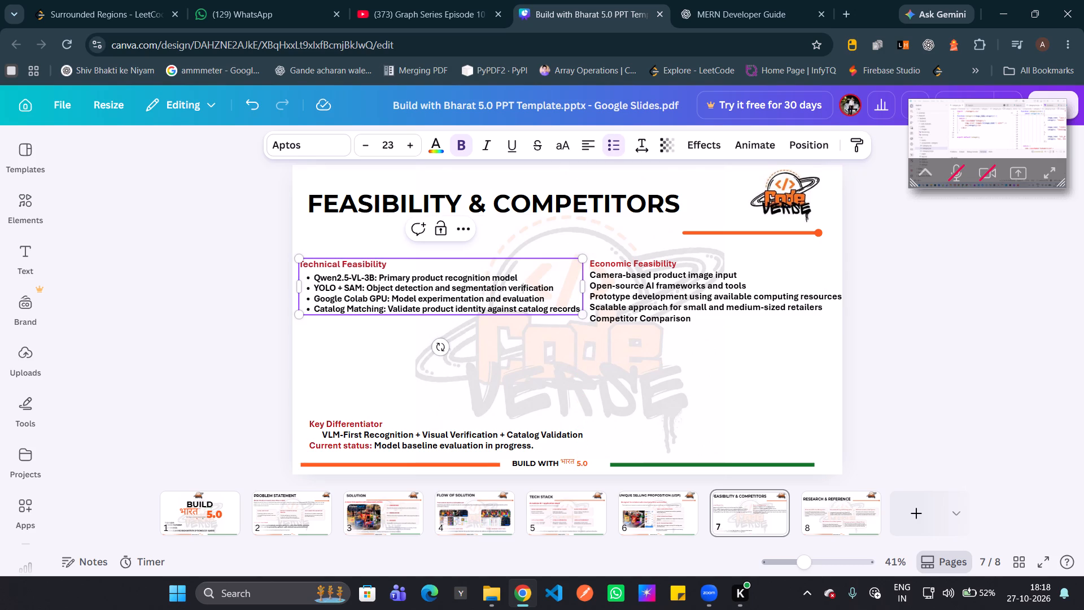
# Narrow the Technical Feasibility text box so its last bullet wraps, and shift it slightly right, clear of the Economic Feasibility text.
pyautogui.moveTo(584, 288); pyautogui.dragTo(556, 293)
pyautogui.click(270, 325)
pyautogui.moveTo(356, 286); pyautogui.dragTo(384, 287)
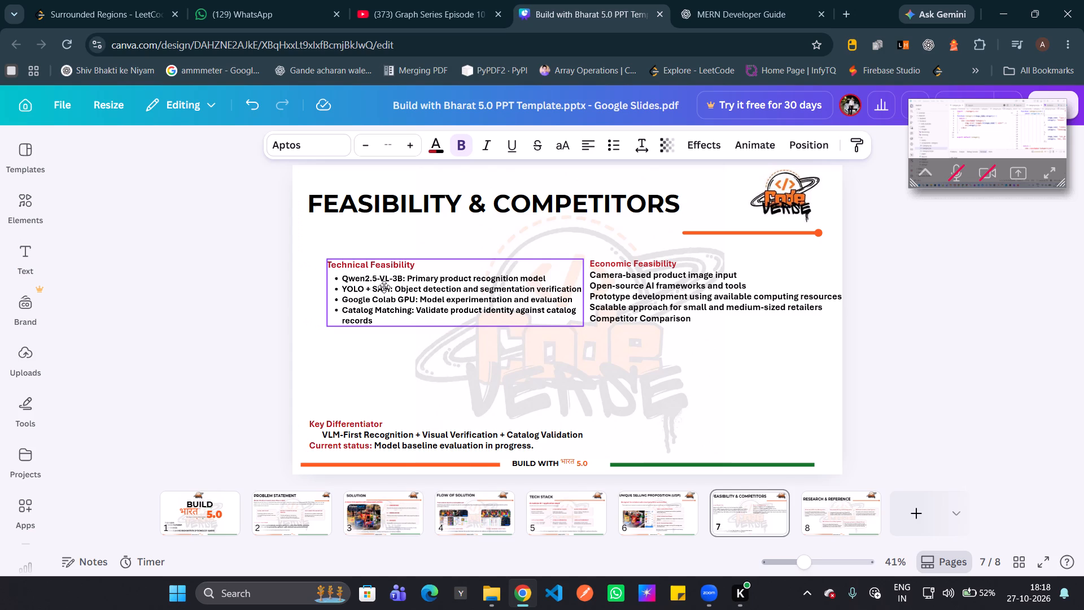
pyautogui.moveTo(384, 287); pyautogui.dragTo(373, 289)
# Format the five lines under the Economic Feasibility heading as bullet points, leaving the heading itself unbulleted.
pyautogui.click(630, 267)
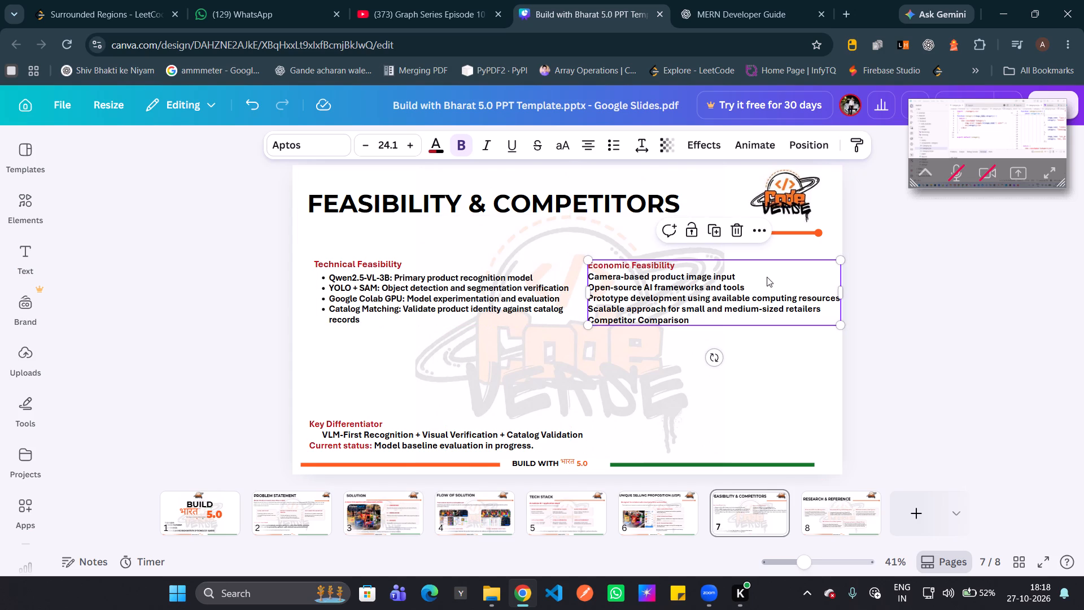
pyautogui.click(845, 295)
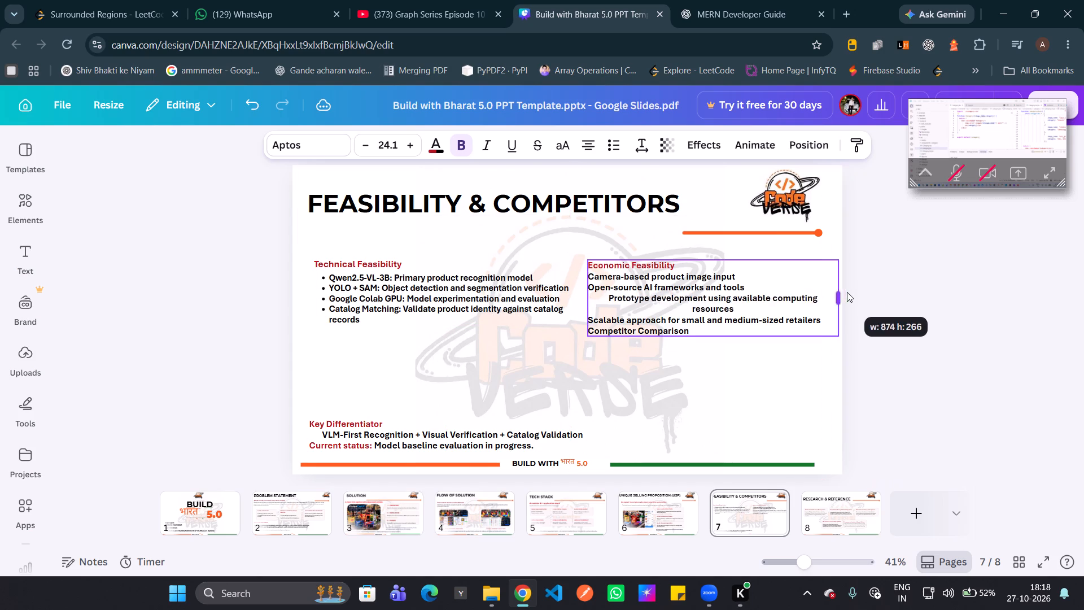
pyautogui.doubleClick(591, 277)
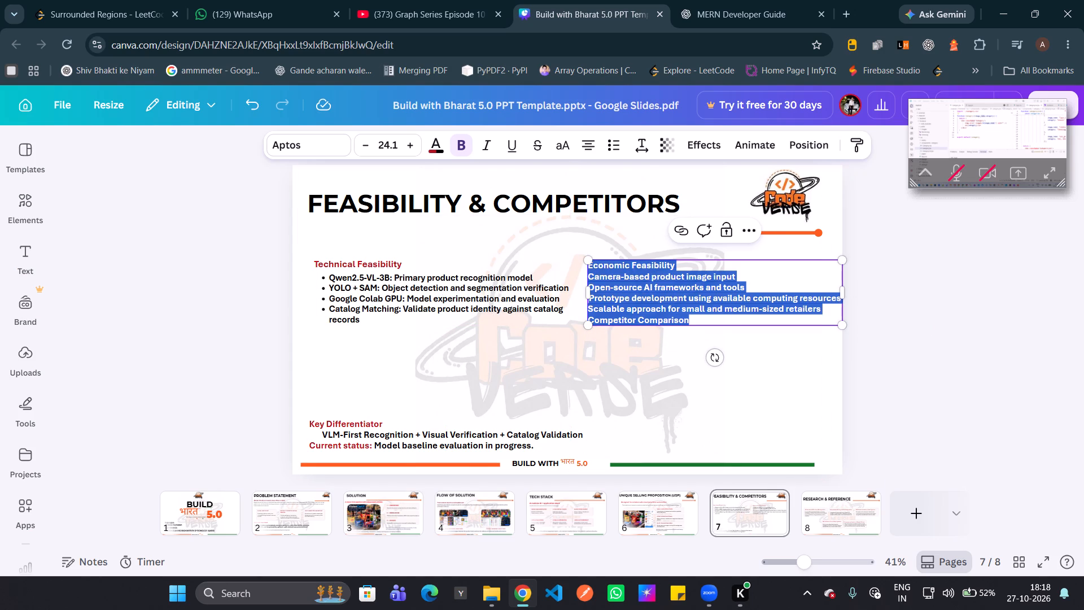
pyautogui.click(589, 278)
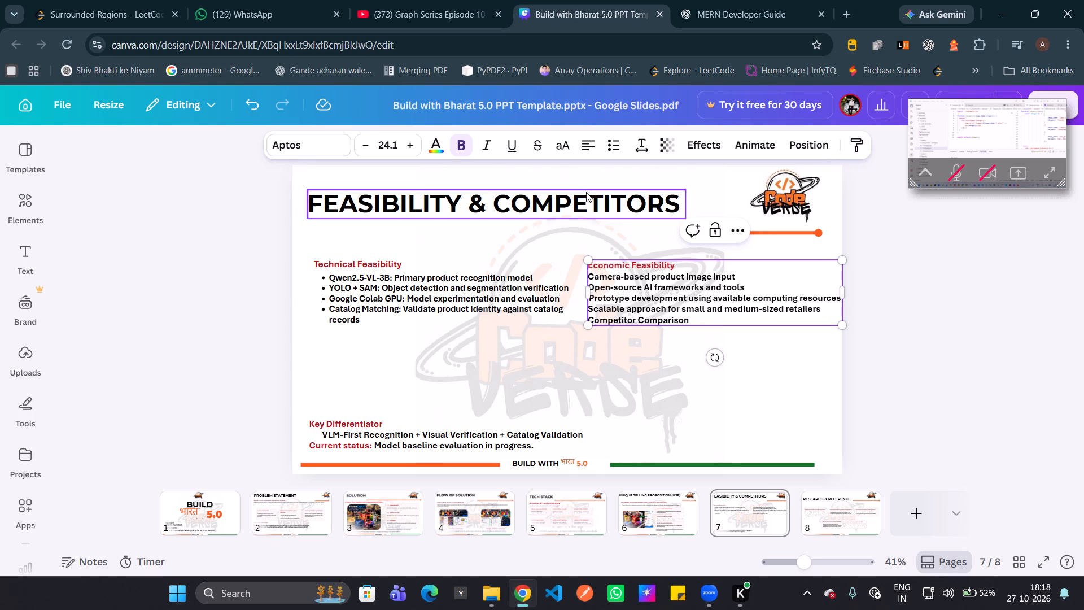
pyautogui.click(606, 141)
pyautogui.click(589, 285)
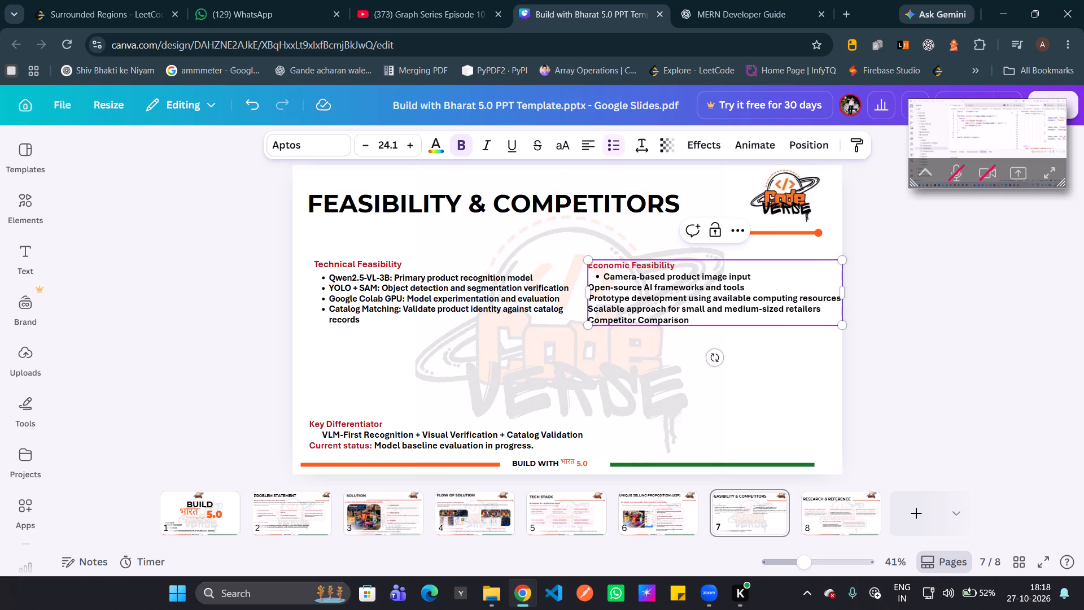
pyautogui.click(609, 137)
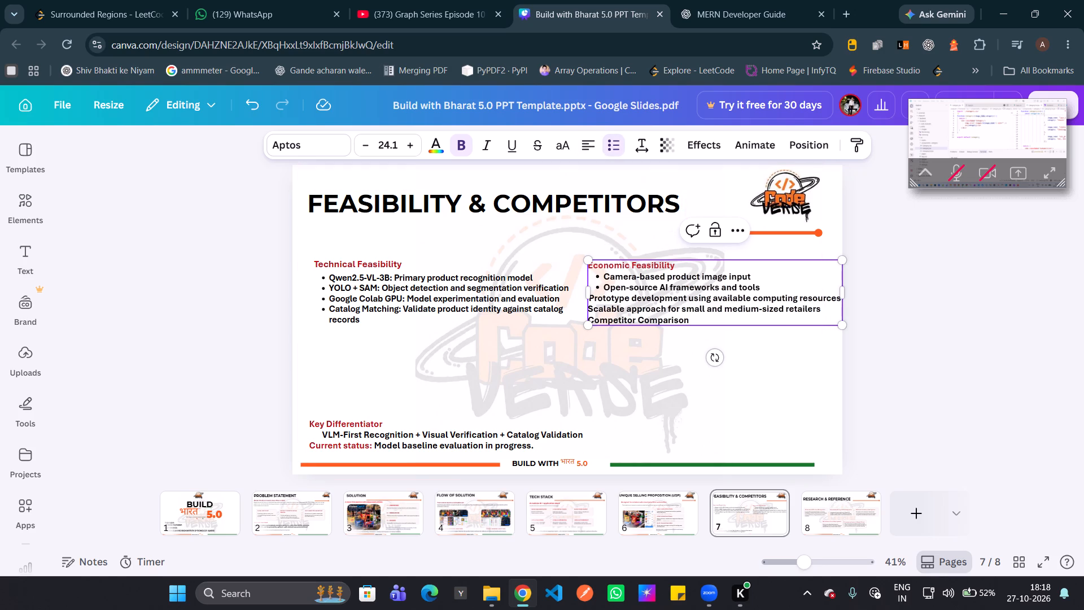
pyautogui.click(591, 297)
pyautogui.click(607, 144)
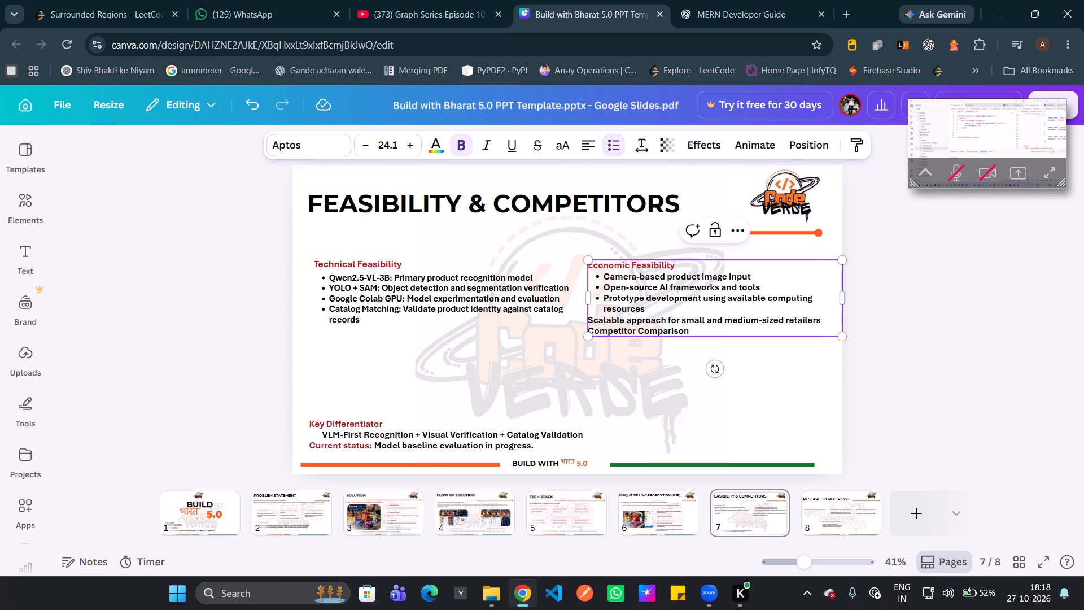
pyautogui.click(588, 321)
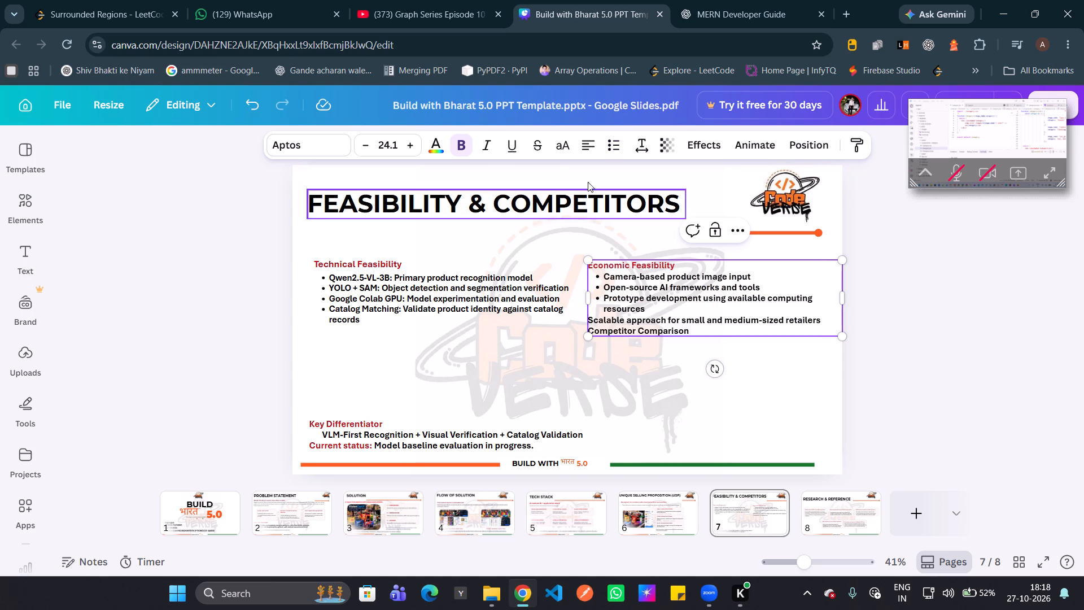
pyautogui.click(616, 143)
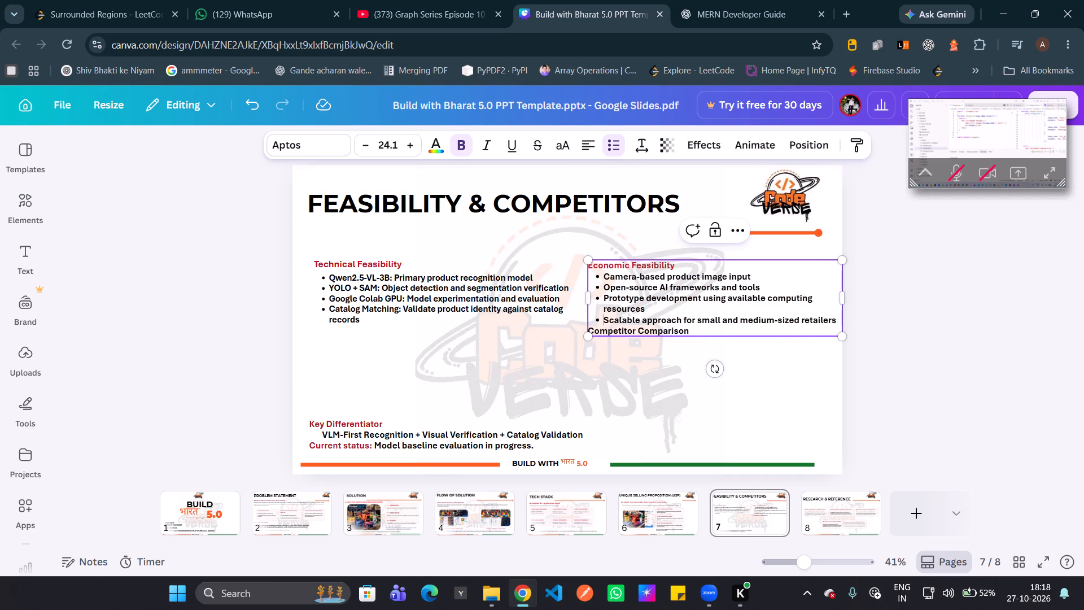
pyautogui.click(590, 329)
pyautogui.click(615, 145)
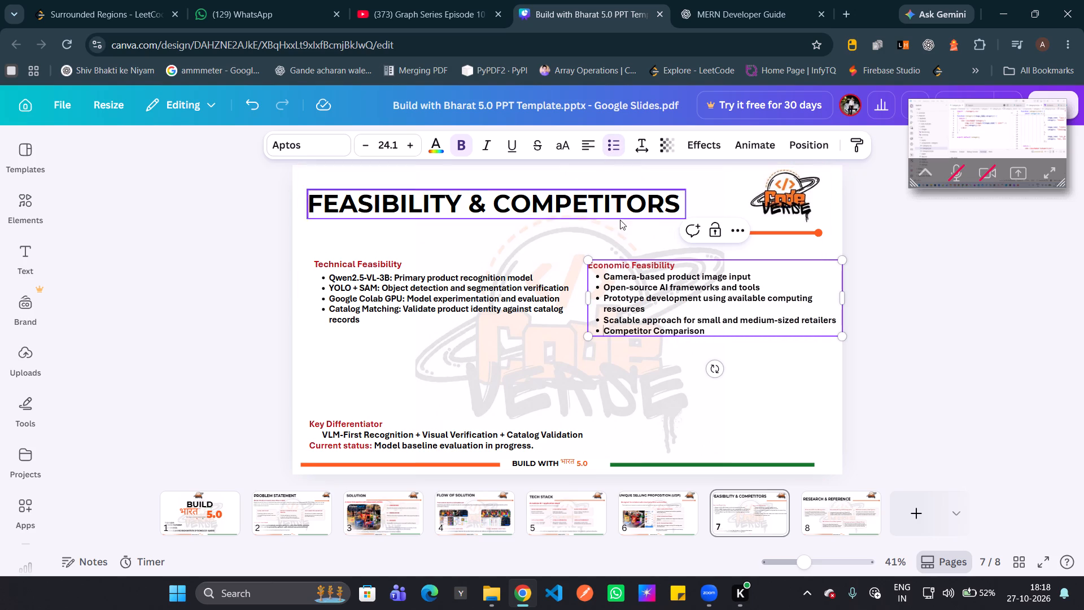
# Narrow the Economic Feasibility text box slightly, keeping the "Scalable approach" bullet on one line.
pyautogui.moveTo(848, 294); pyautogui.dragTo(838, 297)
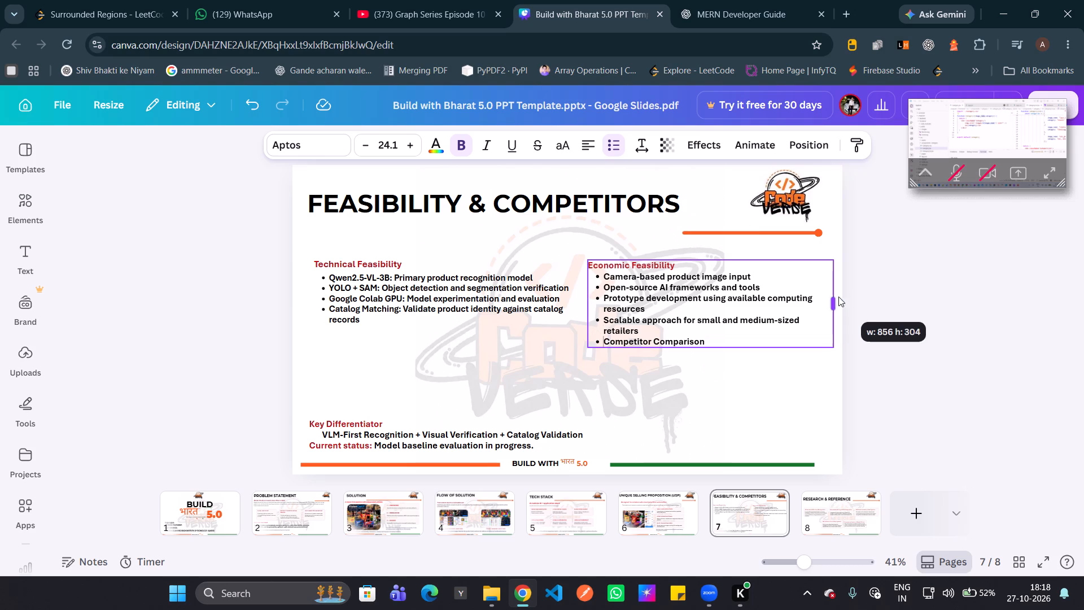
pyautogui.moveTo(838, 297); pyautogui.dragTo(843, 286)
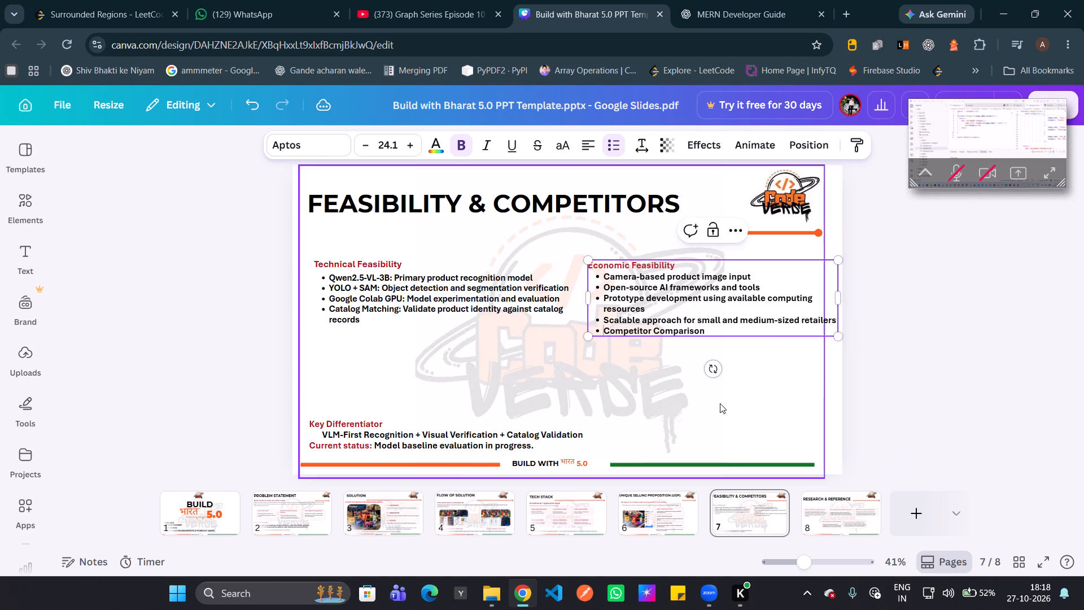
# Align the Technical Feasibility box with the Key Differentiator text's left edge, level with Economic Feasibility, and enlarge it slightly in proportion.
pyautogui.click(371, 304)
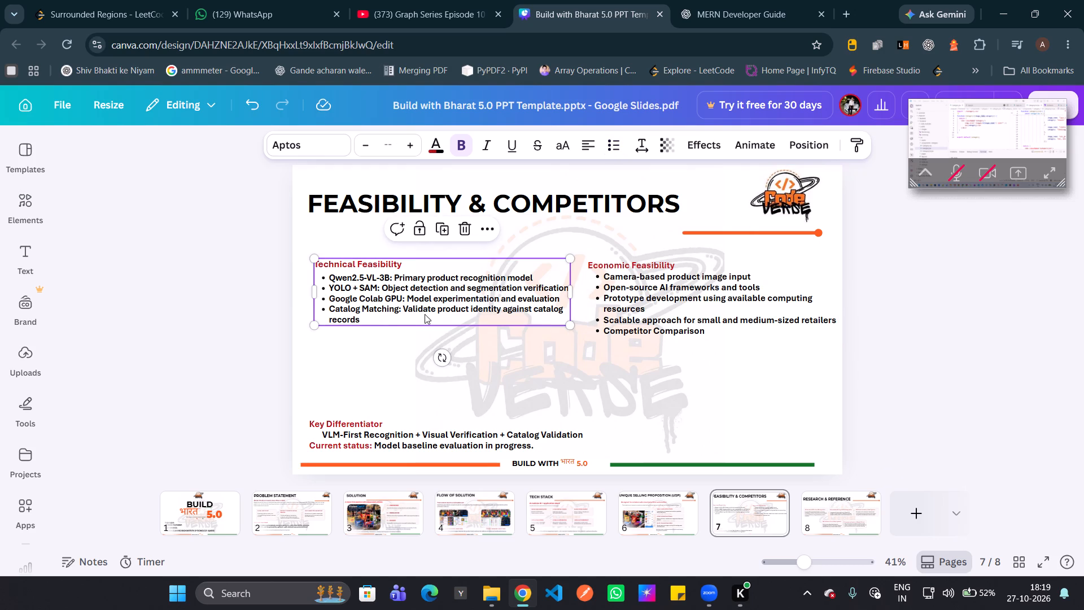
pyautogui.click(317, 345)
pyautogui.moveTo(397, 294); pyautogui.dragTo(392, 294)
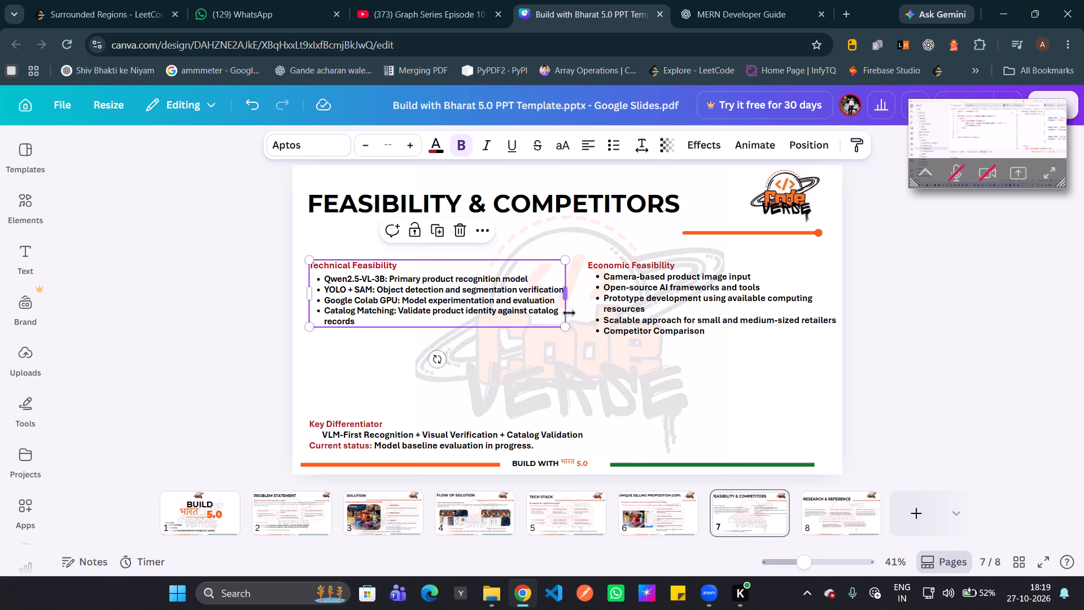
pyautogui.click(566, 298)
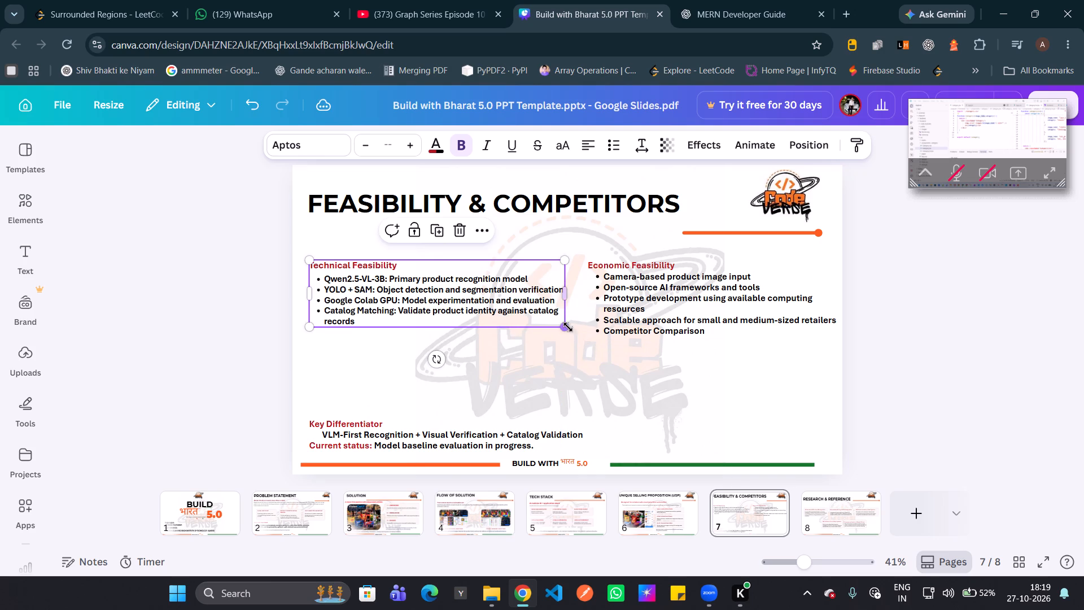
pyautogui.moveTo(567, 327); pyautogui.dragTo(574, 339)
pyautogui.click(351, 385)
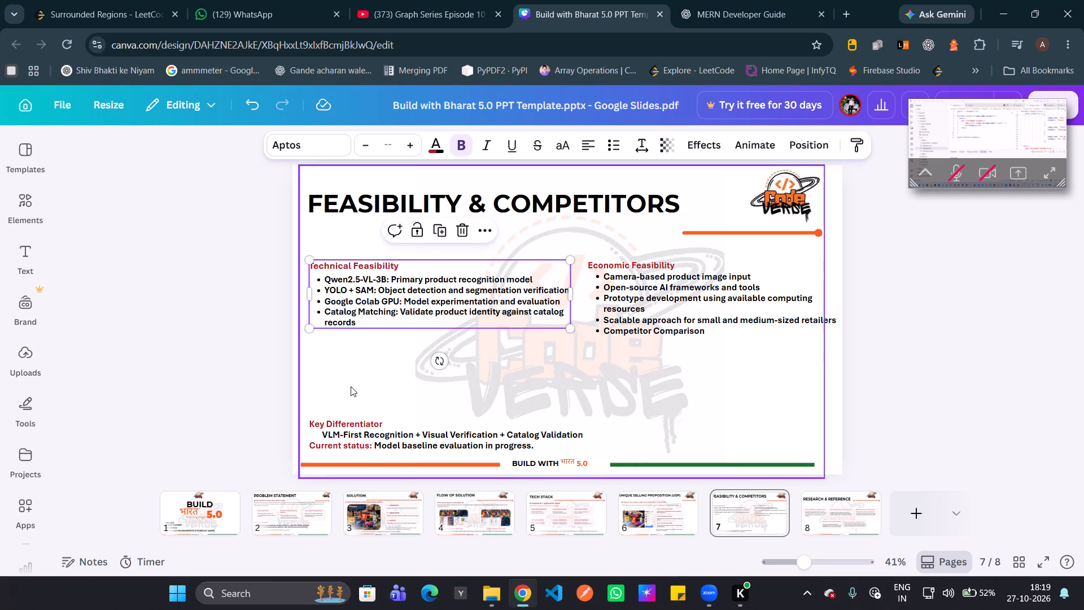
pyautogui.click(237, 365)
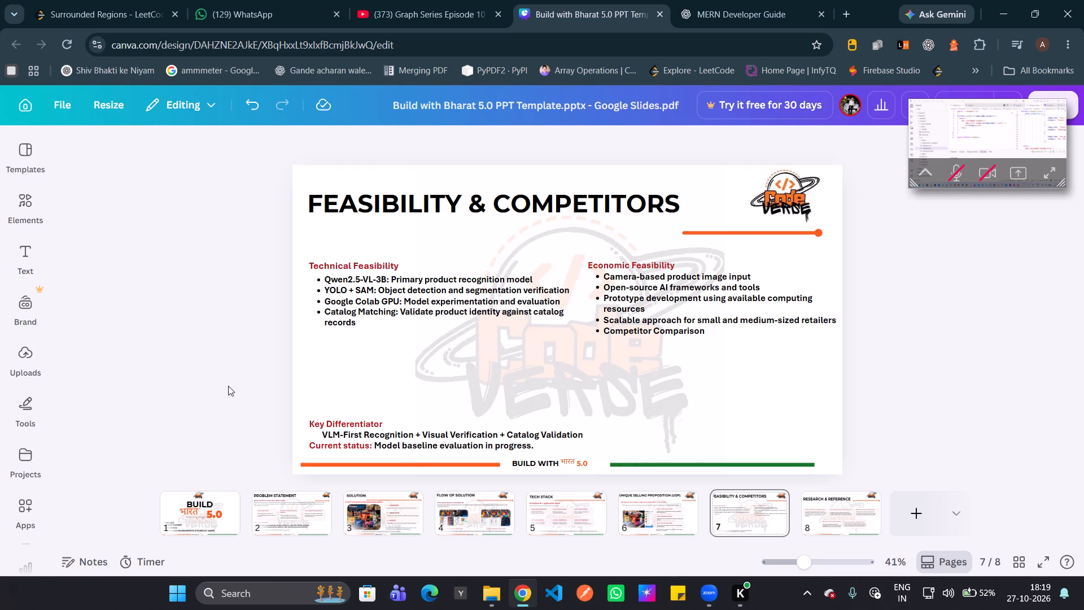
# Duplicate the presentation's browser tab, open the Canva home page in the copy, and return to the original presentation tab.
pyautogui.click(476, 0)
pyautogui.click(614, 0)
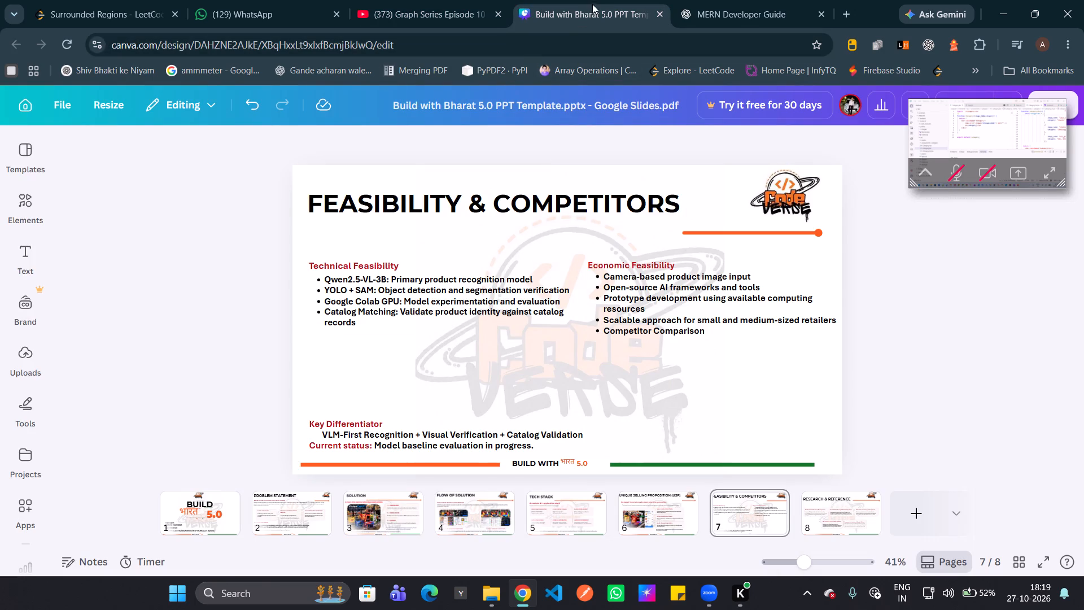
pyautogui.rightClick(553, 14)
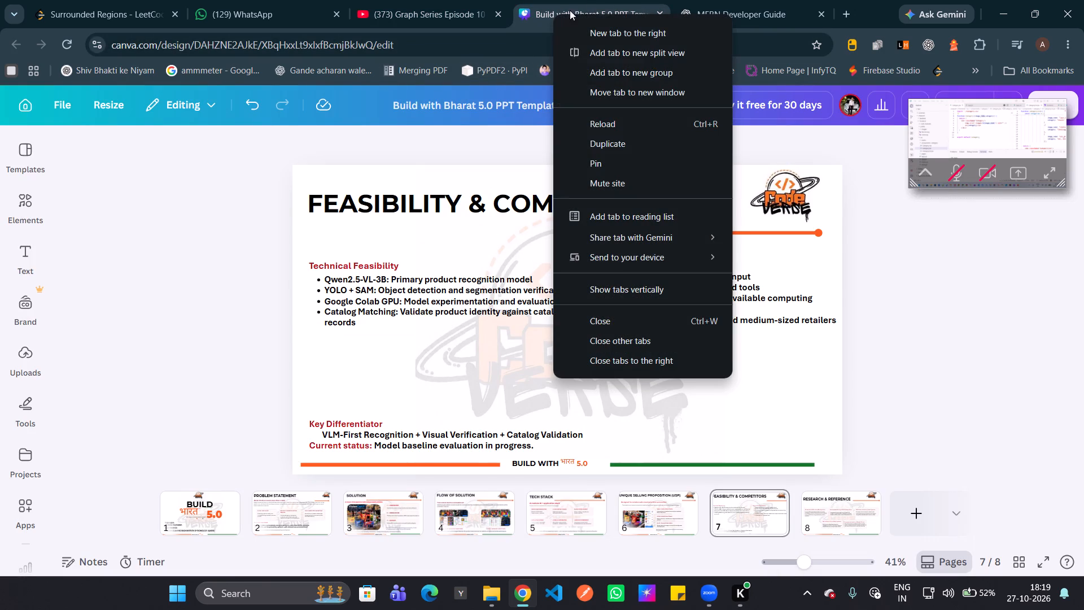
pyautogui.click(632, 143)
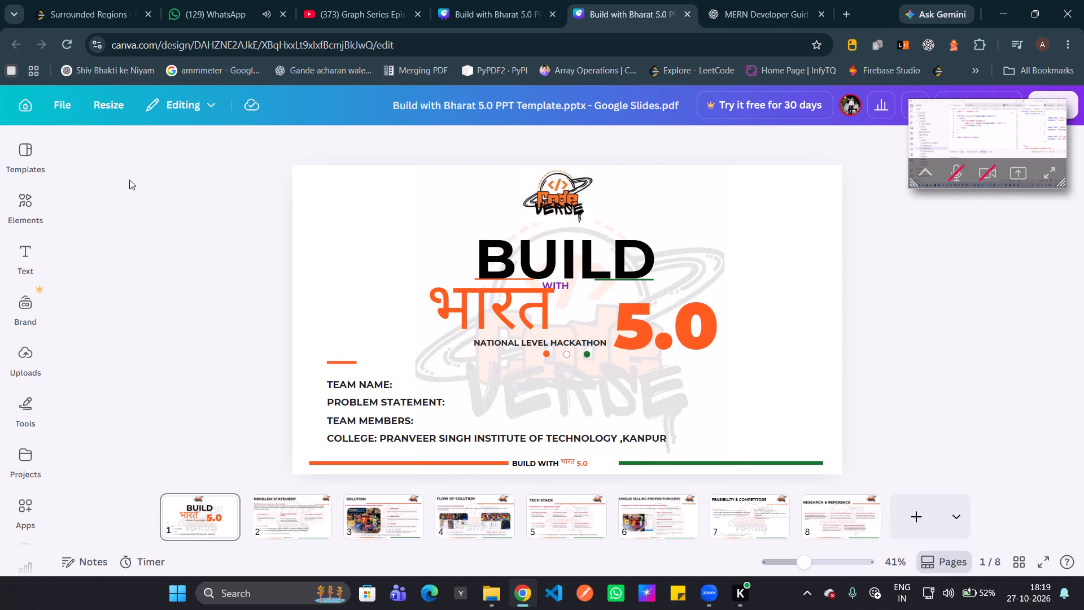
pyautogui.click(34, 110)
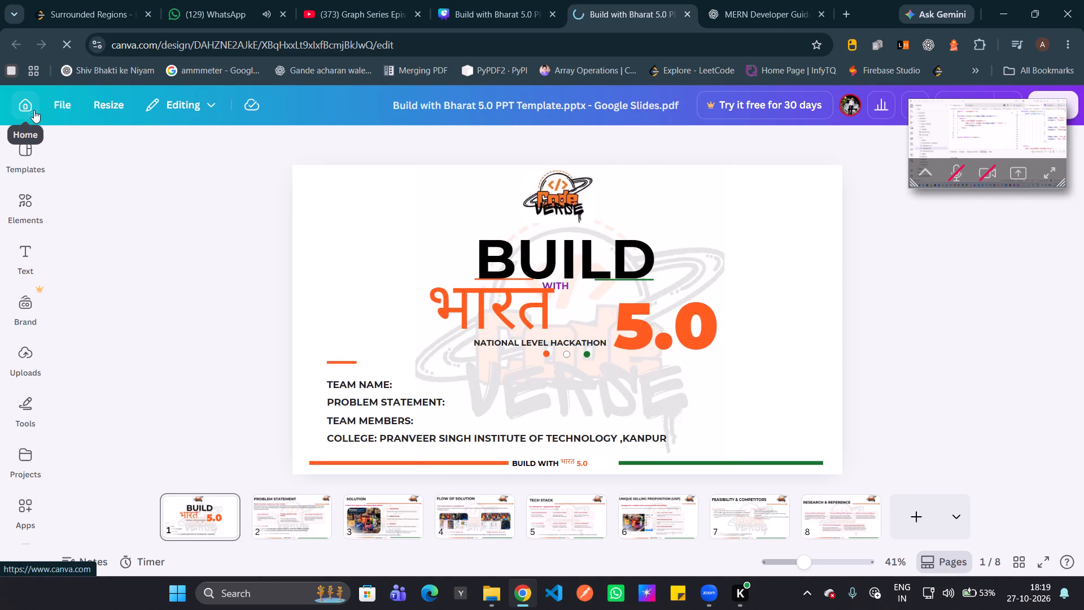
pyautogui.click(454, 0)
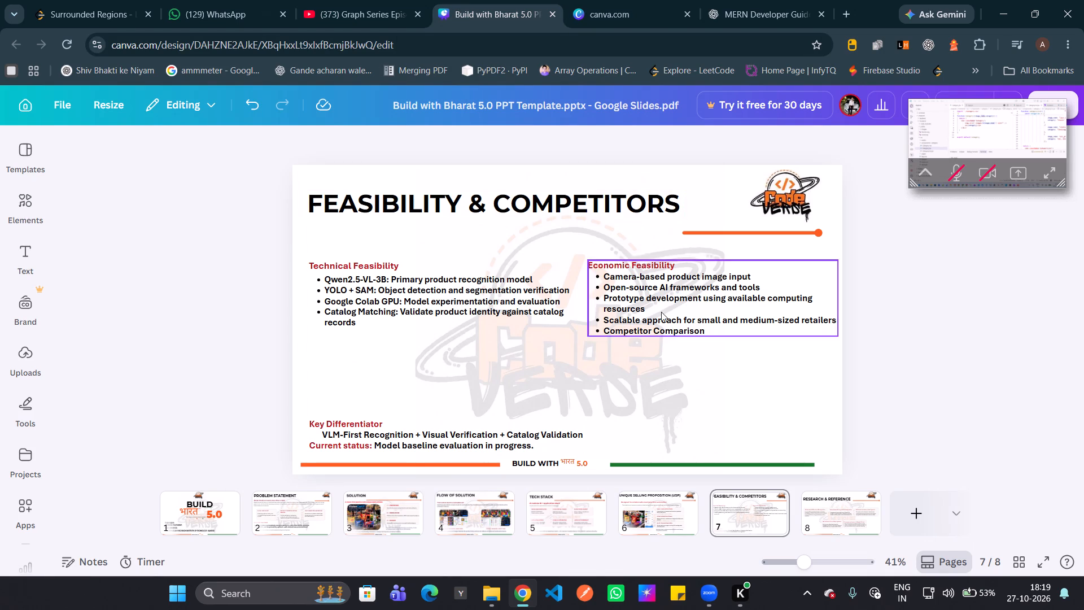
# Ungroup the cards on slide 6 and copy the background shape of the Small & Mid-Sized Stores card onto slide 7.
pyautogui.click(665, 515)
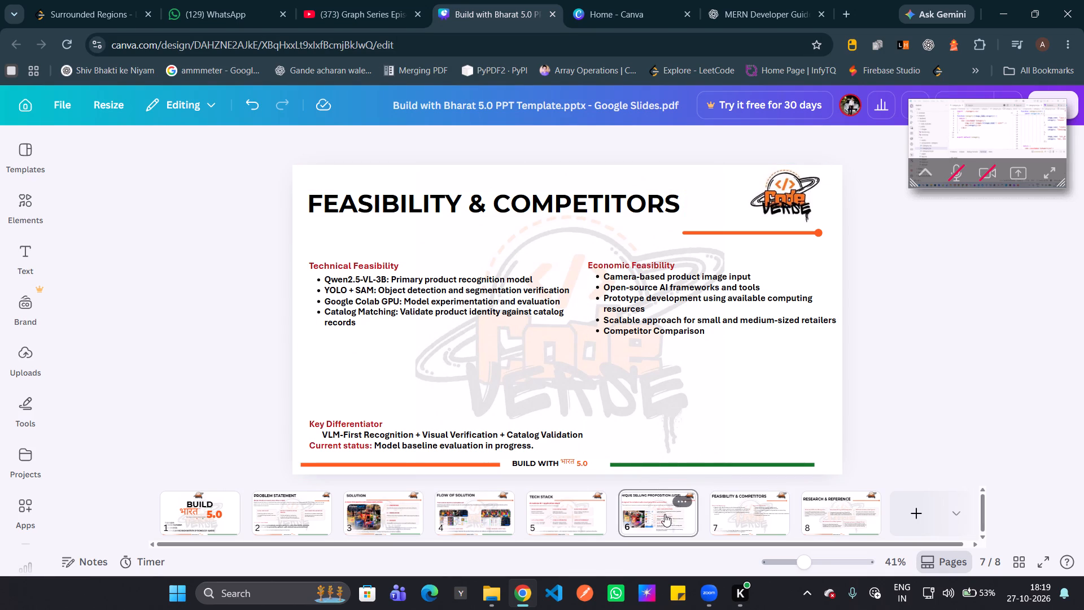
pyautogui.click(729, 297)
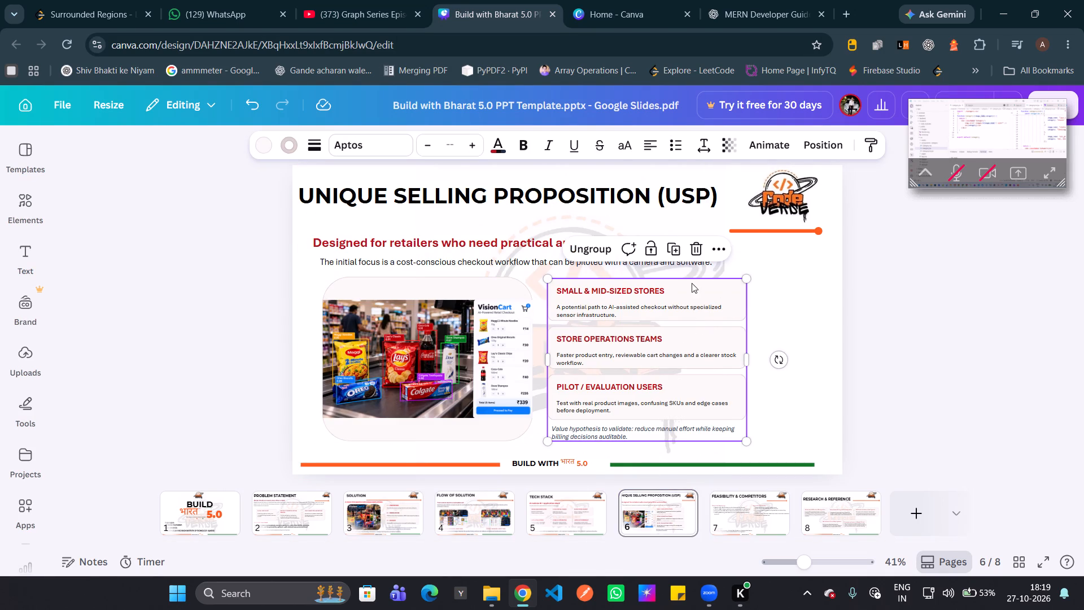
pyautogui.click(604, 247)
pyautogui.click(279, 369)
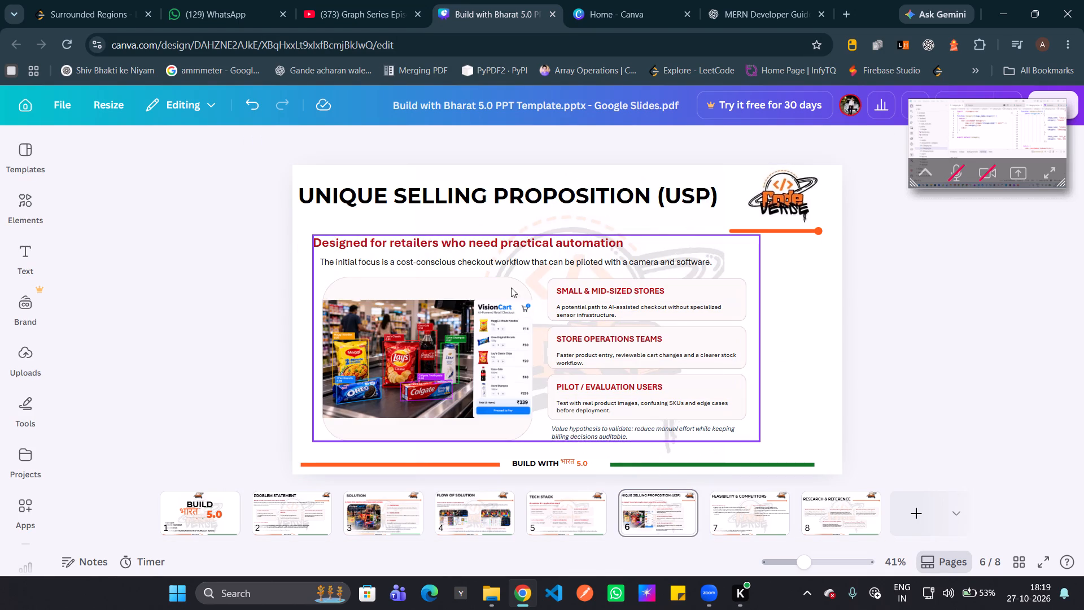
pyautogui.click(742, 302)
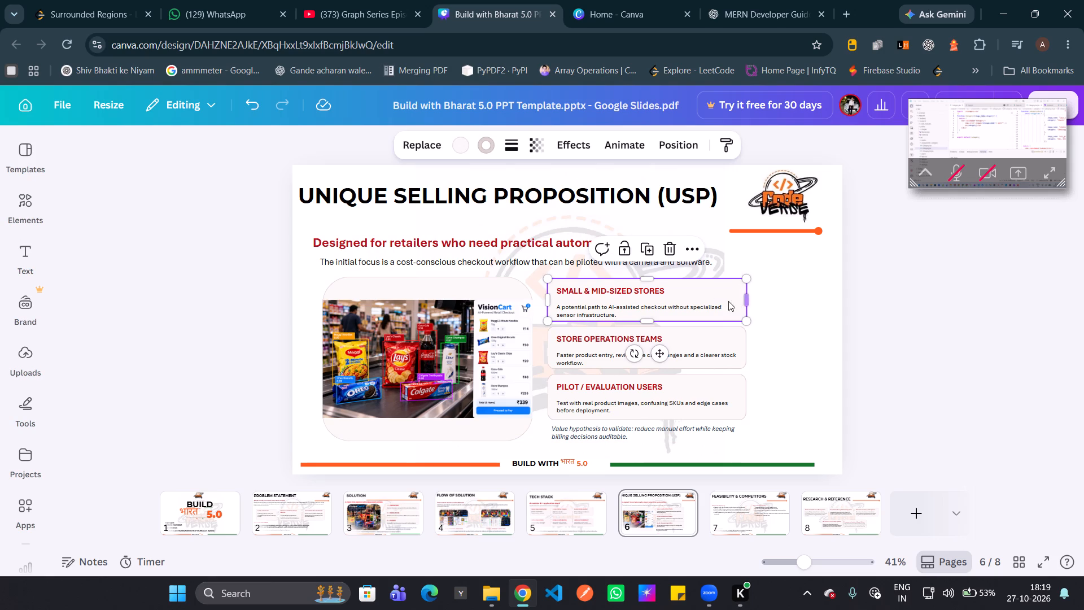
pyautogui.hotkey('ctrl', 'c')
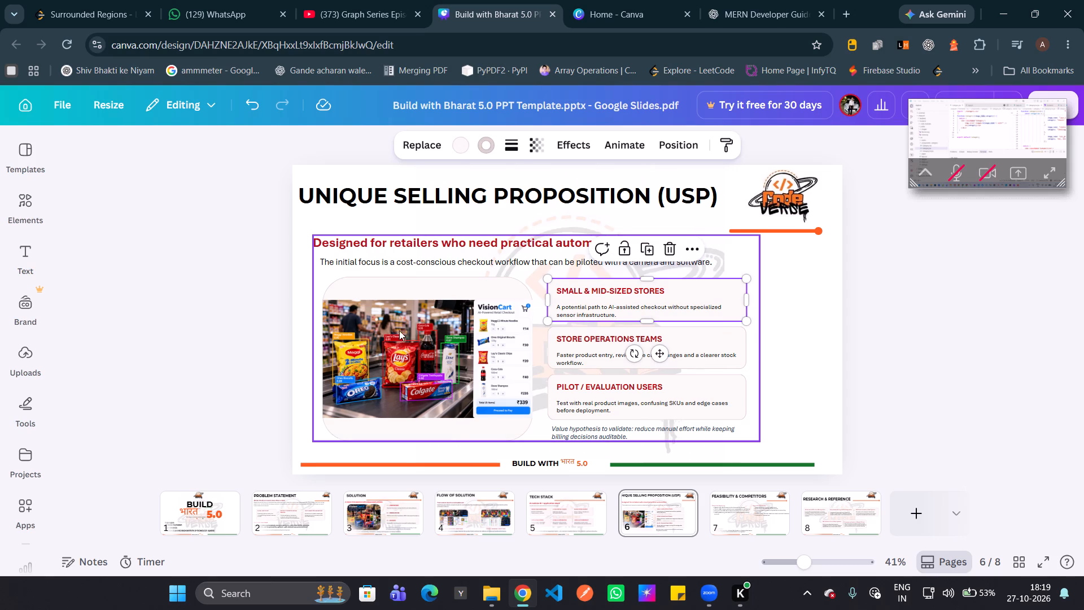
pyautogui.click(755, 497)
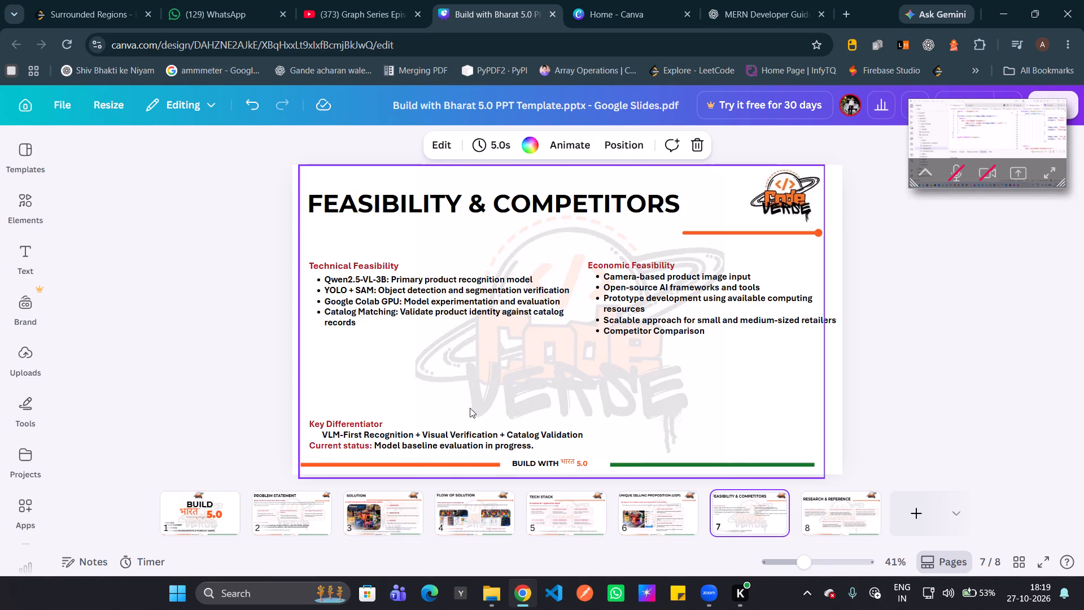
pyautogui.hotkey('ctrl', 'v')
# Place the pasted card shape over the Technical Feasibility section and send it backward behind the text.
pyautogui.moveTo(623, 300); pyautogui.dragTo(477, 327)
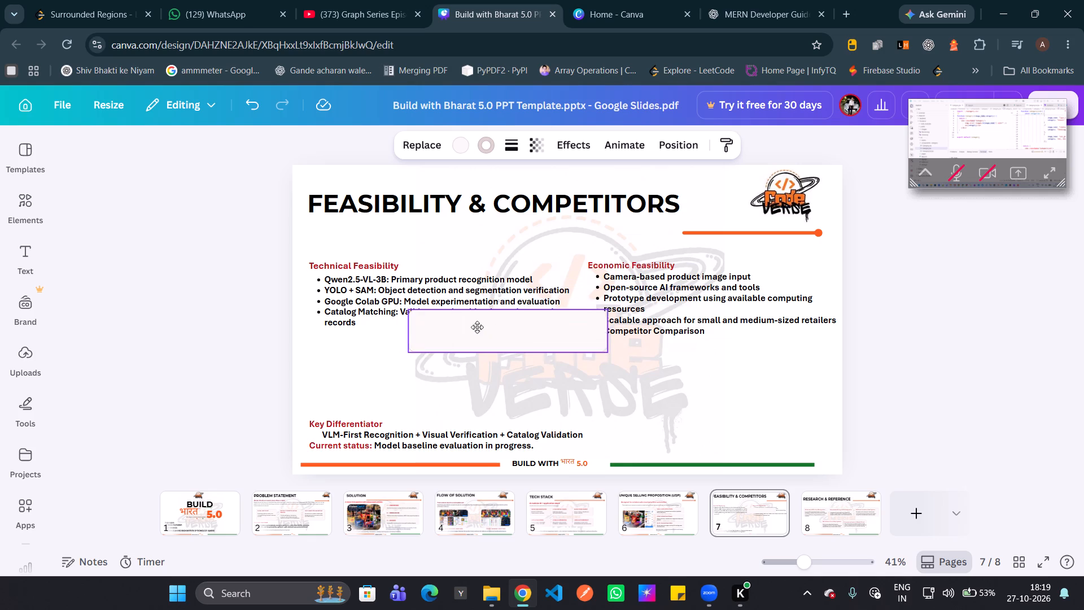
pyautogui.moveTo(477, 327); pyautogui.dragTo(374, 276)
pyautogui.rightClick(374, 276)
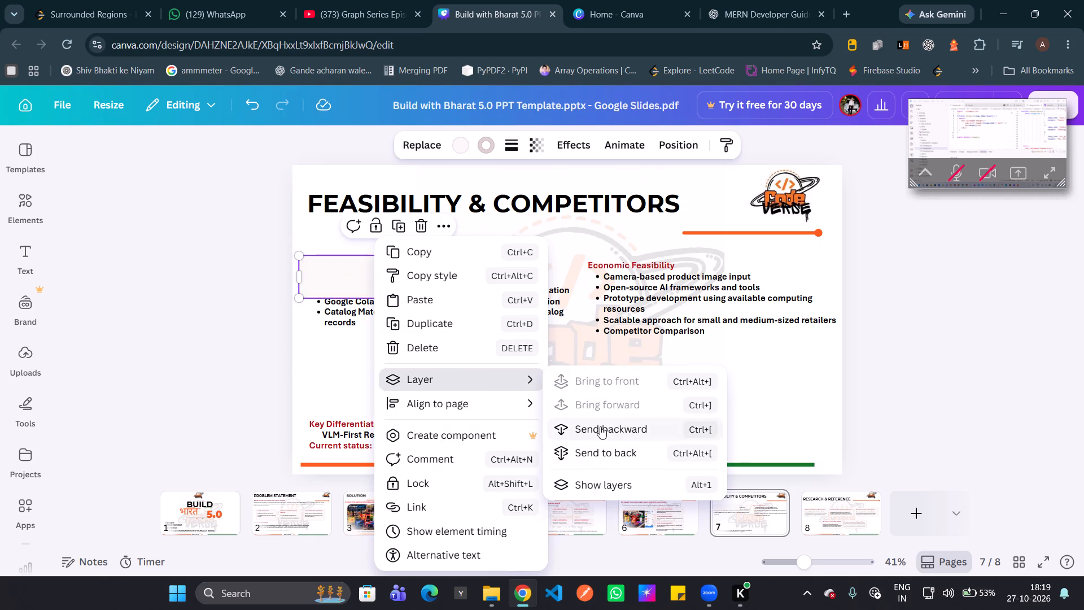
pyautogui.click(602, 430)
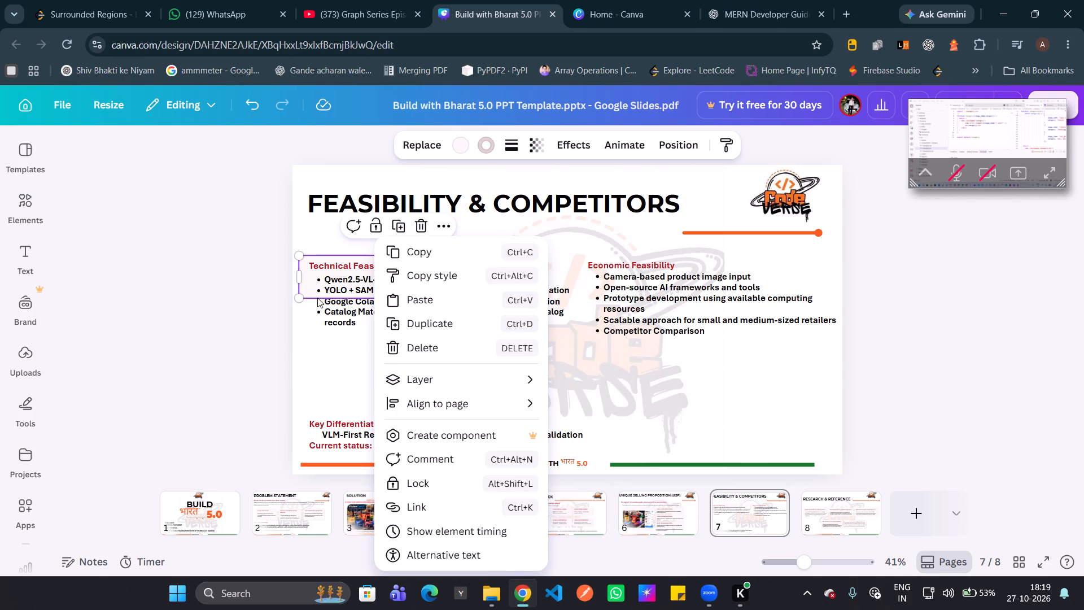
pyautogui.click(304, 316)
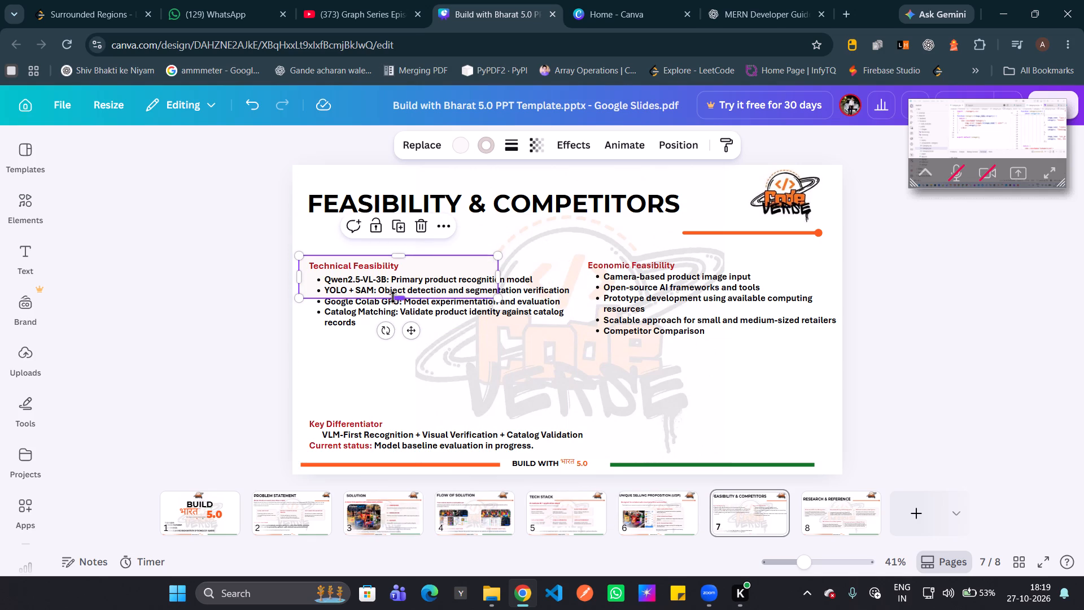
# Stretch the card shape to about 971 by 282 so it encloses all of the Technical Feasibility text.
pyautogui.moveTo(394, 298); pyautogui.dragTo(413, 330)
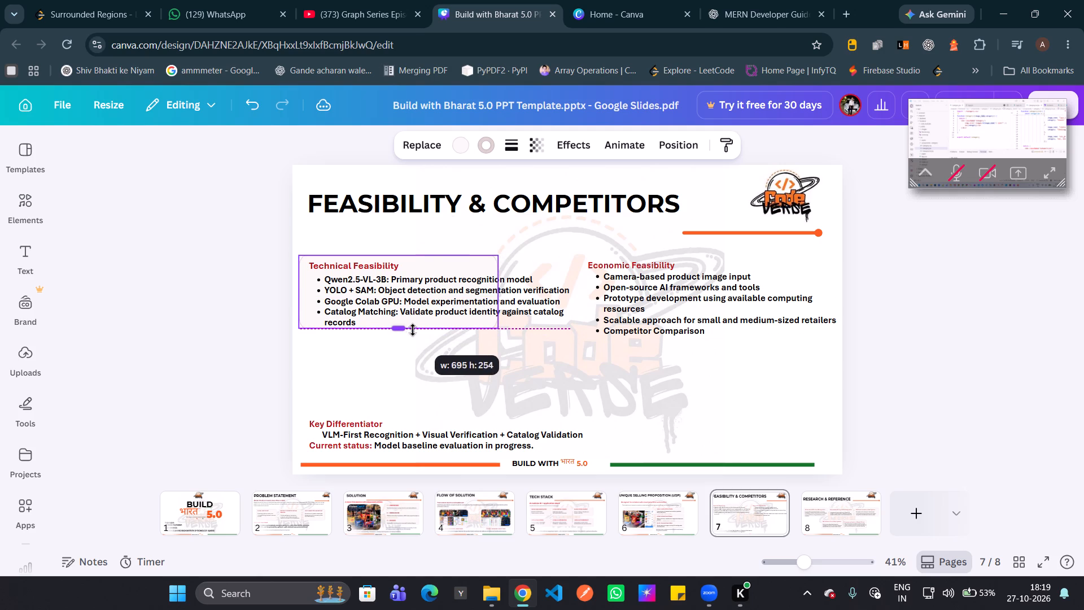
pyautogui.moveTo(413, 330); pyautogui.dragTo(414, 335)
pyautogui.moveTo(501, 293); pyautogui.dragTo(580, 294)
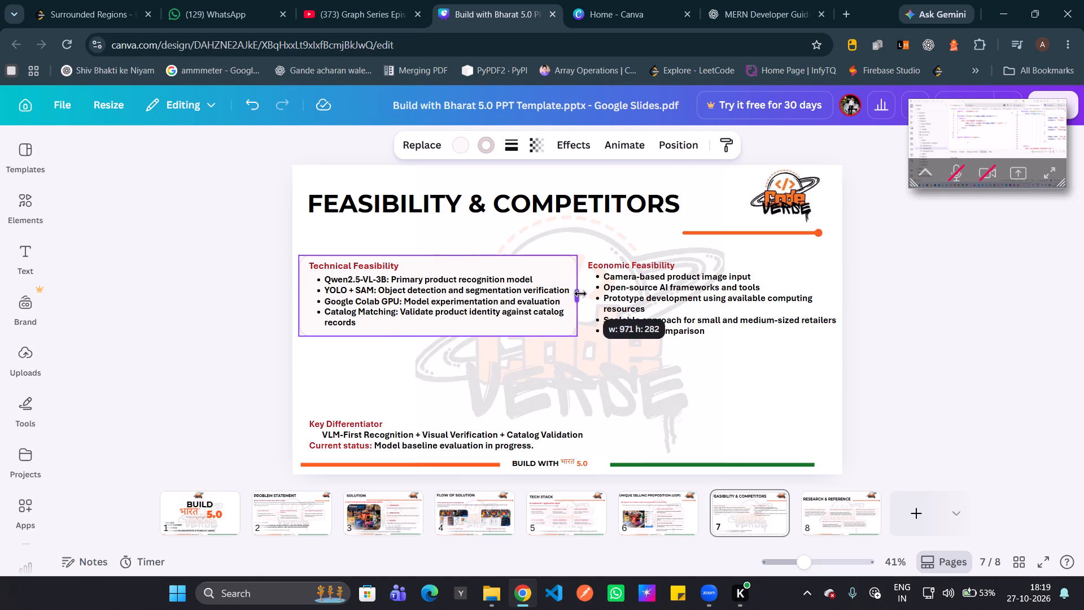
# Duplicate the Technical Feasibility card shape, place the copy behind the Economic Feasibility text, and narrow it to end inside the slide's right edge.
pyautogui.moveTo(580, 294); pyautogui.dragTo(578, 296)
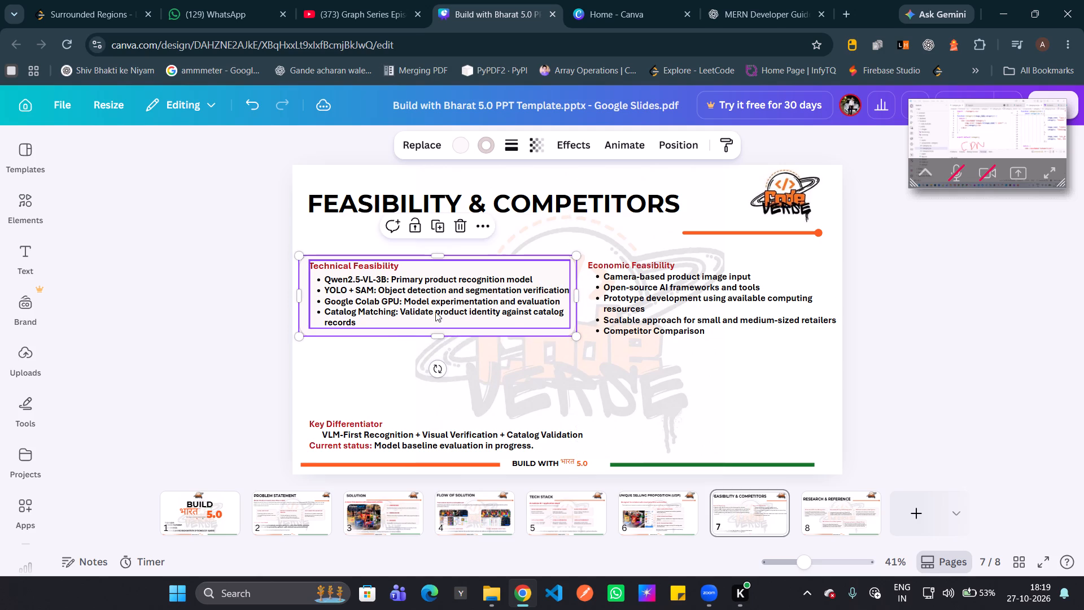
pyautogui.click(436, 227)
pyautogui.moveTo(443, 281); pyautogui.dragTo(636, 269)
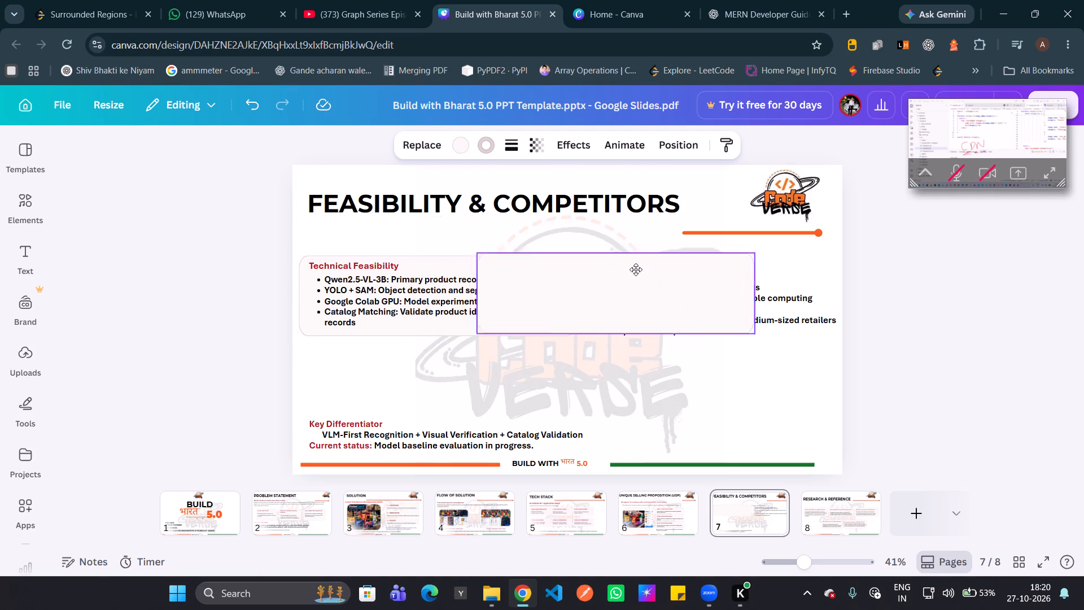
pyautogui.moveTo(636, 269); pyautogui.dragTo(722, 279)
pyautogui.rightClick(722, 279)
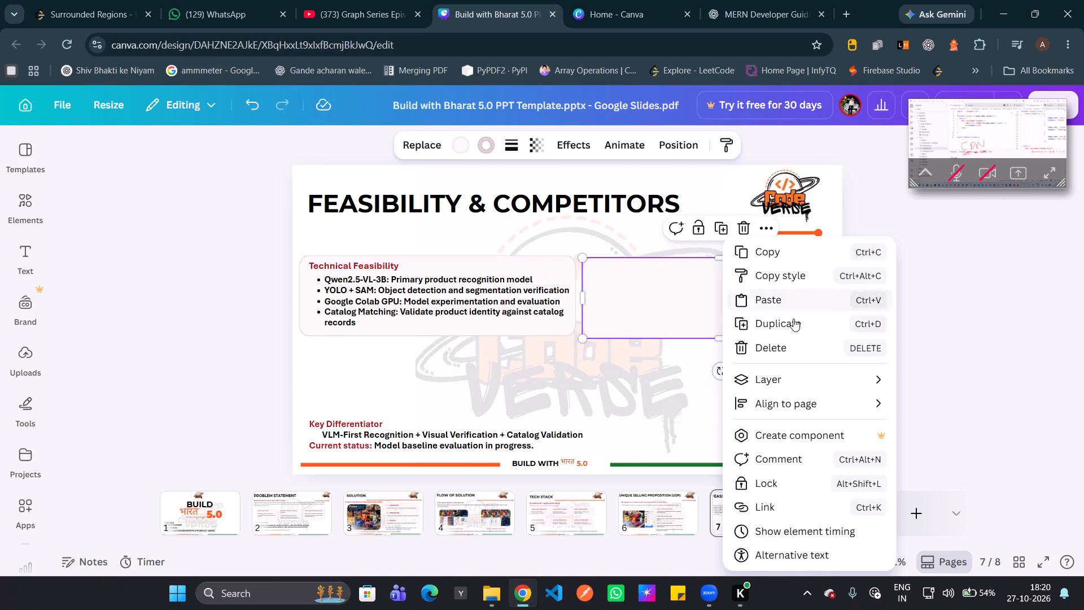
pyautogui.click(921, 419)
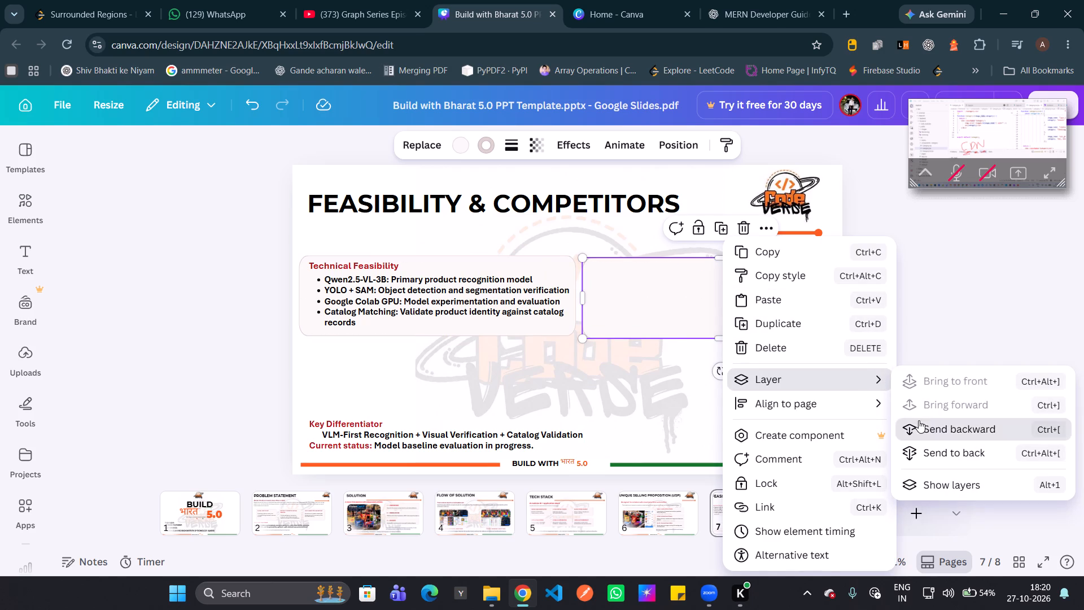
pyautogui.click(663, 357)
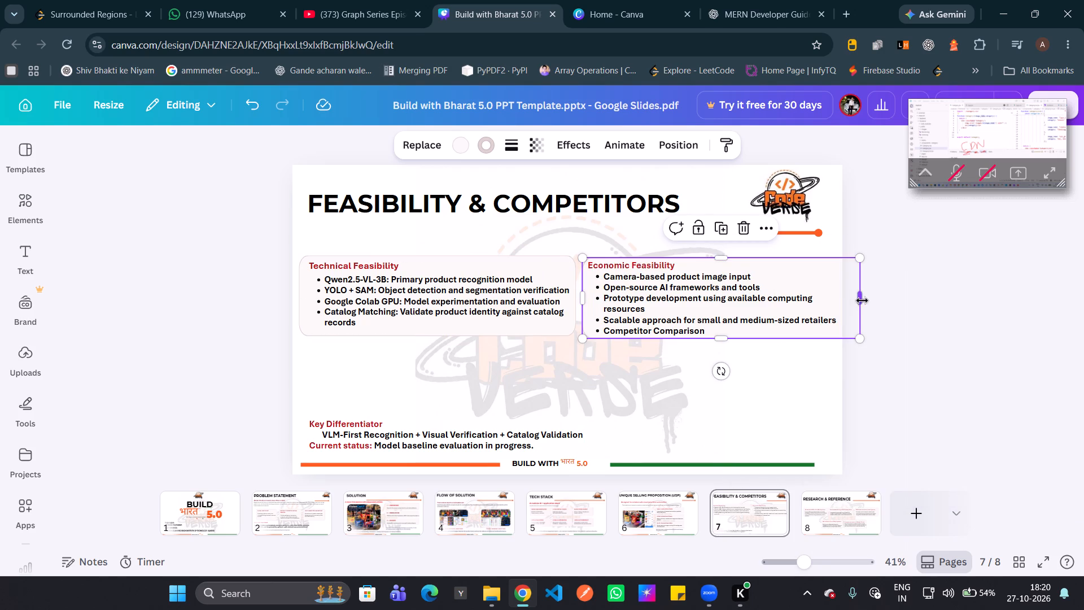
pyautogui.moveTo(863, 299); pyautogui.dragTo(842, 316)
pyautogui.click(504, 393)
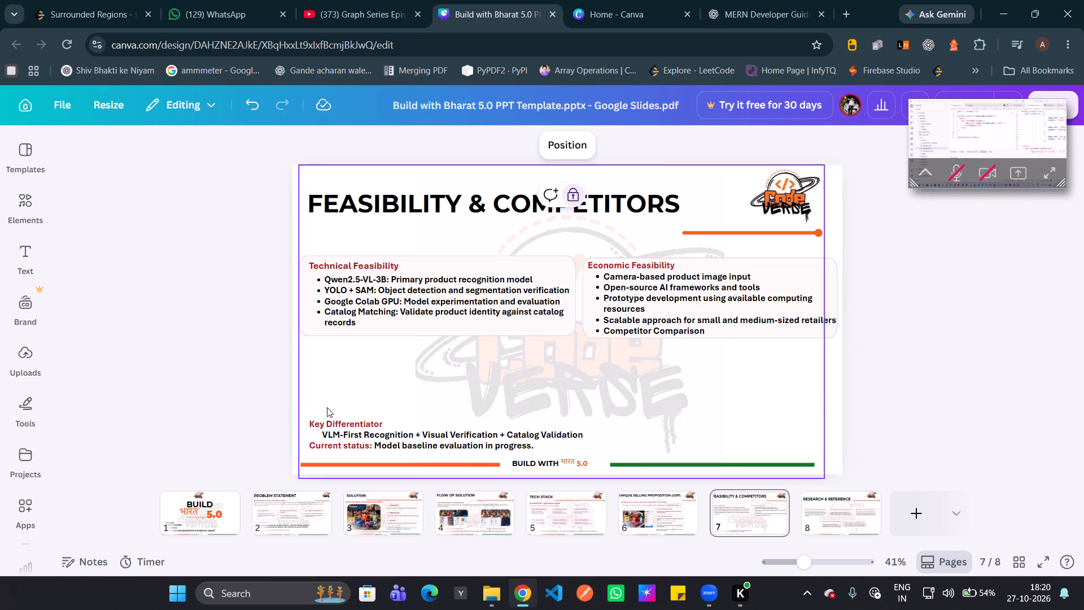
pyautogui.click(200, 366)
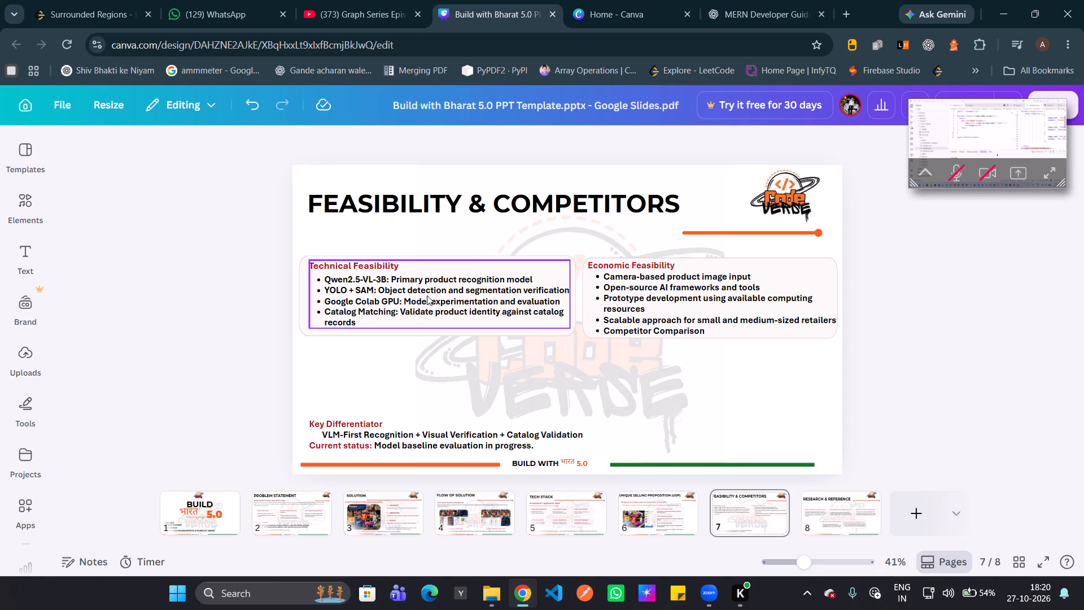
# Group the Technical Feasibility text with its card shape and scale the group down slightly.
pyautogui.click(344, 240)
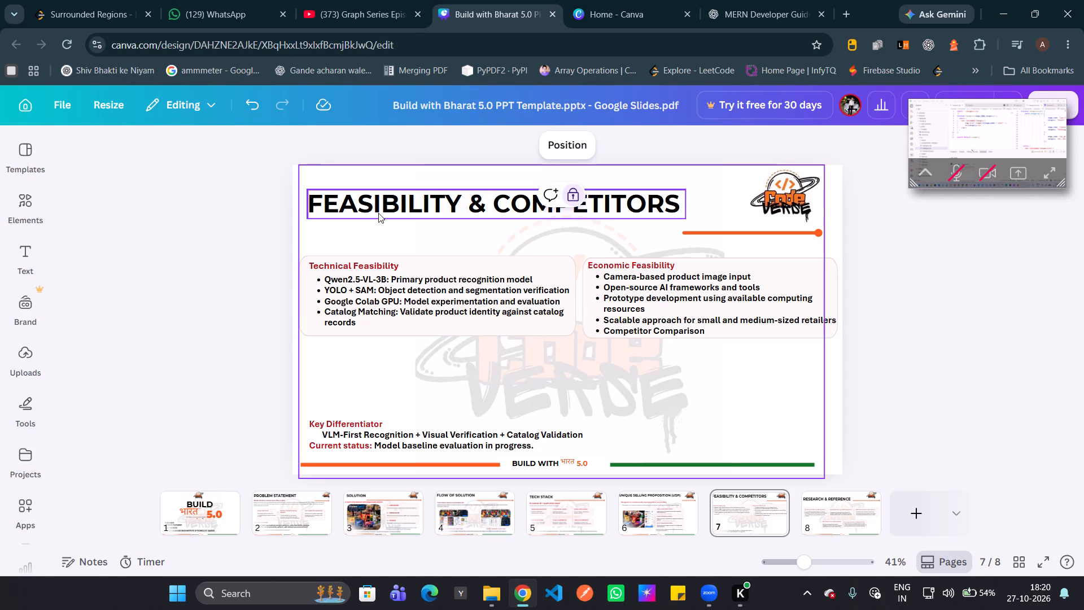
pyautogui.click(208, 286)
pyautogui.moveTo(233, 255); pyautogui.dragTo(379, 311)
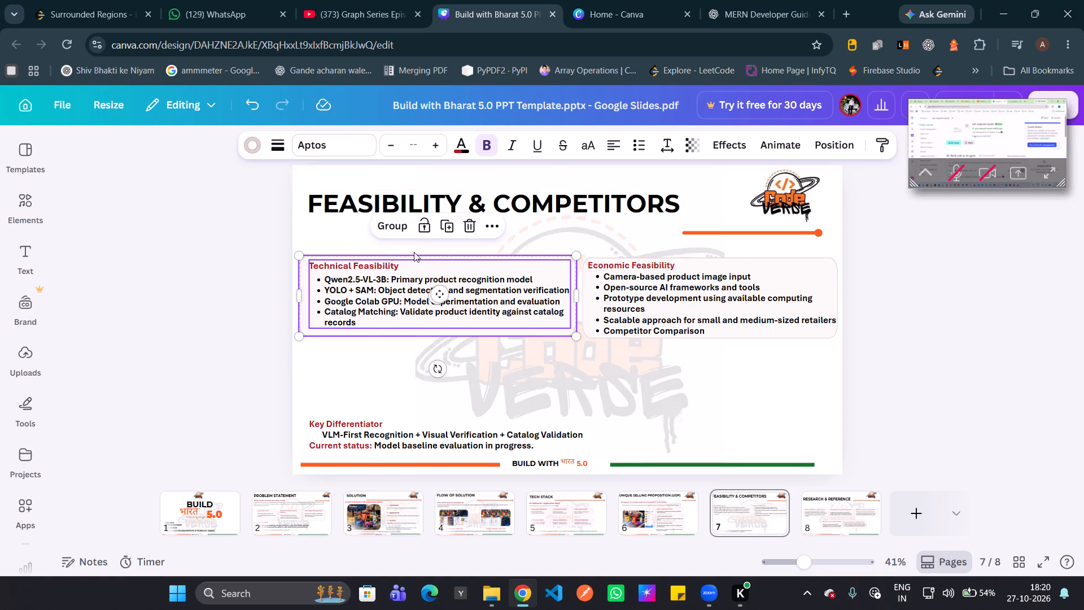
pyautogui.click(384, 221)
pyautogui.moveTo(572, 335); pyautogui.dragTo(567, 332)
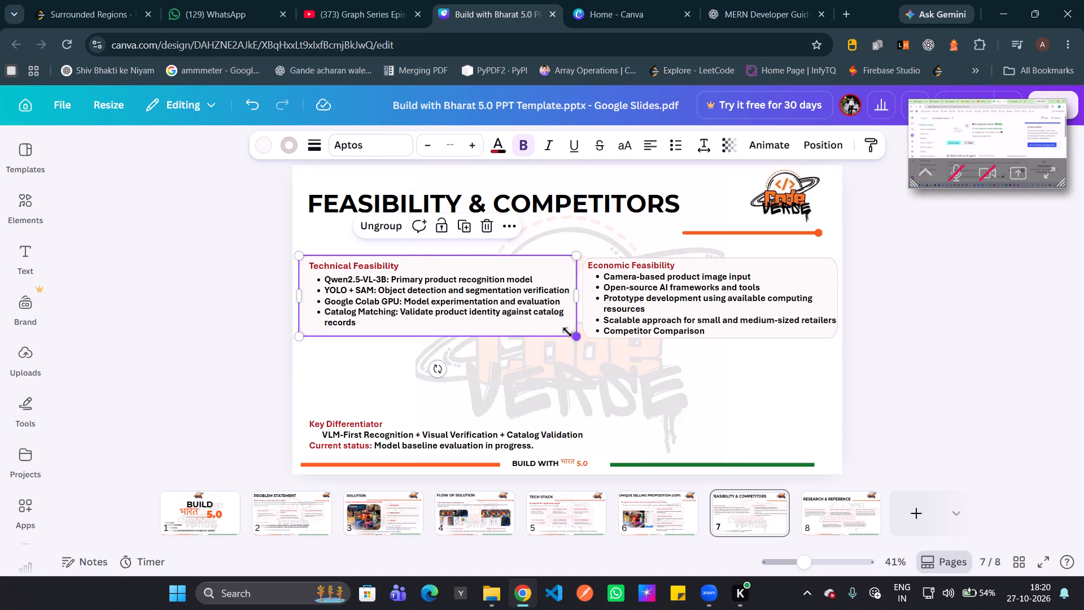
pyautogui.moveTo(567, 332); pyautogui.dragTo(561, 328)
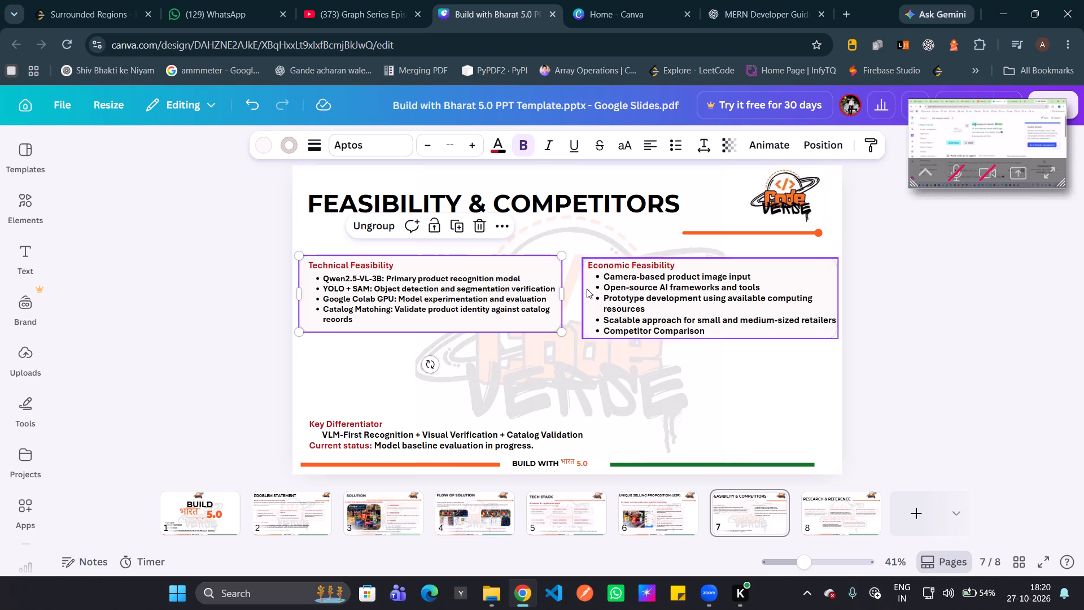
# Group the Economic Feasibility text with its card, scale it down to text size 22.1, and position it beside the Technical Feasibility card.
pyautogui.click(619, 371)
pyautogui.moveTo(576, 249); pyautogui.dragTo(616, 304)
pyautogui.click(668, 235)
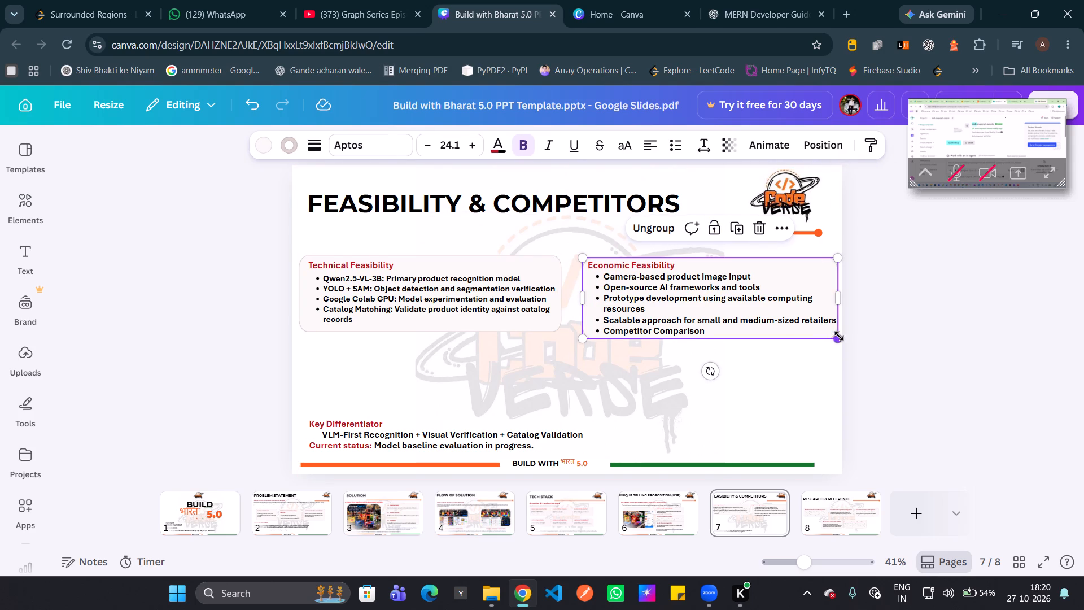
pyautogui.moveTo(839, 336); pyautogui.dragTo(814, 333)
pyautogui.moveTo(753, 317); pyautogui.dragTo(734, 317)
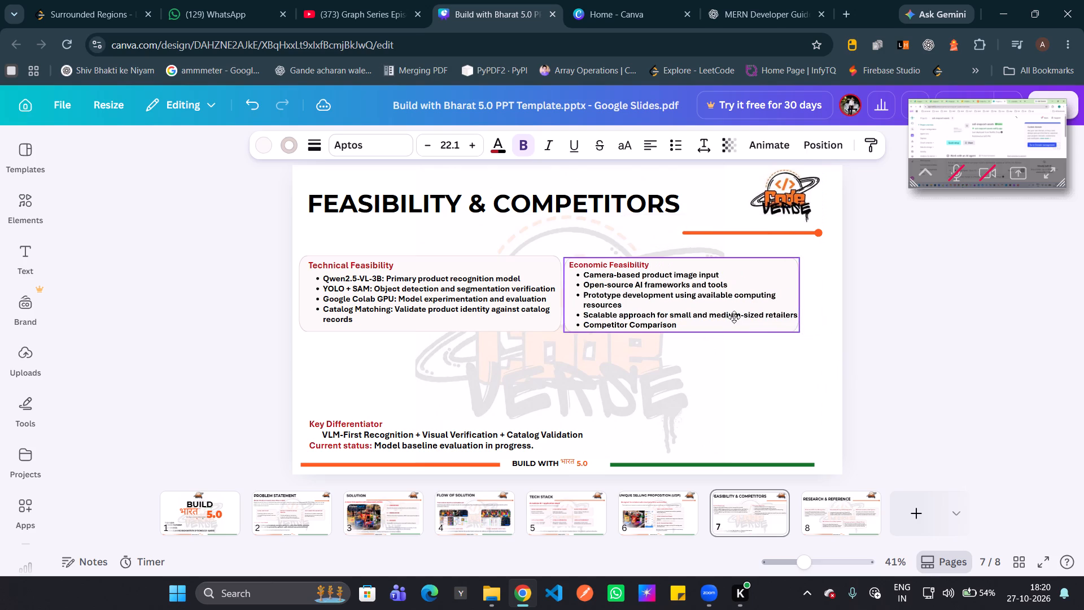
pyautogui.moveTo(734, 317); pyautogui.dragTo(751, 312)
pyautogui.click(257, 371)
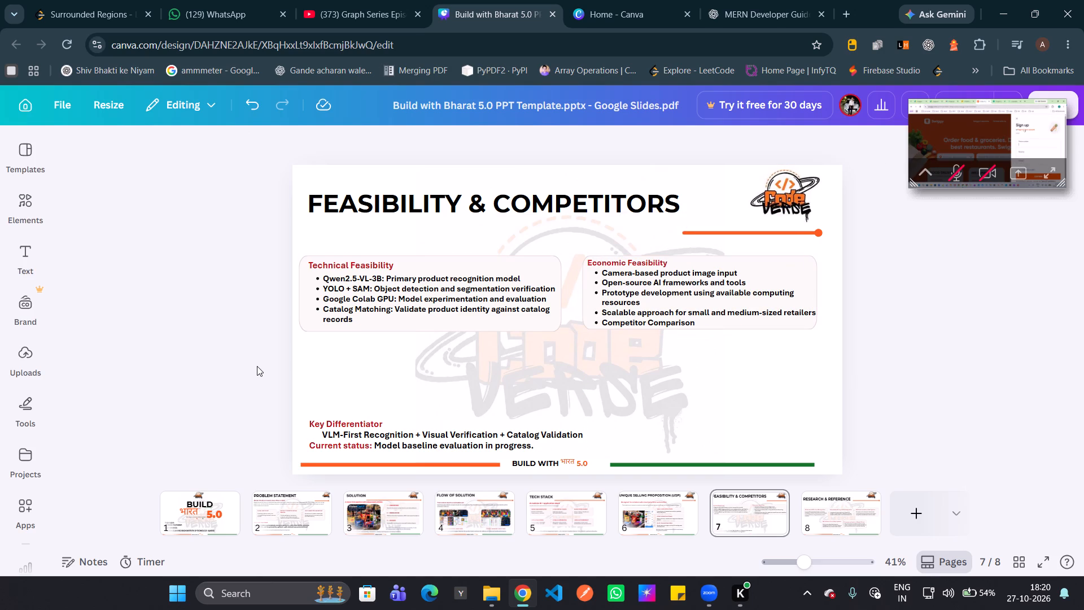
# Ungroup the Technical Feasibility card, duplicate its background shape, and place the copy in the space above Key Differentiator.
pyautogui.click(540, 266)
pyautogui.click(382, 230)
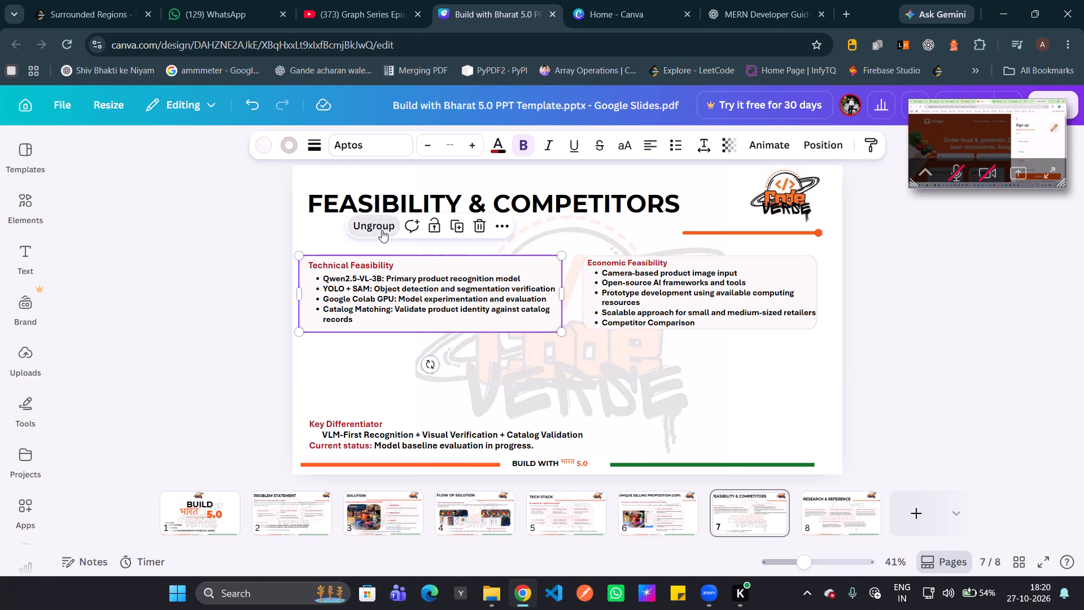
pyautogui.click(246, 305)
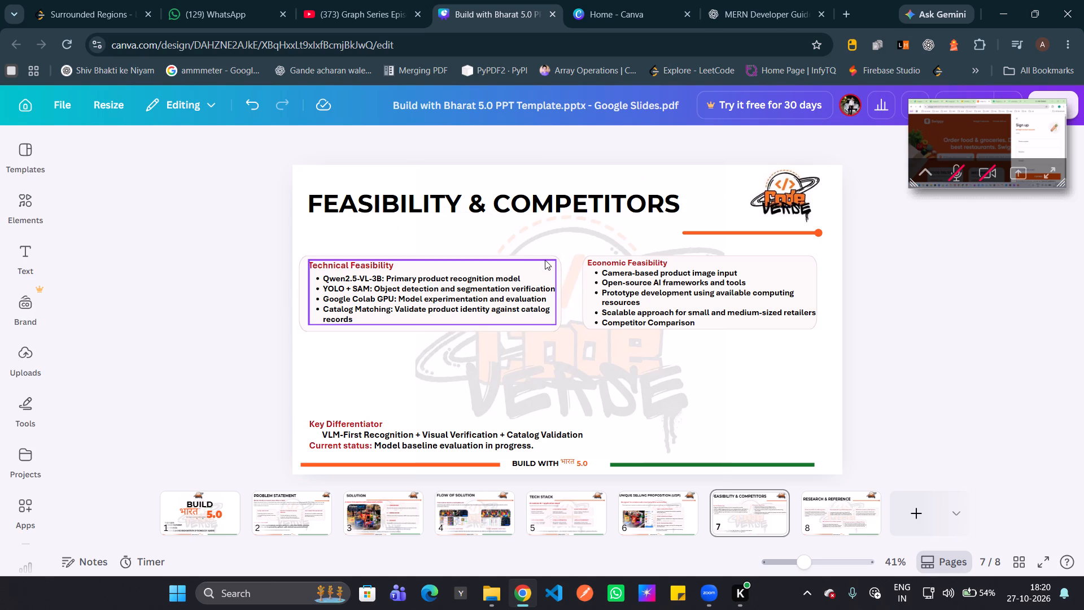
pyautogui.click(549, 255)
pyautogui.click(430, 226)
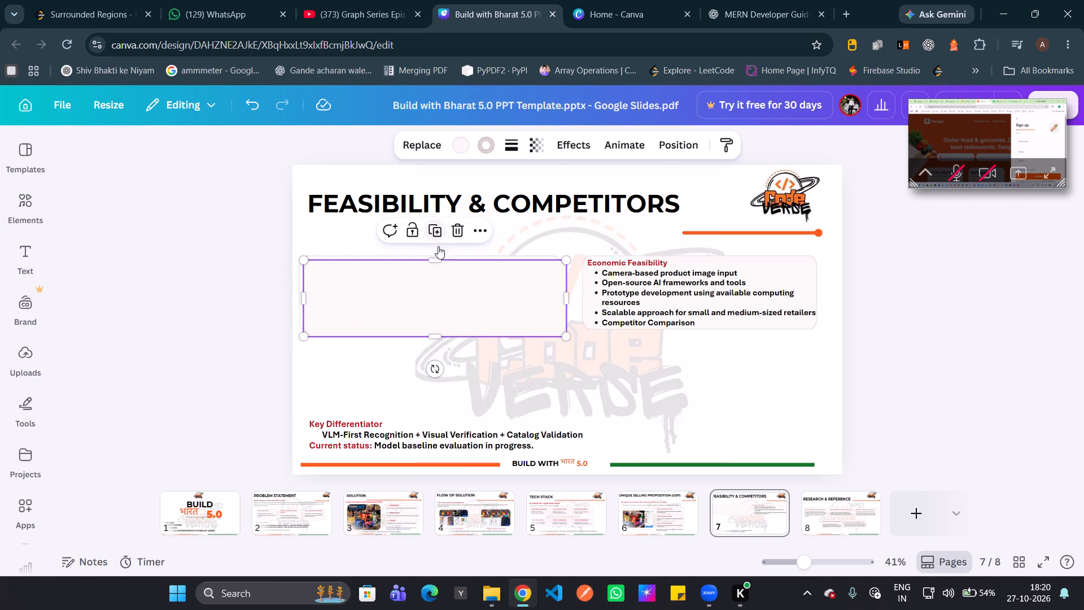
pyautogui.moveTo(484, 281); pyautogui.dragTo(523, 355)
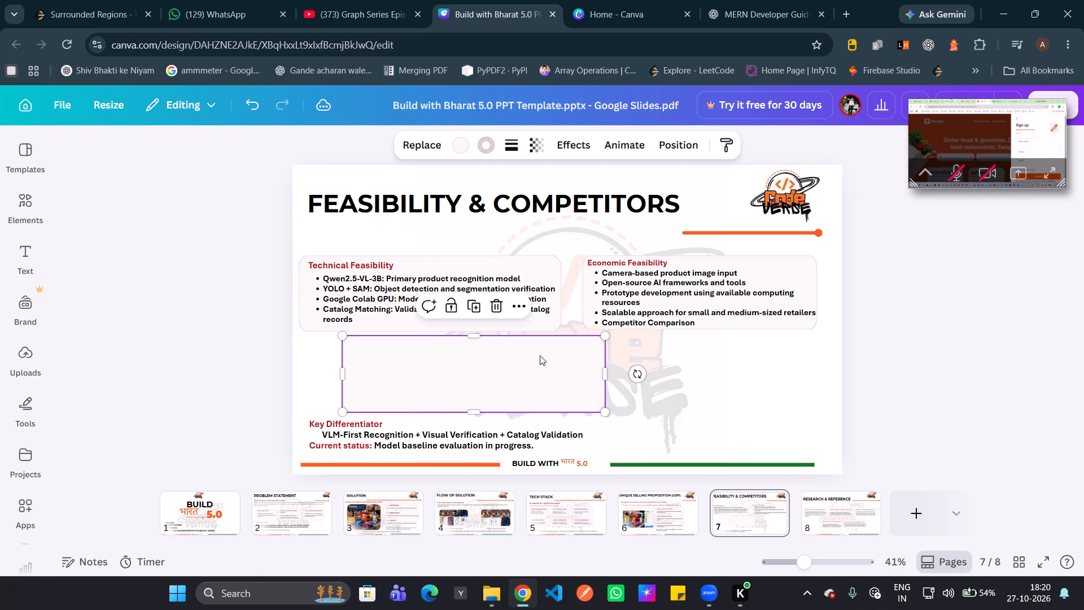
pyautogui.moveTo(603, 374); pyautogui.dragTo(804, 369)
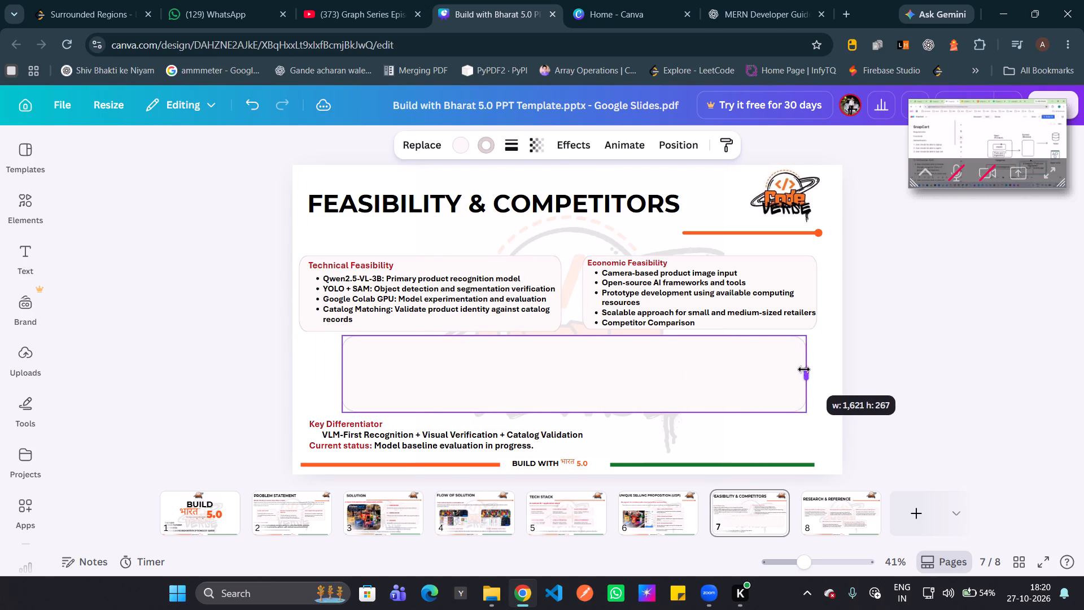
pyautogui.moveTo(804, 369); pyautogui.dragTo(802, 368)
pyautogui.click(231, 351)
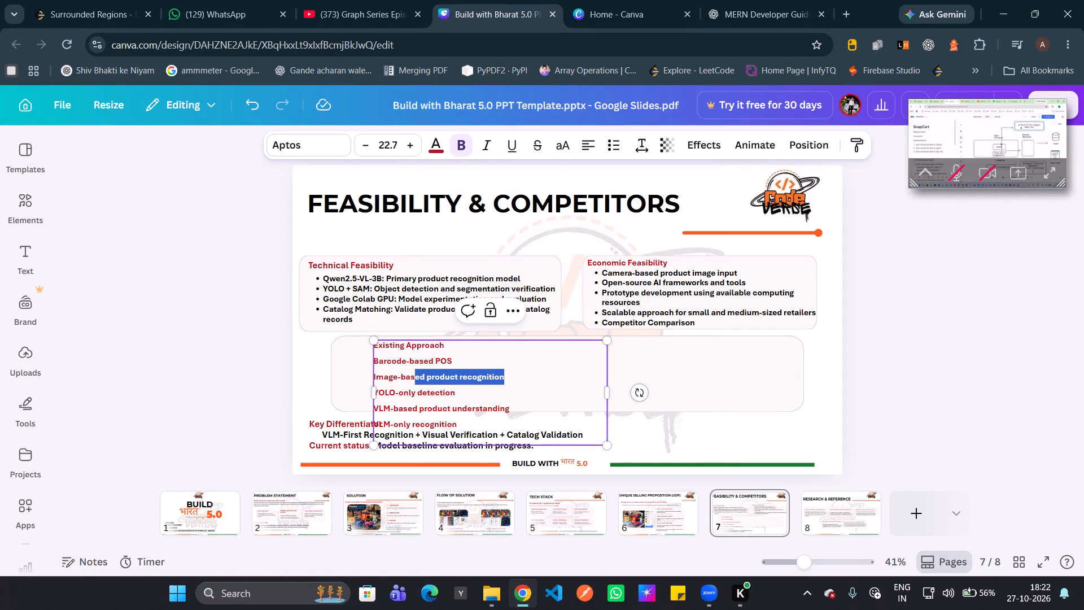
pyautogui.moveTo(410, 382); pyautogui.dragTo(373, 383)
pyautogui.click(515, 376)
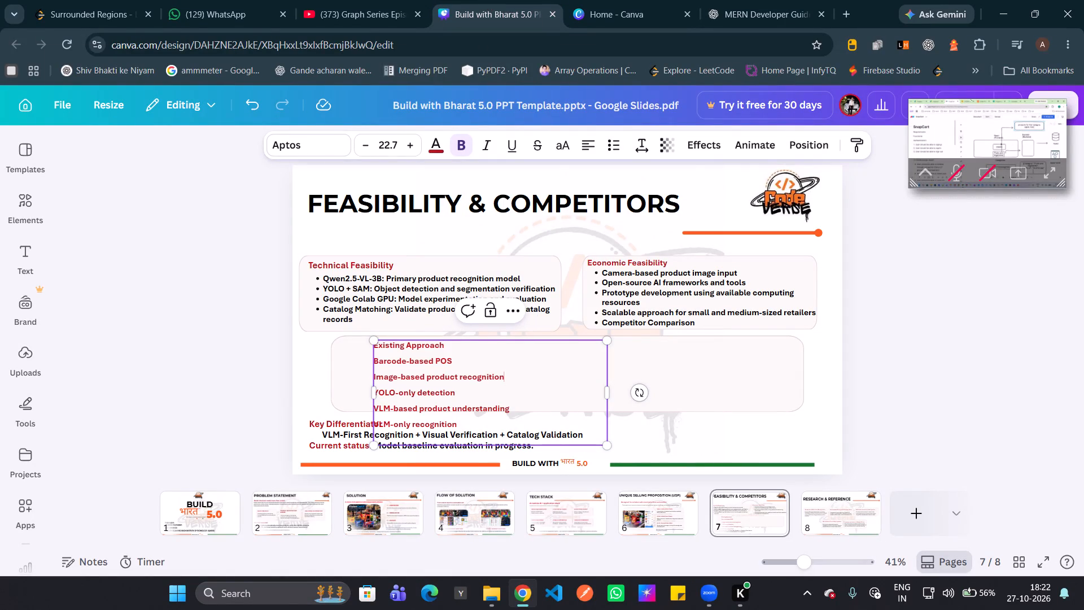
pyautogui.moveTo(515, 376); pyautogui.dragTo(377, 379)
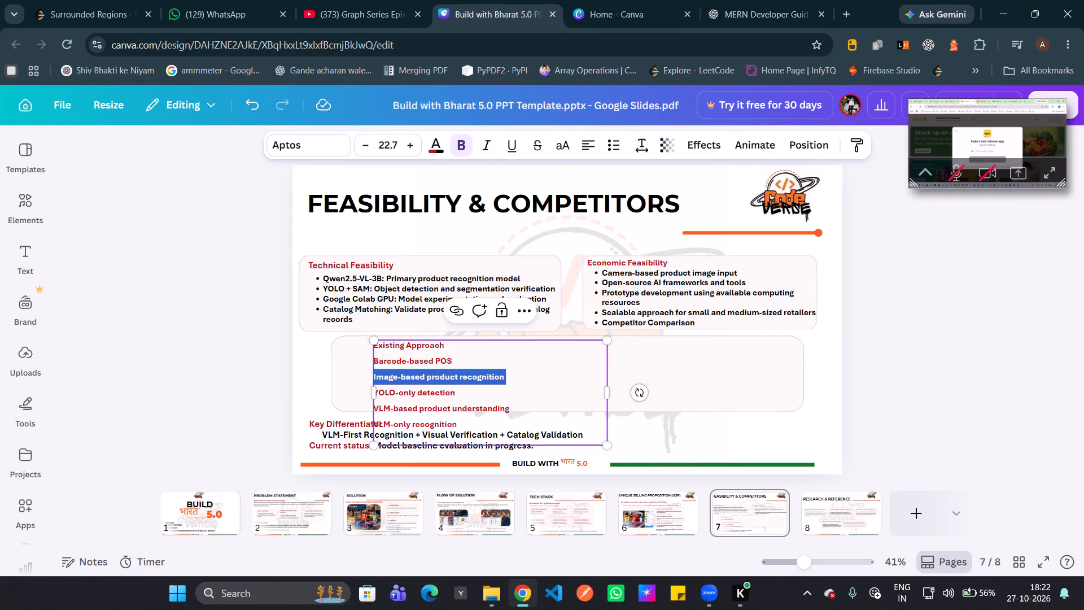
pyautogui.press('BackSpace')
pyautogui.press('BackSpace')
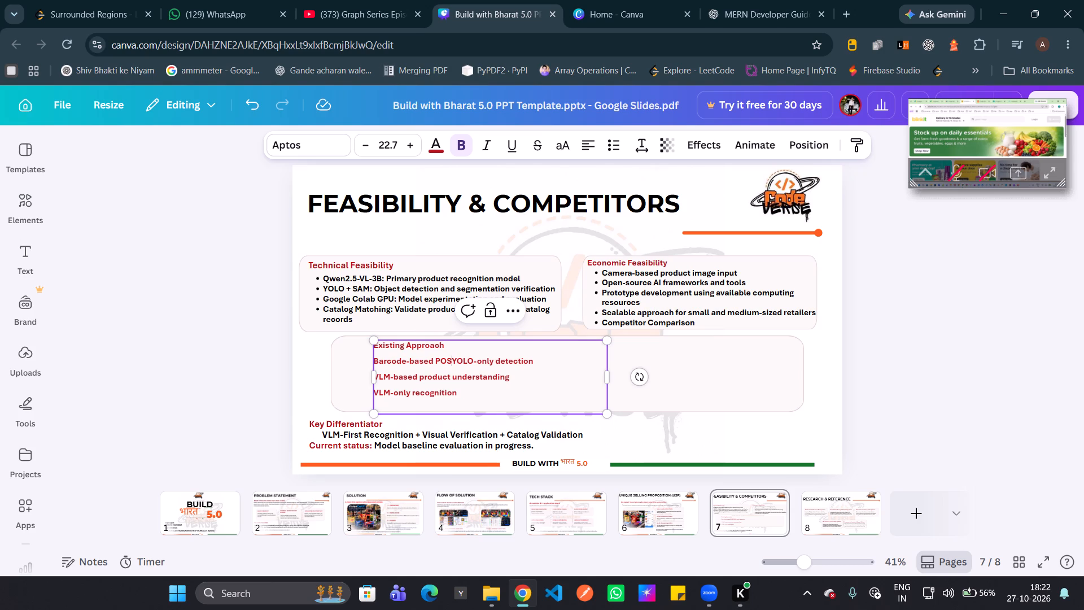
pyautogui.press('Return')
pyautogui.moveTo(524, 392); pyautogui.dragTo(375, 396)
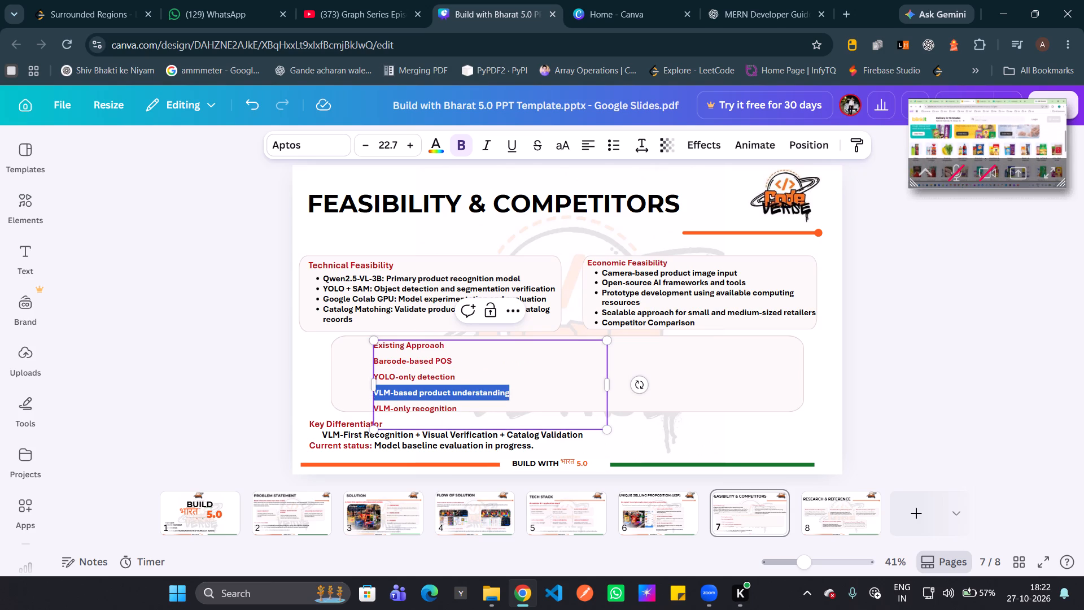
pyautogui.moveTo(375, 396); pyautogui.dragTo(377, 396)
pyautogui.press('BackSpace')
pyautogui.press('BackSpace')
pyautogui.press('BackSpace')
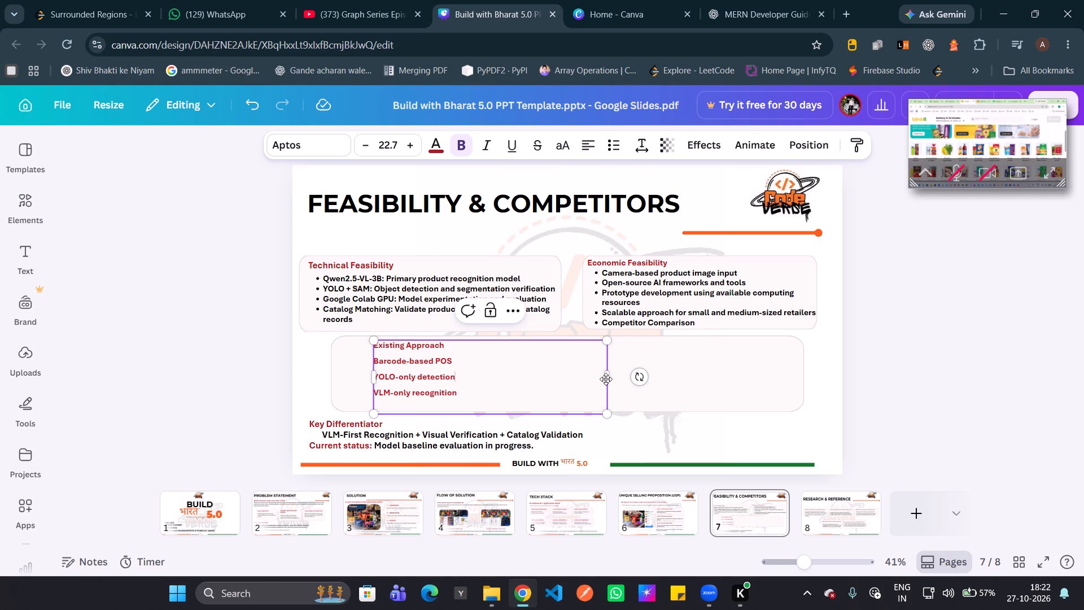
# Narrow the Existing Approach text box to fit closely around its lines.
pyautogui.moveTo(609, 378); pyautogui.dragTo(469, 380)
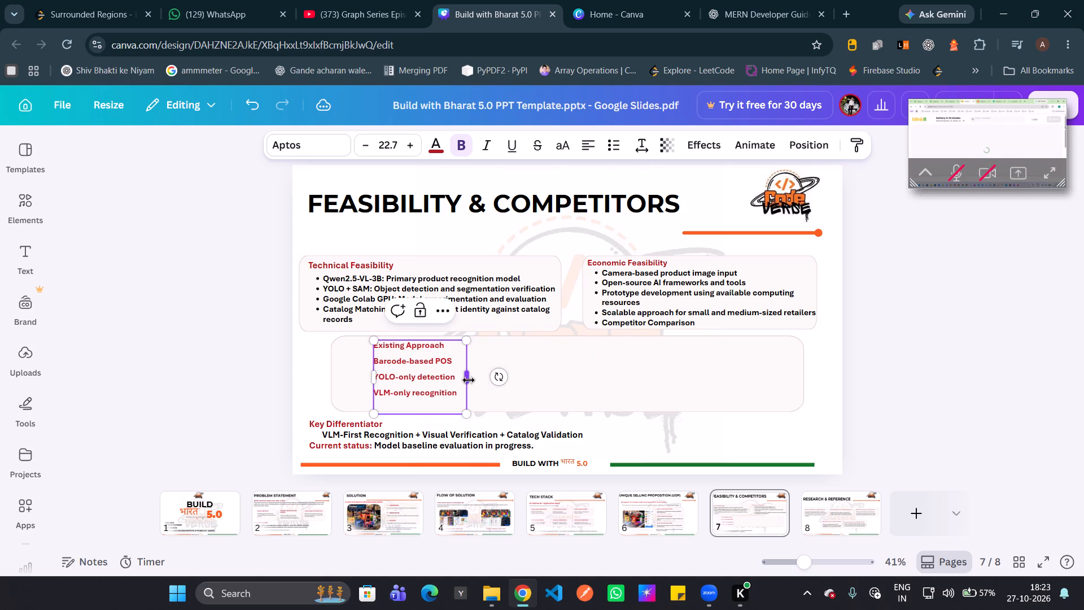
# Recolour the Barcode-based POS, YOLO-only detection and VLM-only recognition lines near-black, leaving the heading red.
pyautogui.moveTo(461, 398); pyautogui.dragTo(447, 394)
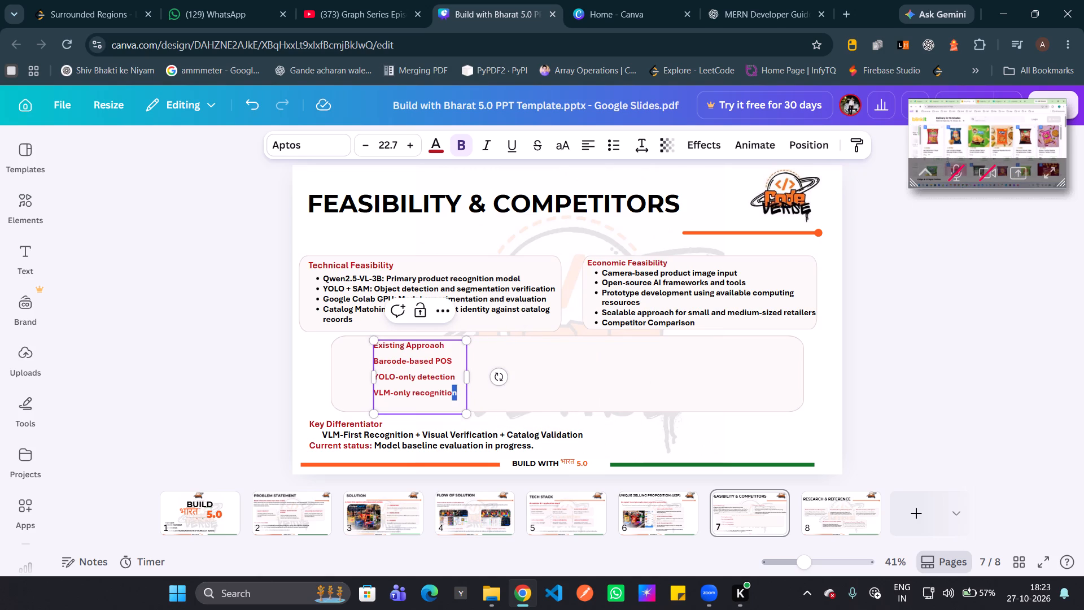
pyautogui.moveTo(447, 394); pyautogui.dragTo(374, 364)
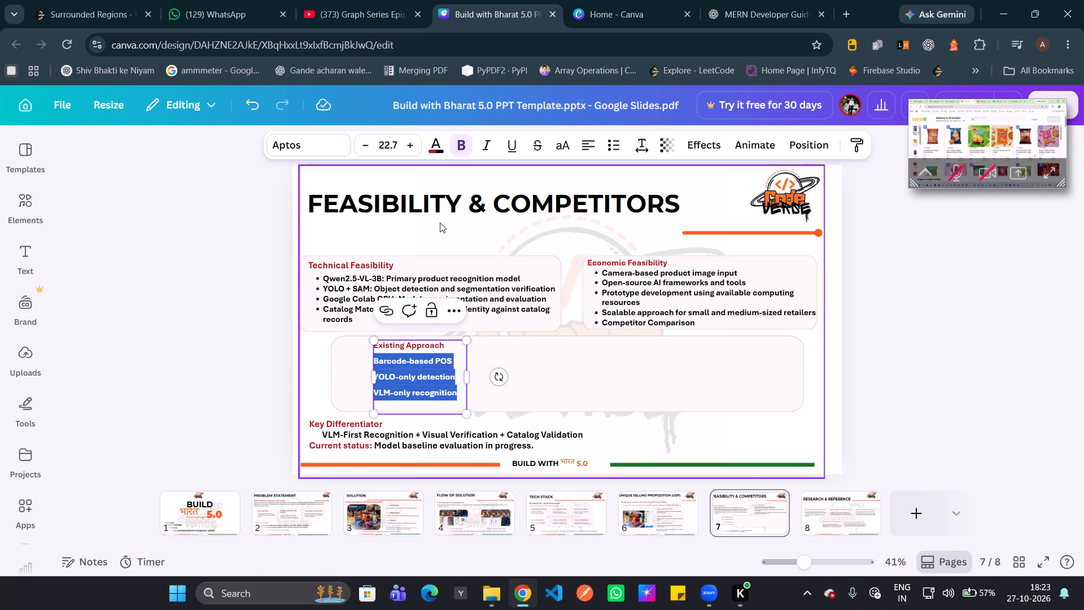
pyautogui.click(430, 144)
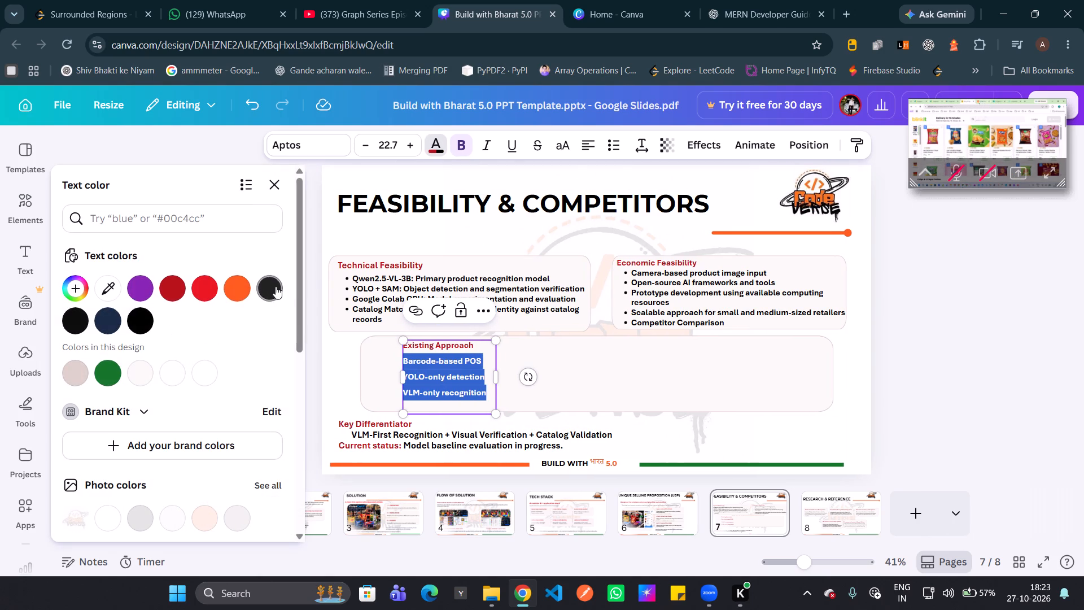
pyautogui.click(277, 286)
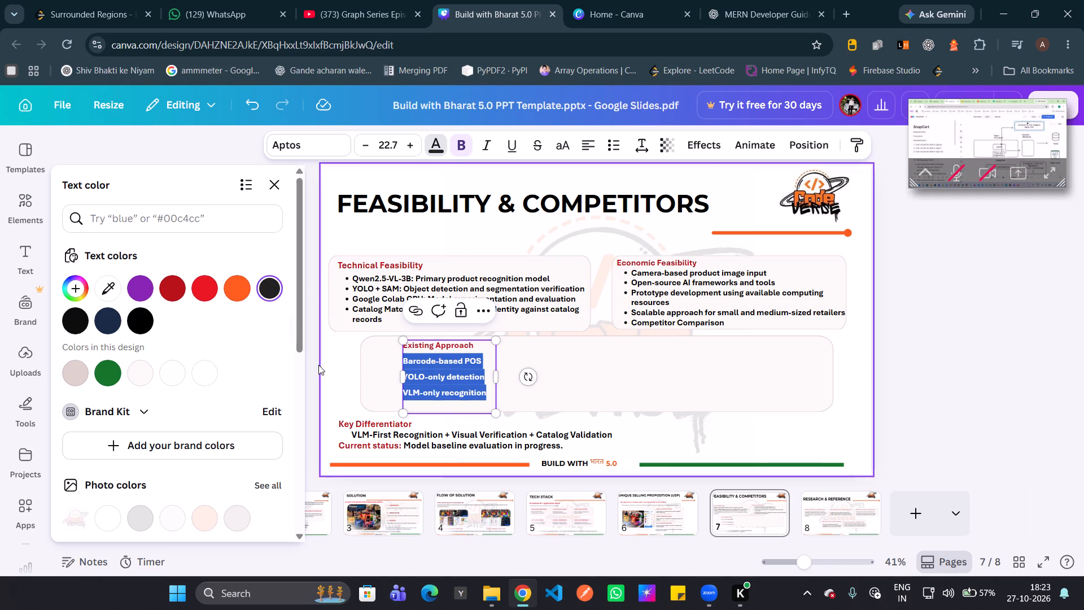
pyautogui.click(310, 355)
pyautogui.click(310, 355)
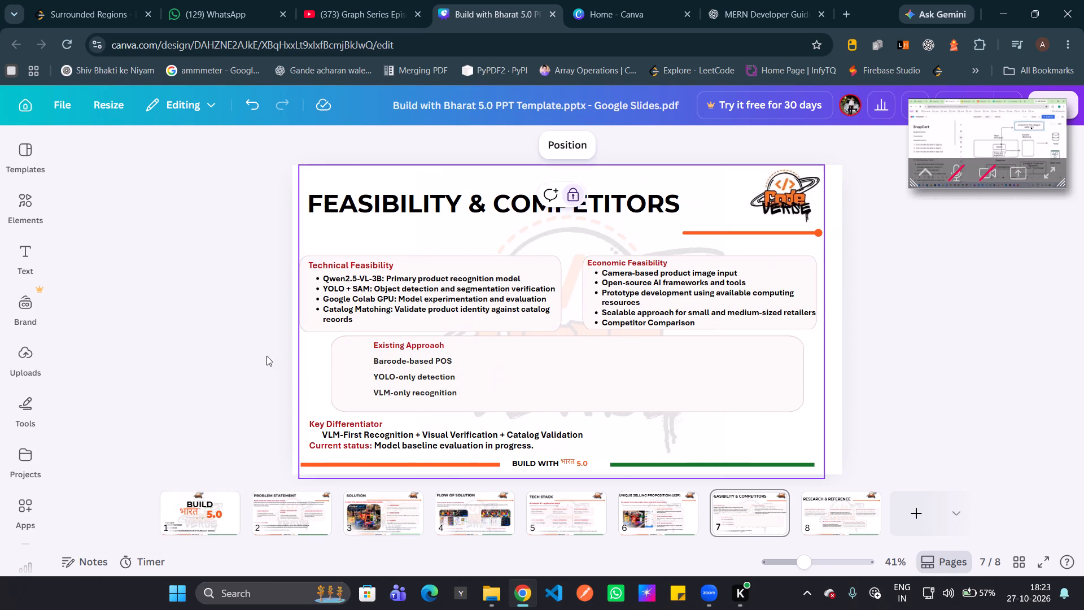
# Turn the three lines beneath the Existing Approach heading into bullet points and widen their text box slightly.
pyautogui.click(391, 366)
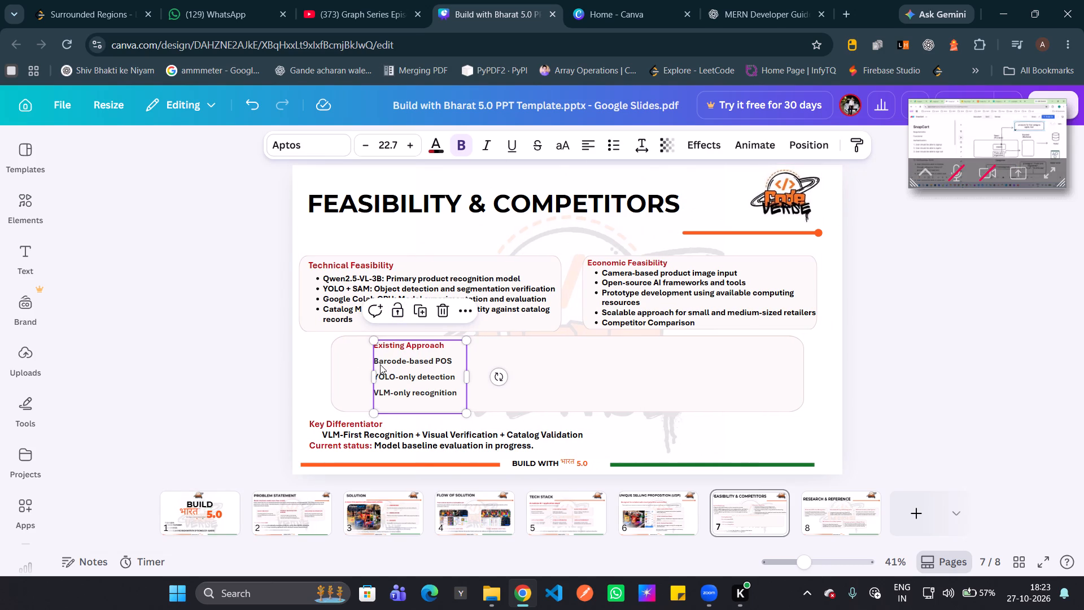
pyautogui.doubleClick(377, 359)
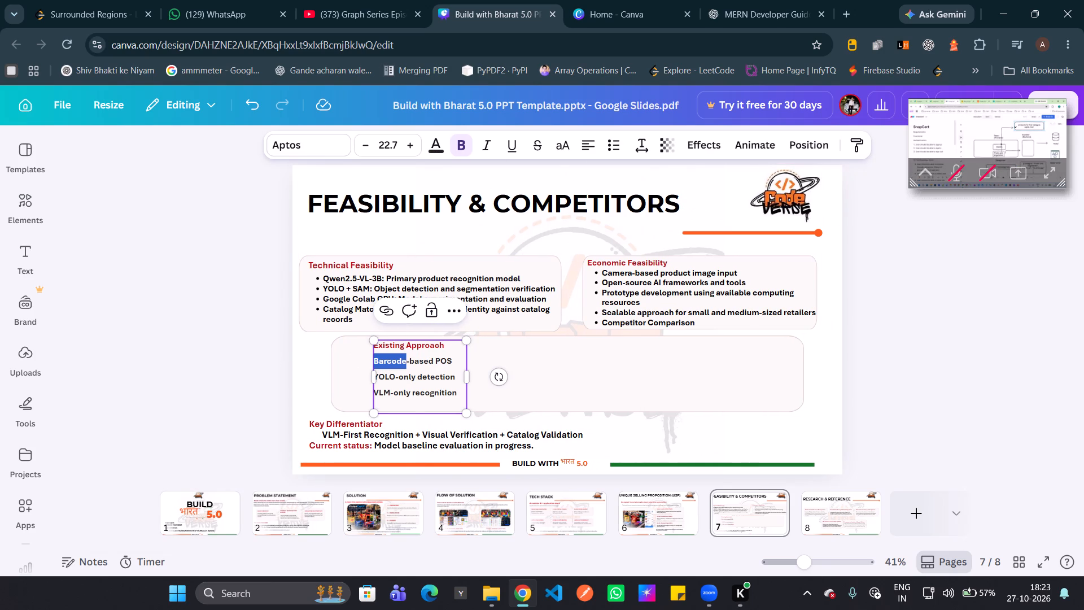
pyautogui.click(374, 358)
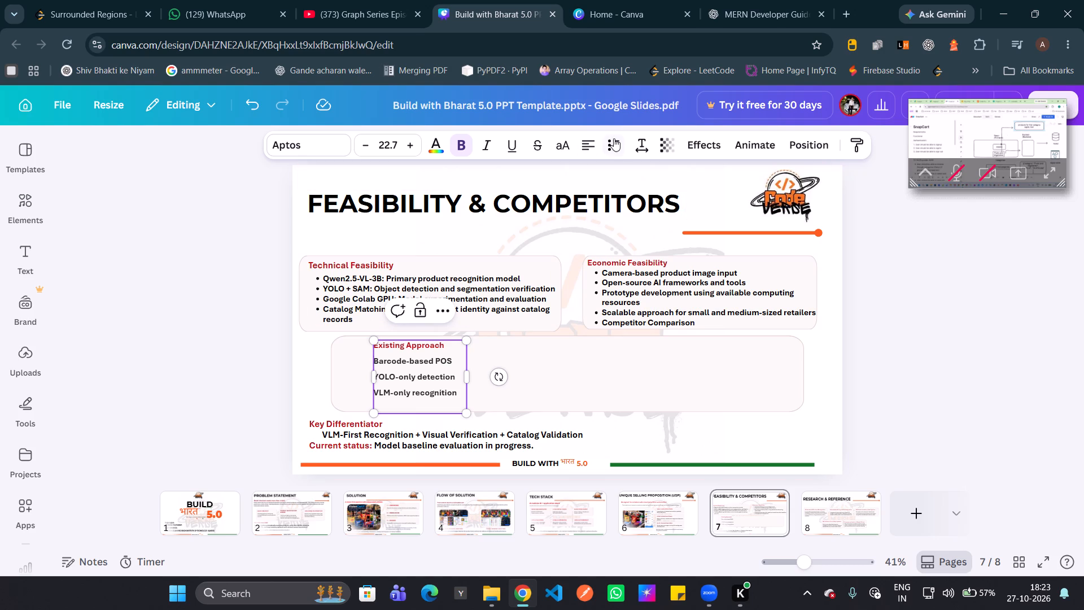
pyautogui.click(614, 138)
pyautogui.moveTo(471, 377); pyautogui.dragTo(487, 376)
pyautogui.click(375, 378)
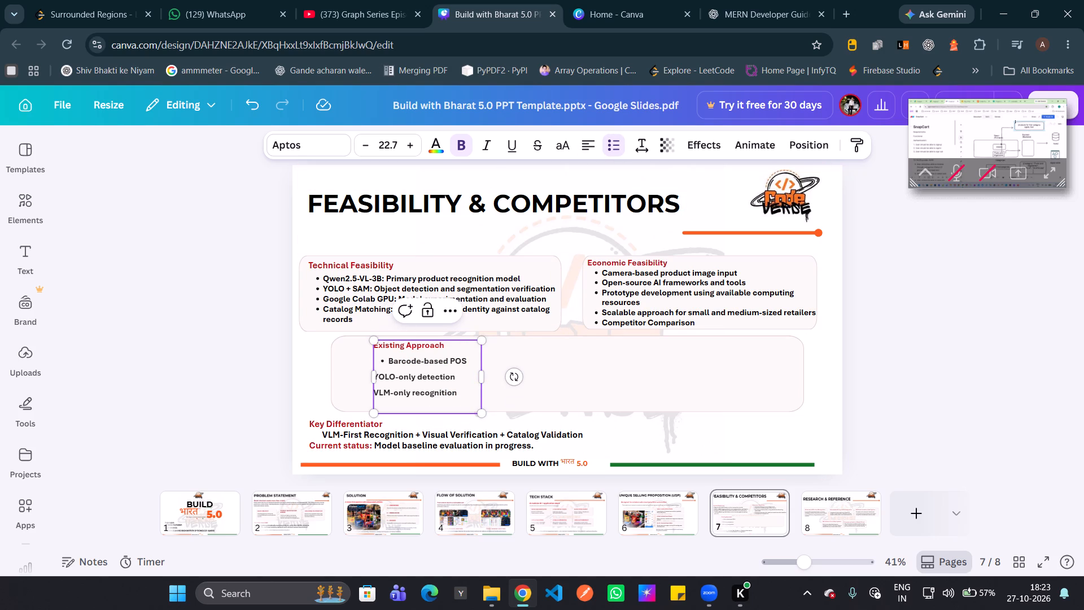
pyautogui.doubleClick(375, 378)
pyautogui.click(375, 378)
pyautogui.click(609, 142)
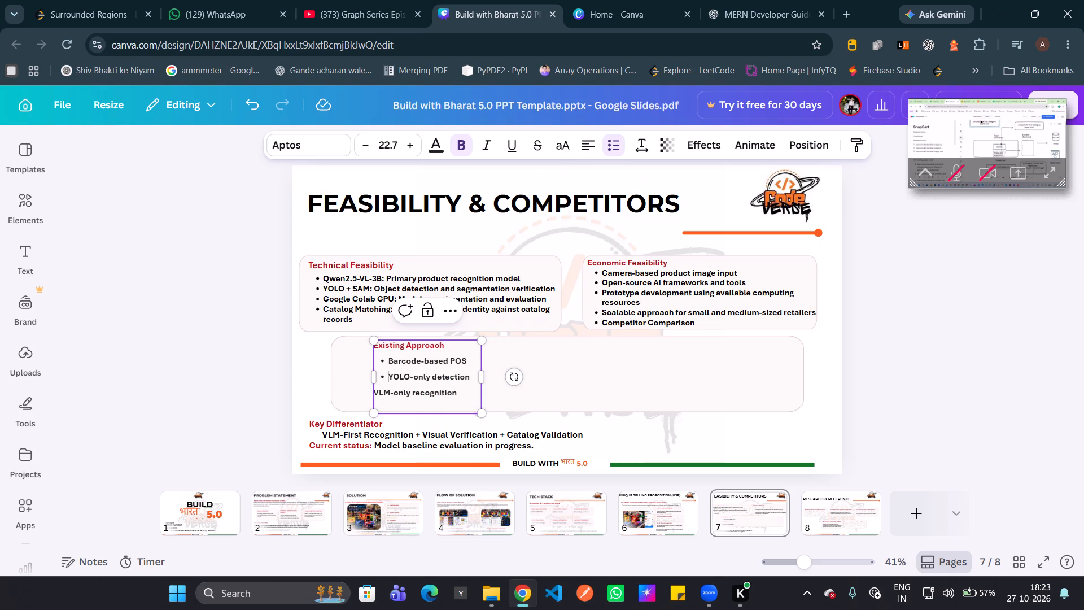
pyautogui.click(374, 393)
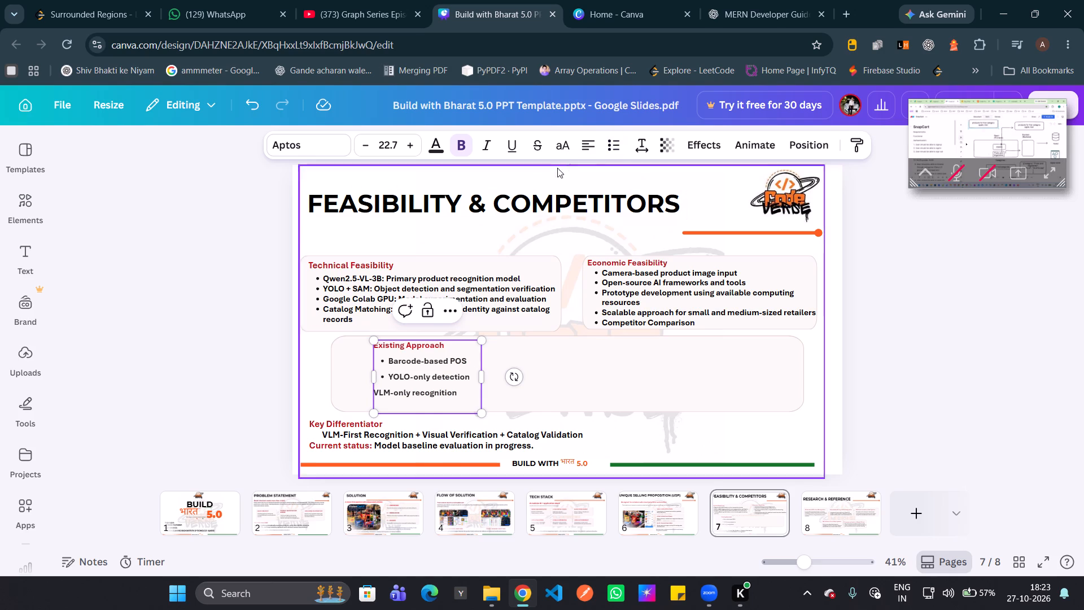
pyautogui.click(616, 142)
pyautogui.click(242, 368)
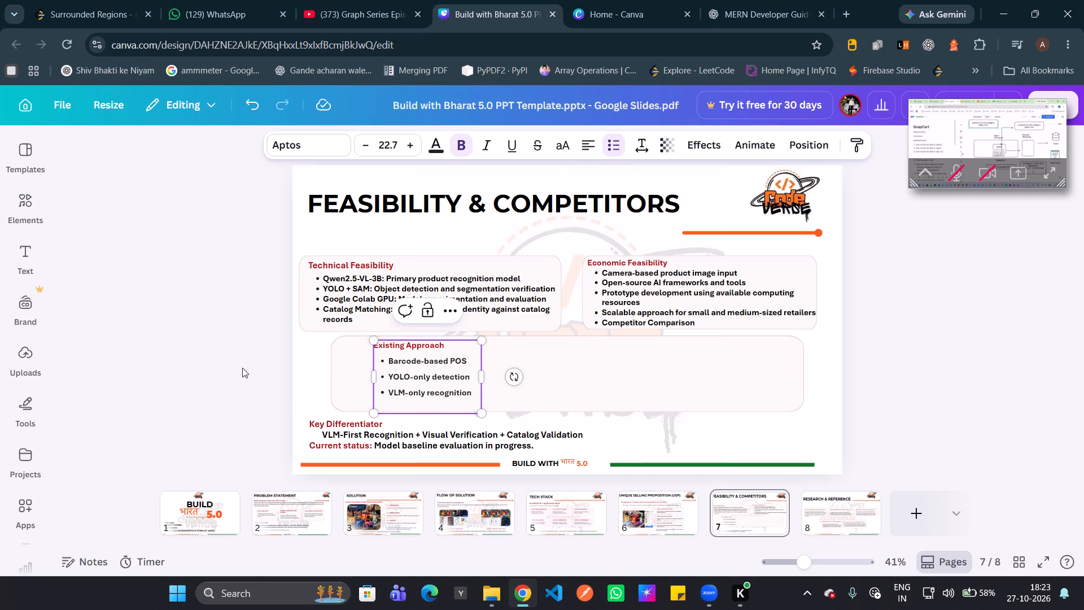
# Move the Existing Approach text box towards the card's left edge and scale it up to about 403 by 274.
pyautogui.moveTo(422, 371); pyautogui.dragTo(388, 371)
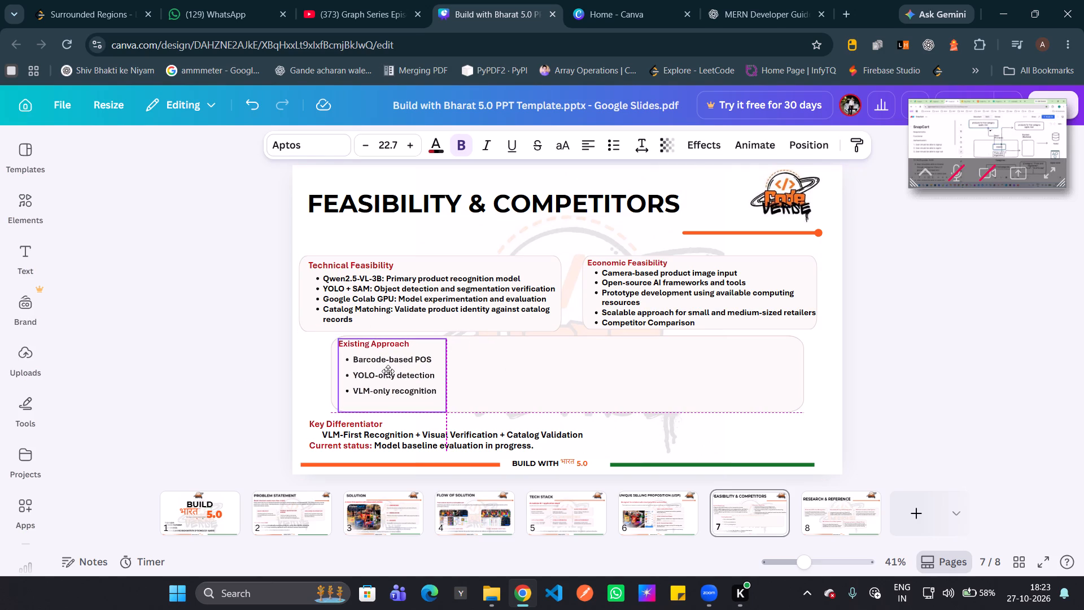
pyautogui.moveTo(388, 371); pyautogui.dragTo(397, 373)
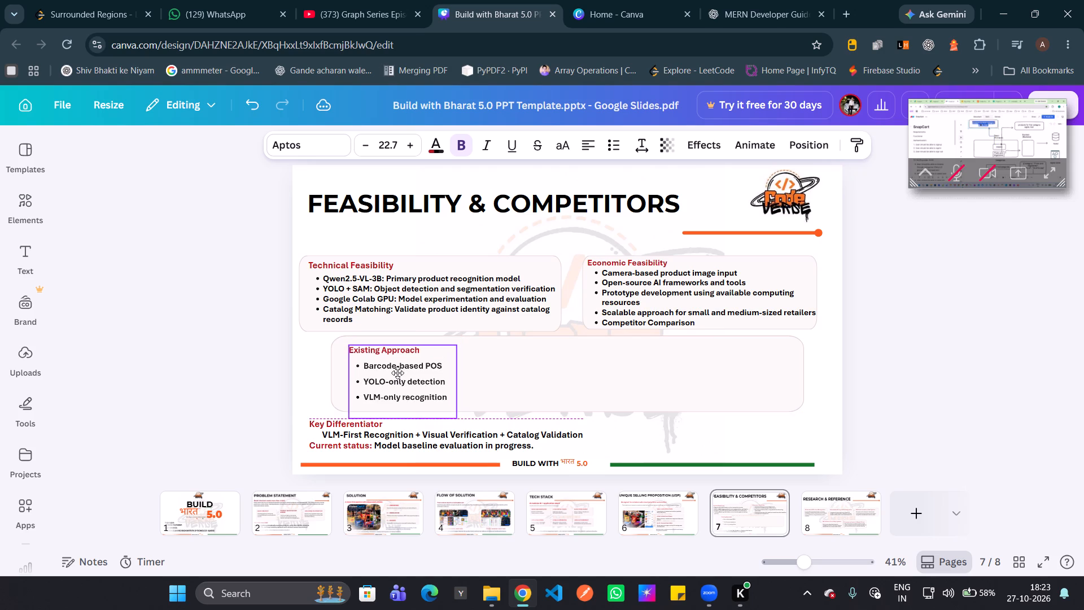
pyautogui.moveTo(397, 373); pyautogui.dragTo(399, 377)
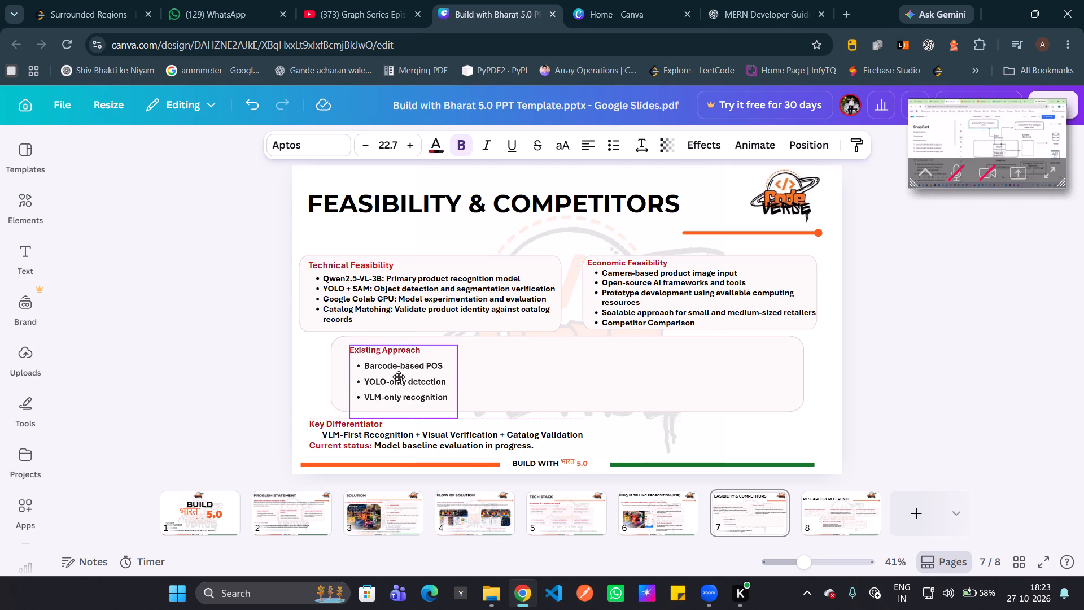
pyautogui.moveTo(399, 377); pyautogui.dragTo(399, 376)
pyautogui.moveTo(458, 417); pyautogui.dragTo(469, 417)
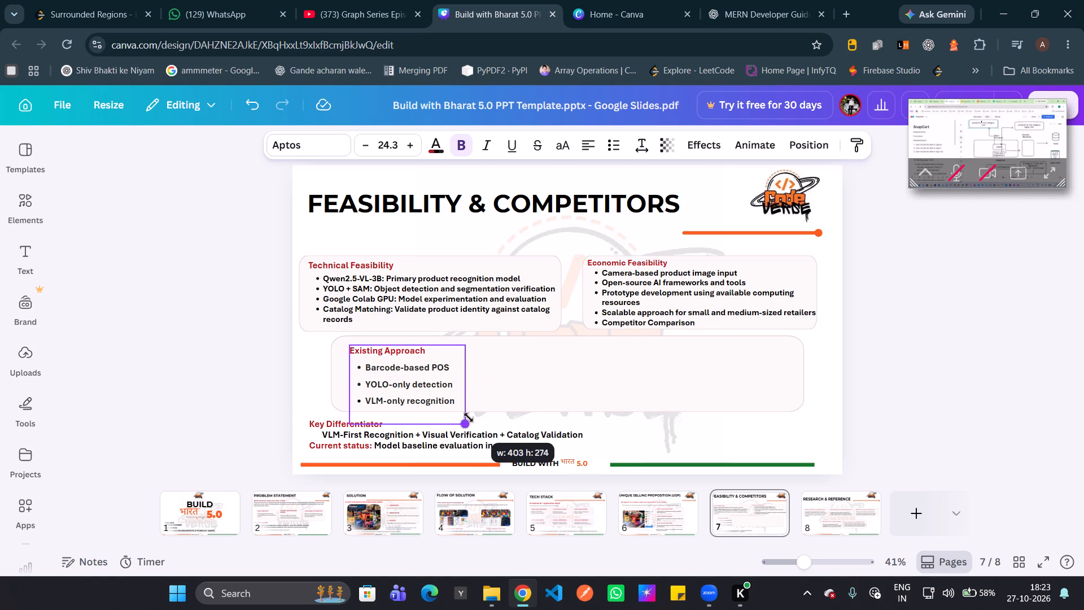
pyautogui.moveTo(469, 417); pyautogui.dragTo(469, 417)
pyautogui.click(300, 377)
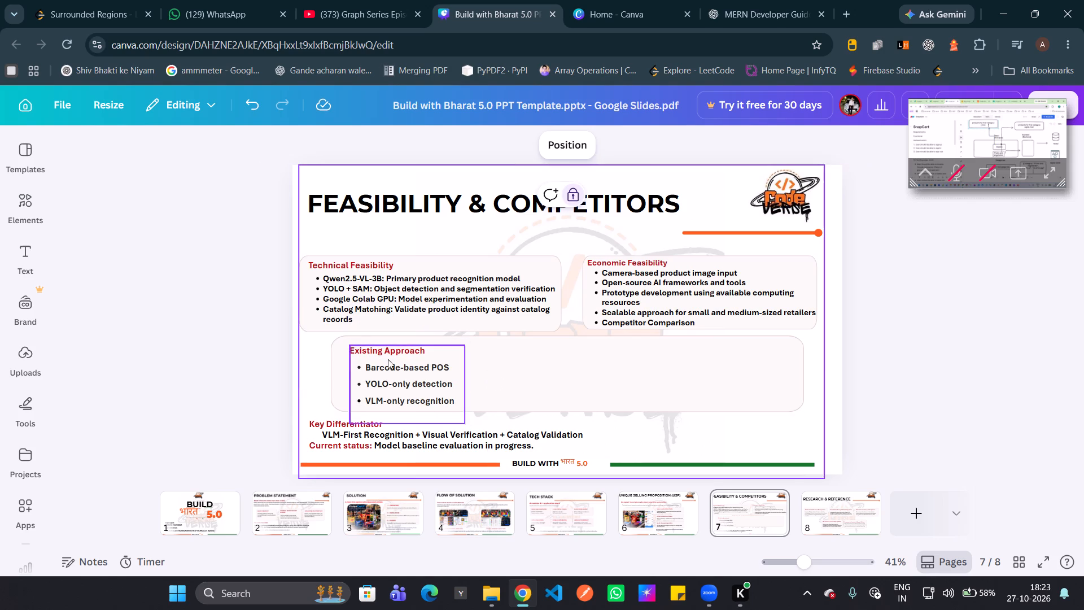
# Narrow the wide card behind the Existing Approach text to fit closely around it, and nudge it into line with the text.
pyautogui.click(676, 385)
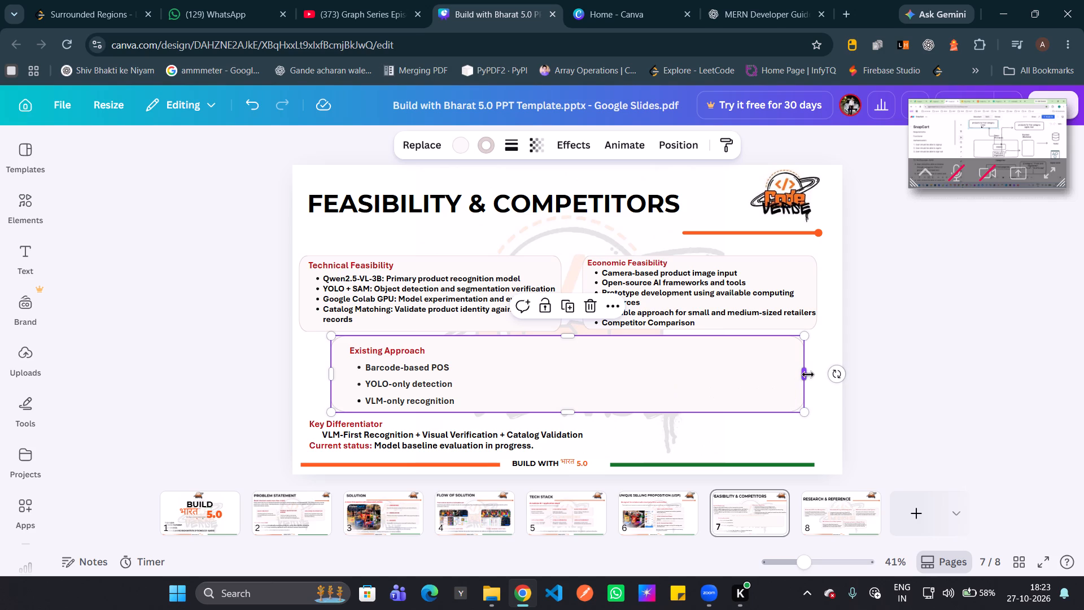
pyautogui.moveTo(808, 374); pyautogui.dragTo(465, 377)
pyautogui.moveTo(394, 371); pyautogui.dragTo(397, 375)
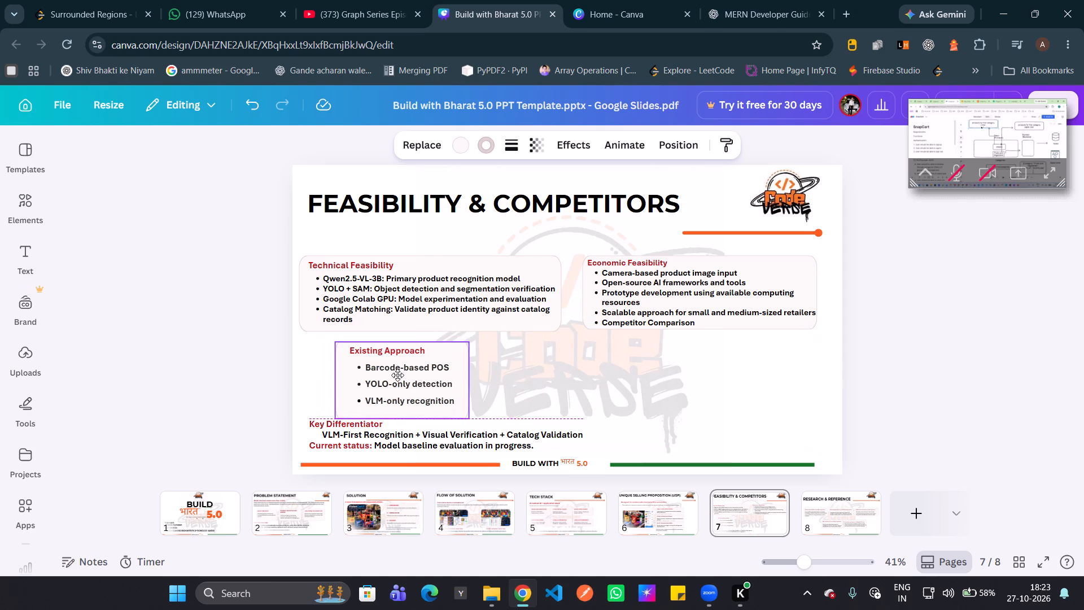
pyautogui.moveTo(397, 375); pyautogui.dragTo(397, 374)
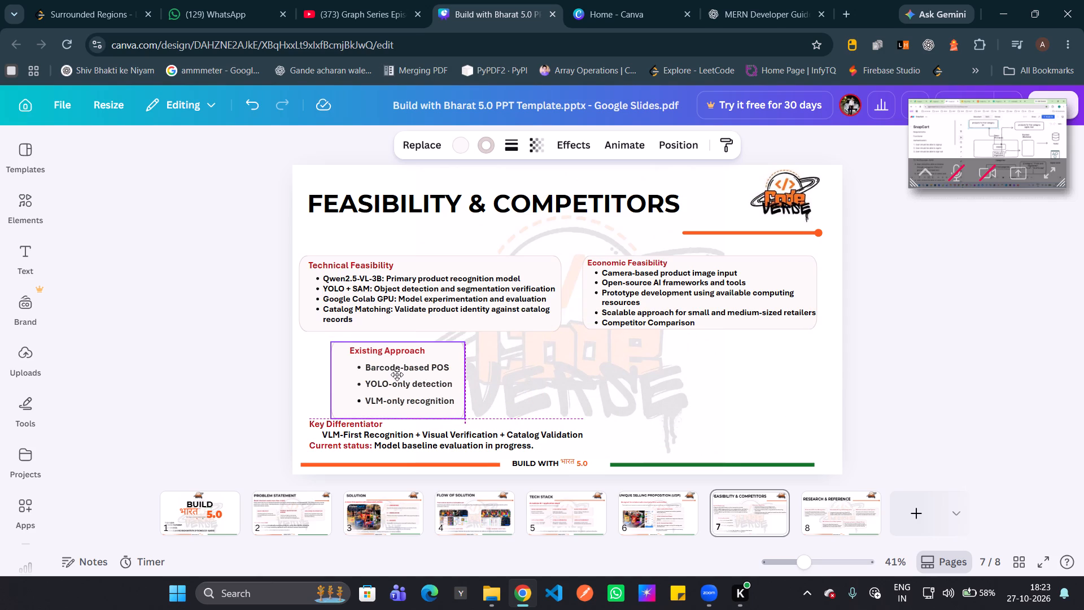
pyautogui.moveTo(397, 374); pyautogui.dragTo(398, 374)
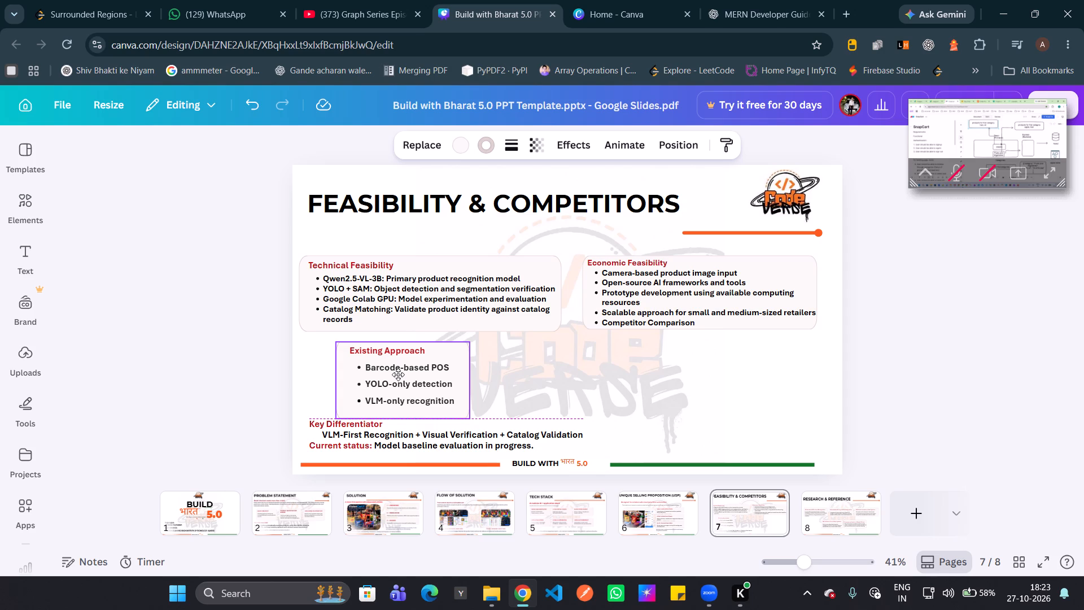
pyautogui.moveTo(398, 374); pyautogui.dragTo(398, 374)
pyautogui.moveTo(398, 374); pyautogui.dragTo(399, 373)
# Group the Existing Approach text with its card and shift the group slightly towards the slide's centre.
pyautogui.click(294, 367)
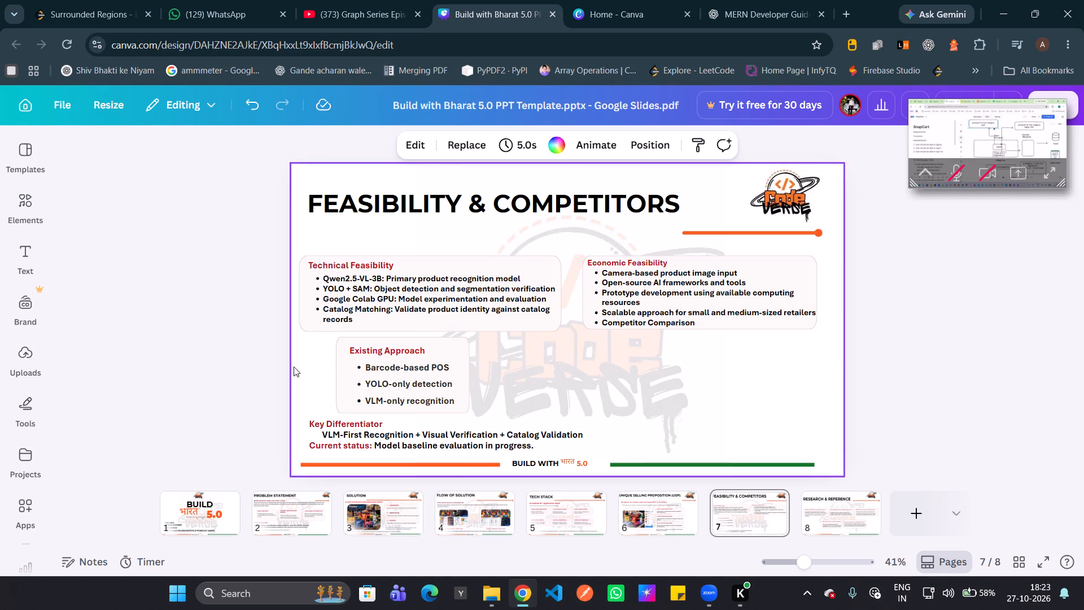
pyautogui.moveTo(321, 359); pyautogui.dragTo(400, 370)
pyautogui.click(351, 311)
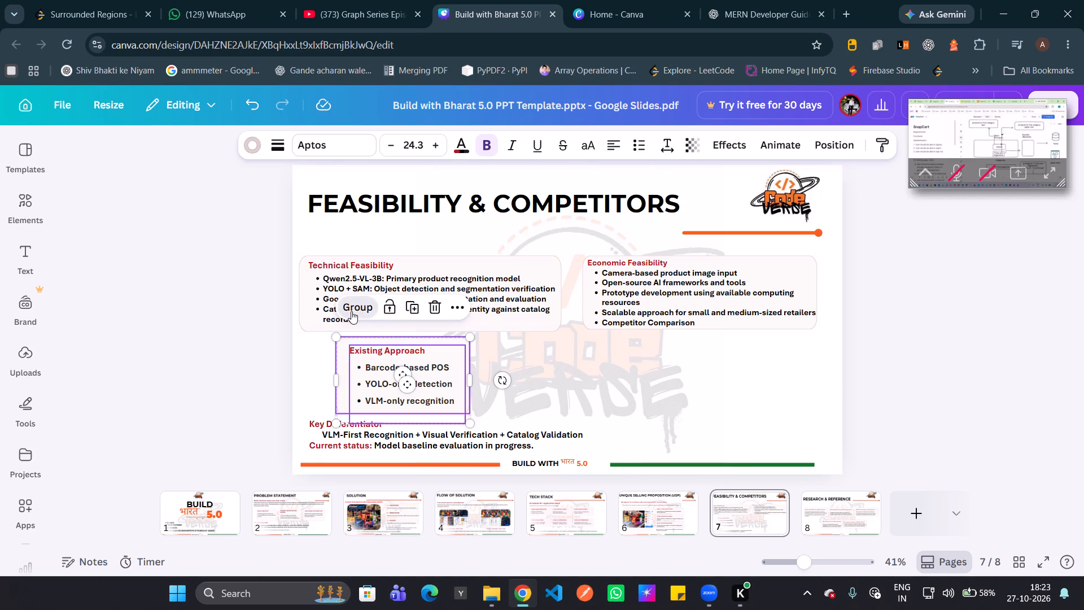
pyautogui.moveTo(391, 381); pyautogui.dragTo(418, 381)
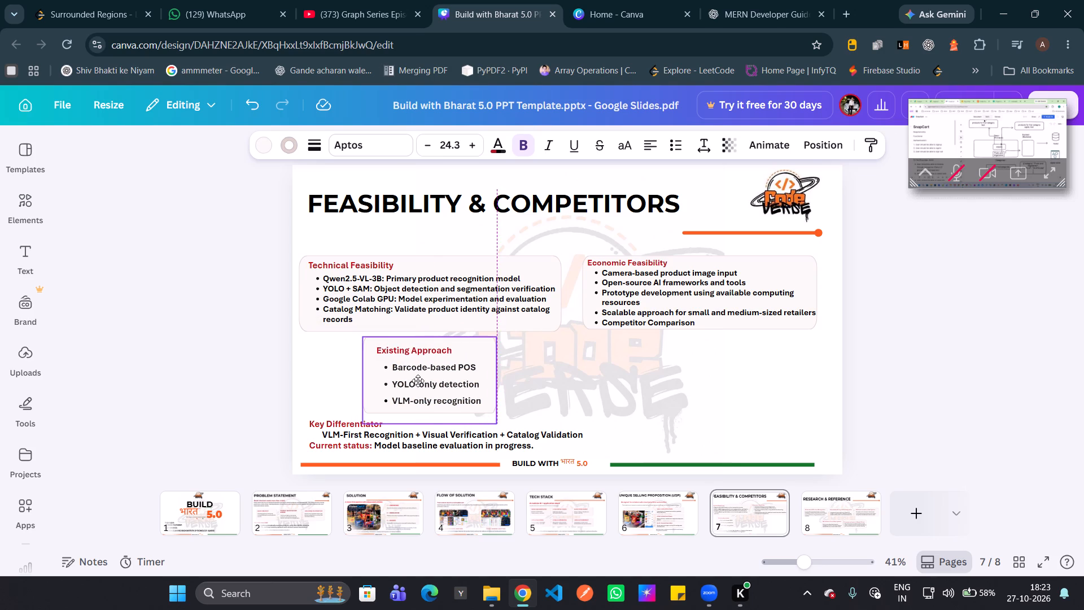
pyautogui.moveTo(418, 381); pyautogui.dragTo(424, 381)
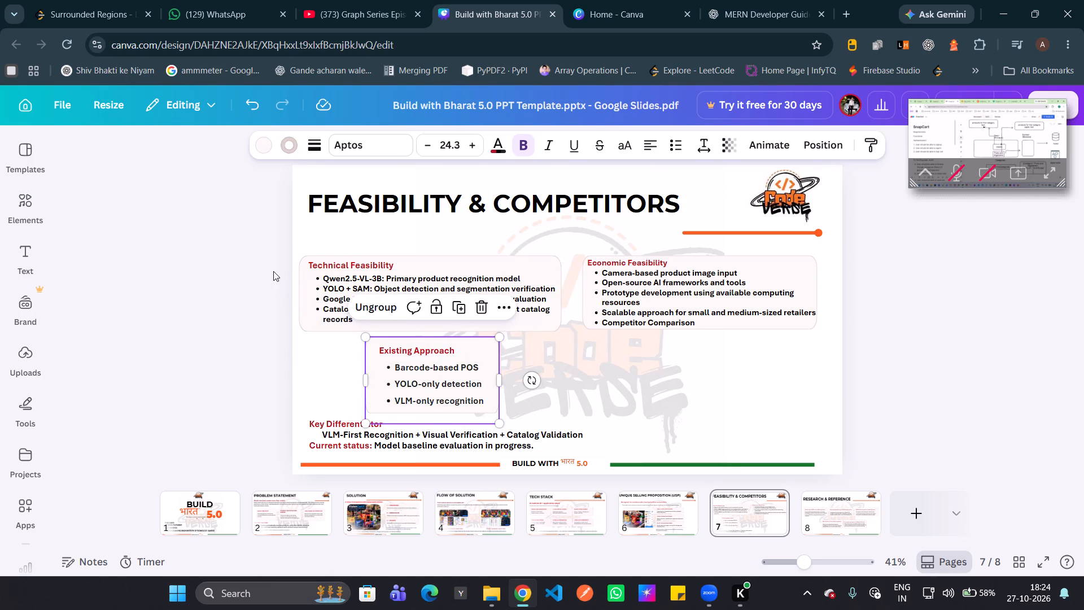
# Group the Technical Feasibility and Economic Feasibility cards and move them up closer beneath the slide title.
pyautogui.moveTo(273, 271); pyautogui.dragTo(644, 299)
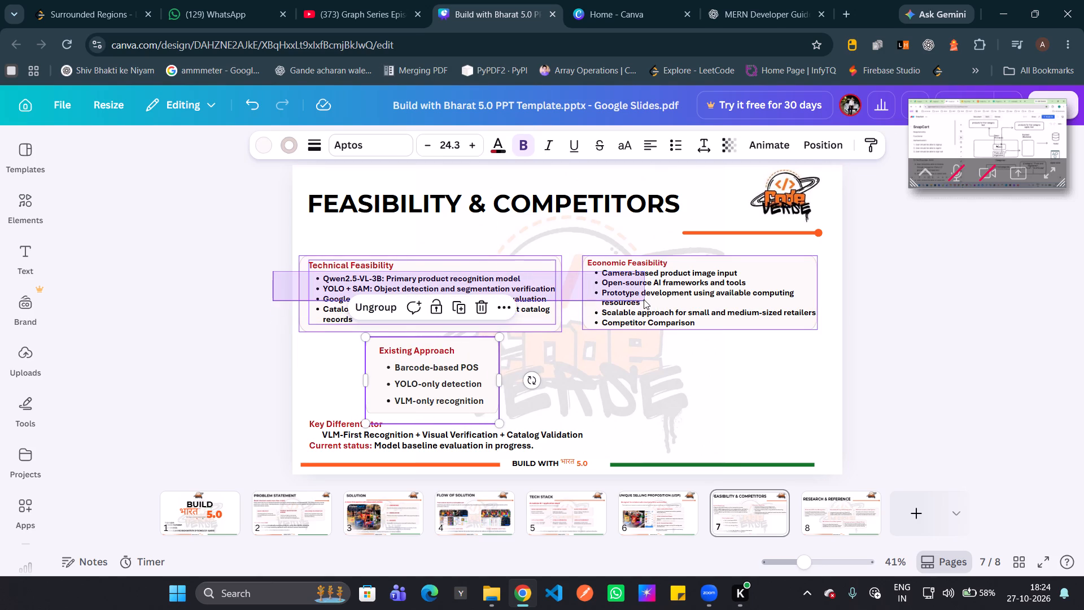
pyautogui.moveTo(644, 299); pyautogui.dragTo(650, 280)
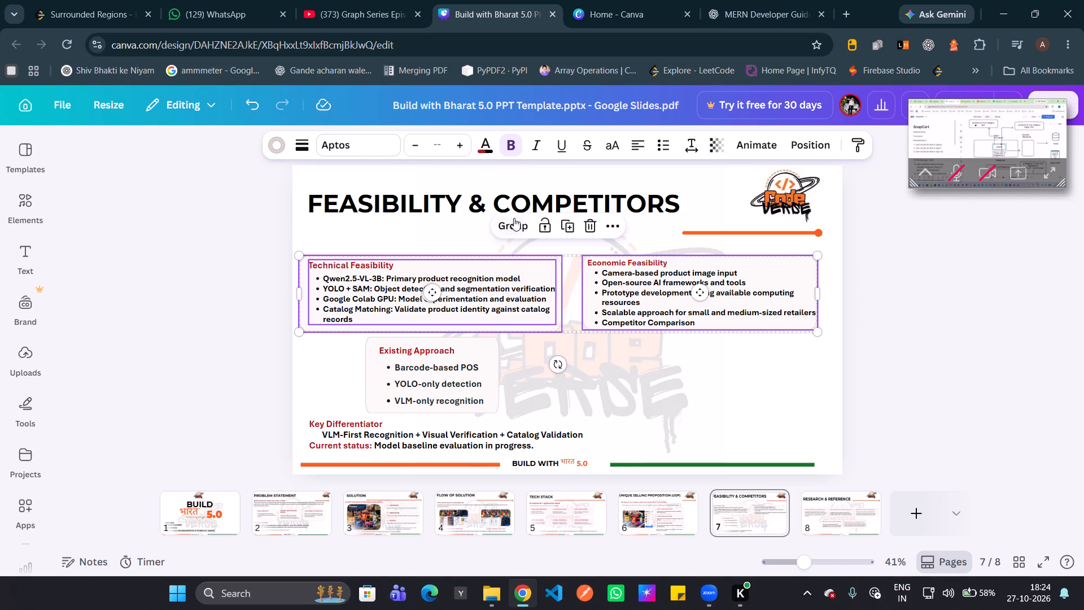
pyautogui.click(513, 217)
pyautogui.moveTo(519, 285); pyautogui.dragTo(521, 271)
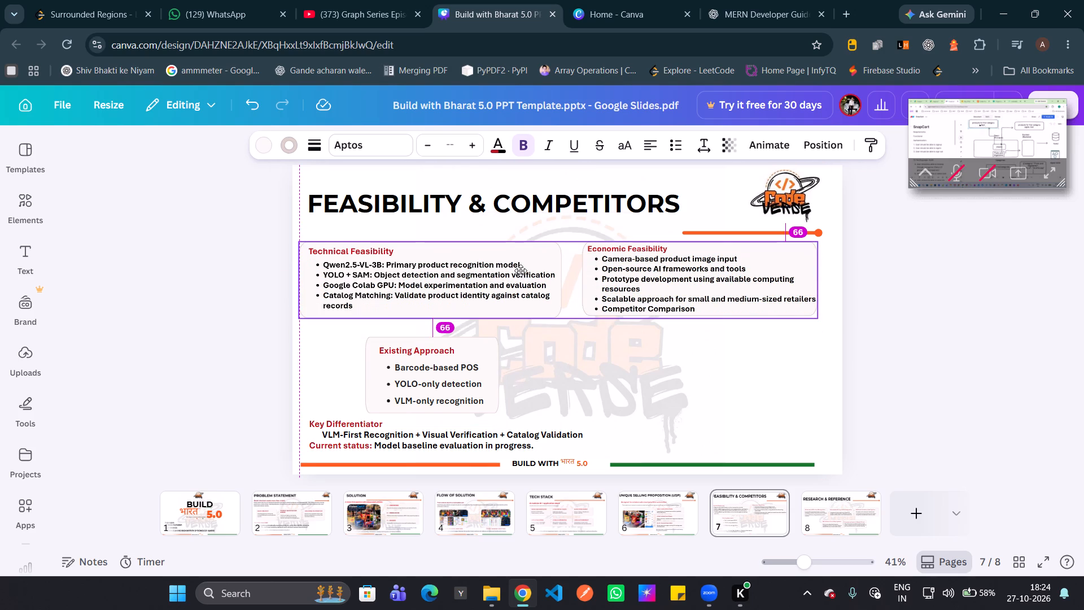
pyautogui.moveTo(521, 271); pyautogui.dragTo(522, 270)
pyautogui.moveTo(481, 271); pyautogui.dragTo(483, 276)
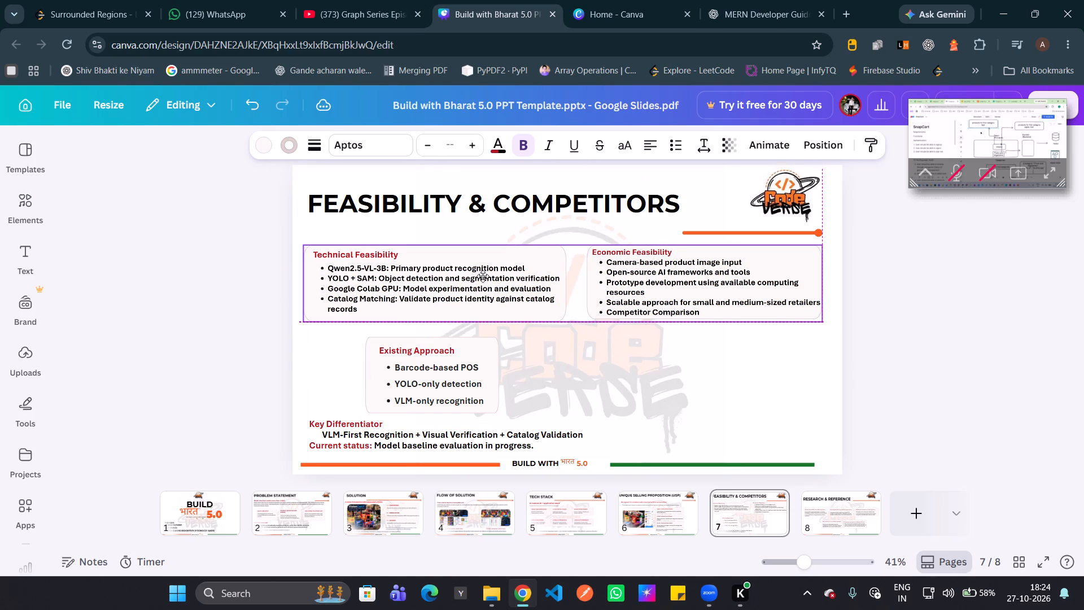
pyautogui.moveTo(483, 276); pyautogui.dragTo(482, 276)
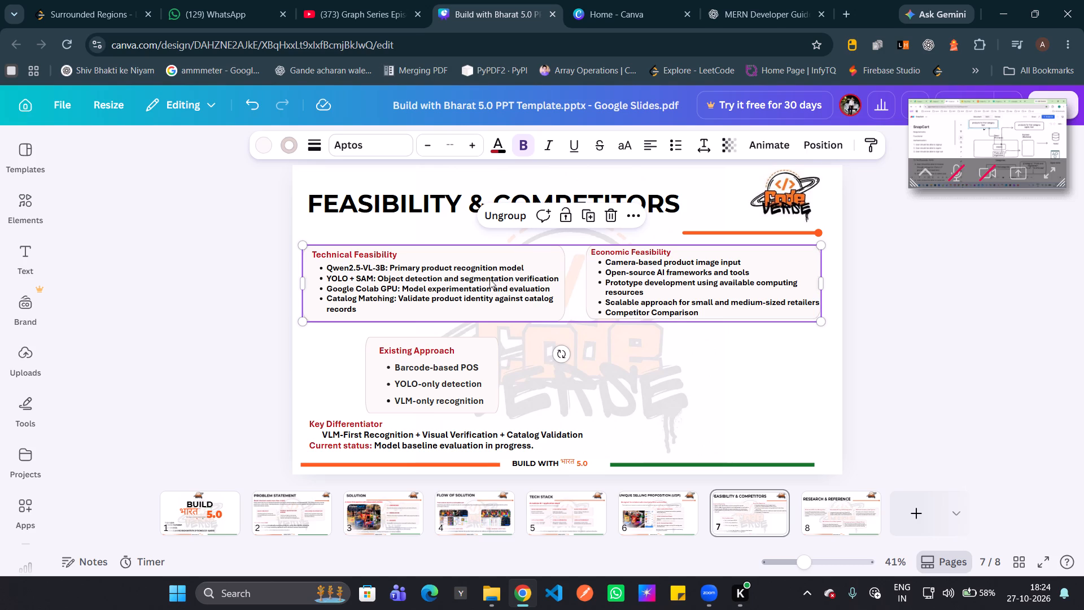
pyautogui.click(252, 323)
# Move the Existing Approach group up slightly, closer to the feasibility cards.
pyautogui.moveTo(383, 367); pyautogui.dragTo(383, 361)
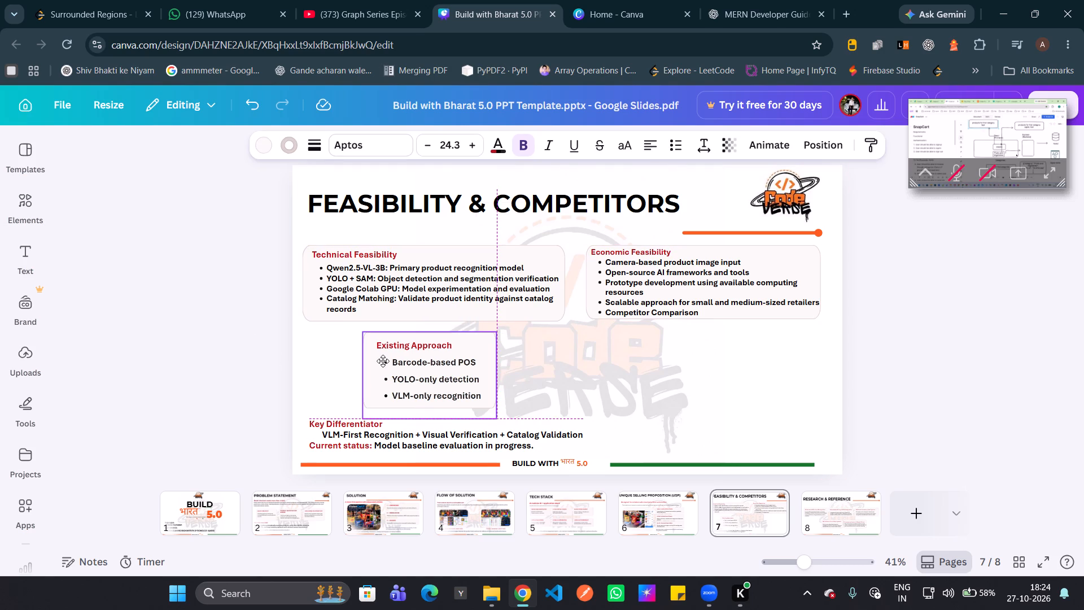
pyautogui.moveTo(383, 361); pyautogui.dragTo(384, 360)
pyautogui.moveTo(384, 360); pyautogui.dragTo(385, 359)
pyautogui.click(401, 361)
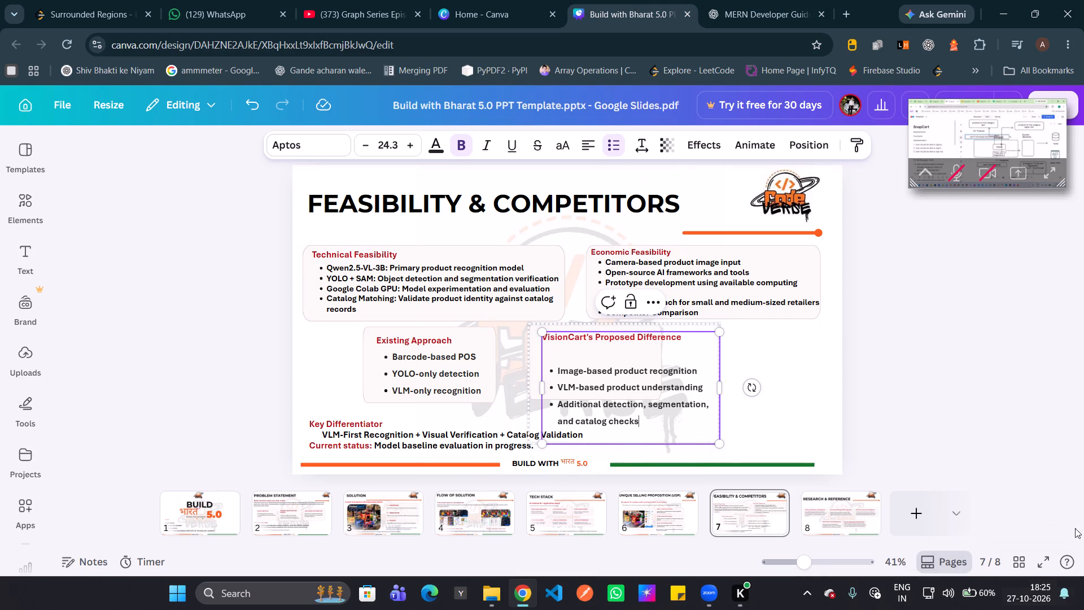
pyautogui.click(636, 348)
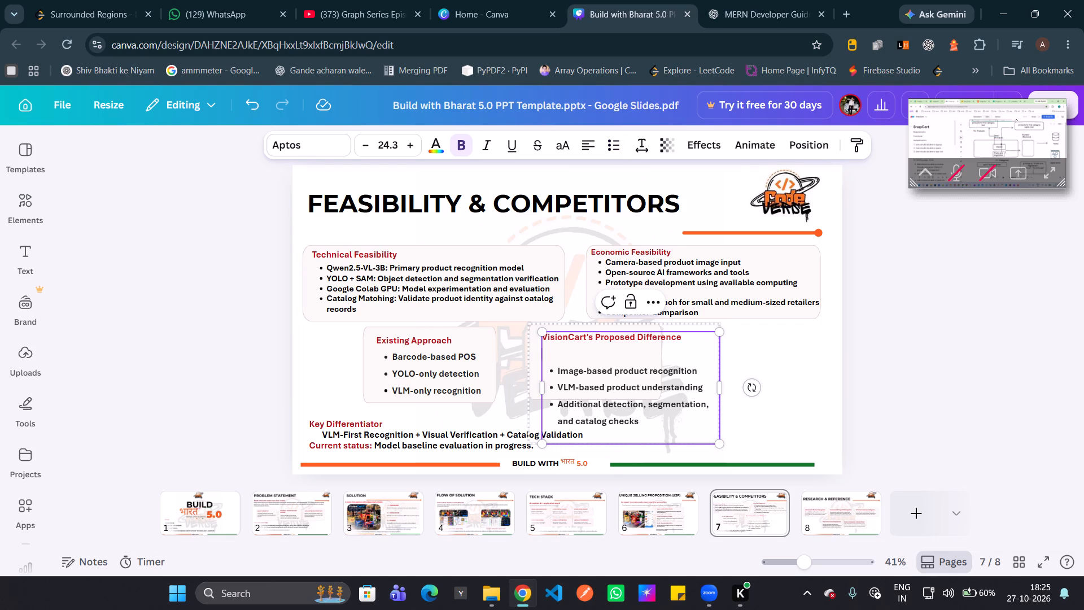
pyautogui.press('BackSpace')
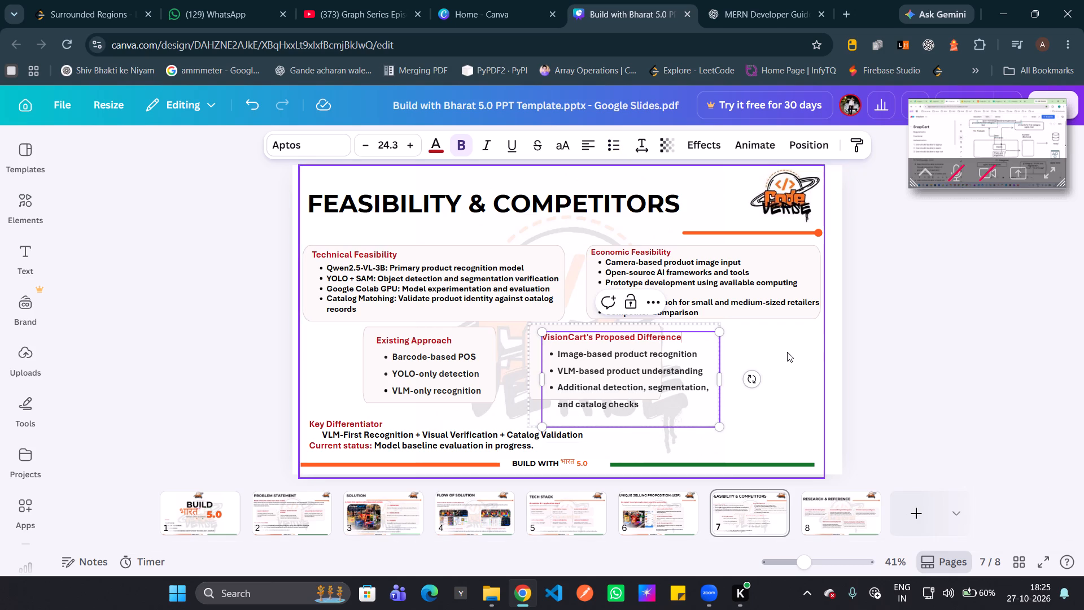
pyautogui.click(787, 352)
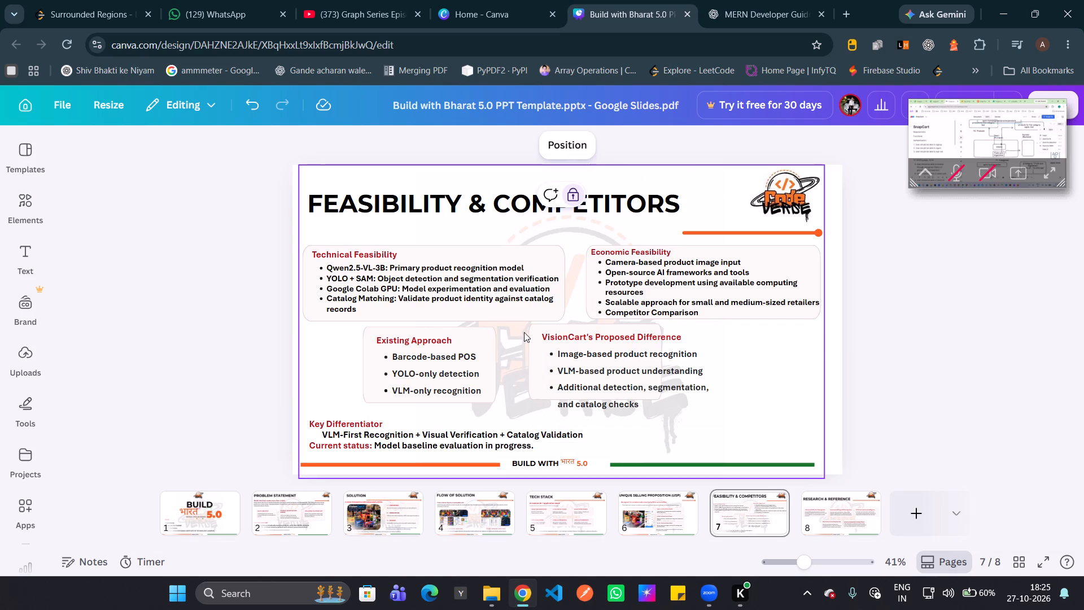
# Reposition the VisionCart's Proposed Difference group so its top edge lines up with the Existing Approach card.
pyautogui.click(528, 339)
pyautogui.moveTo(592, 360); pyautogui.dragTo(619, 382)
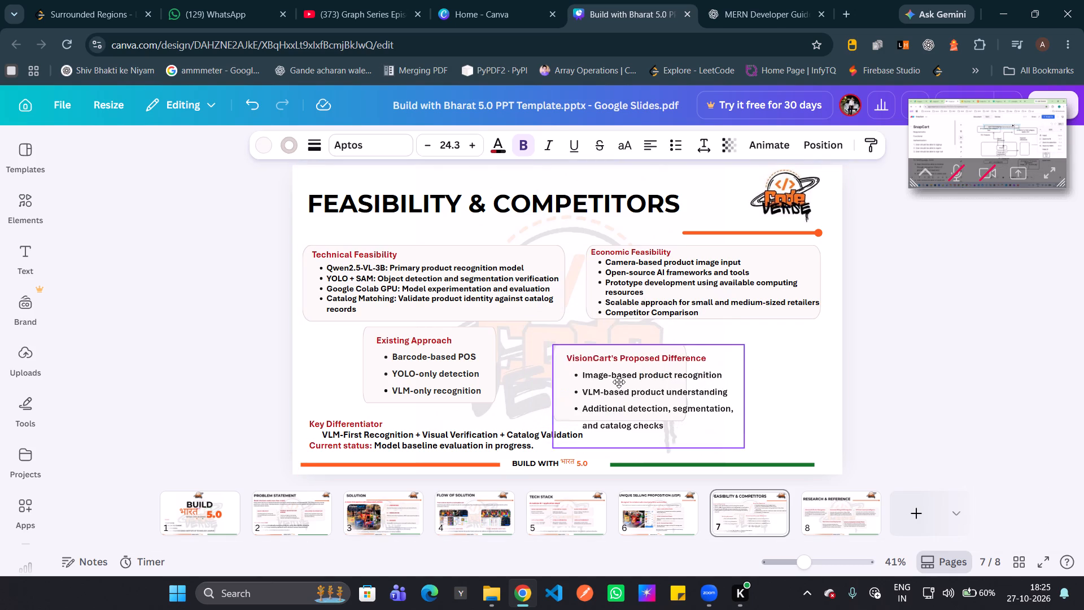
pyautogui.moveTo(619, 382); pyautogui.dragTo(615, 381)
pyautogui.moveTo(648, 389); pyautogui.dragTo(640, 372)
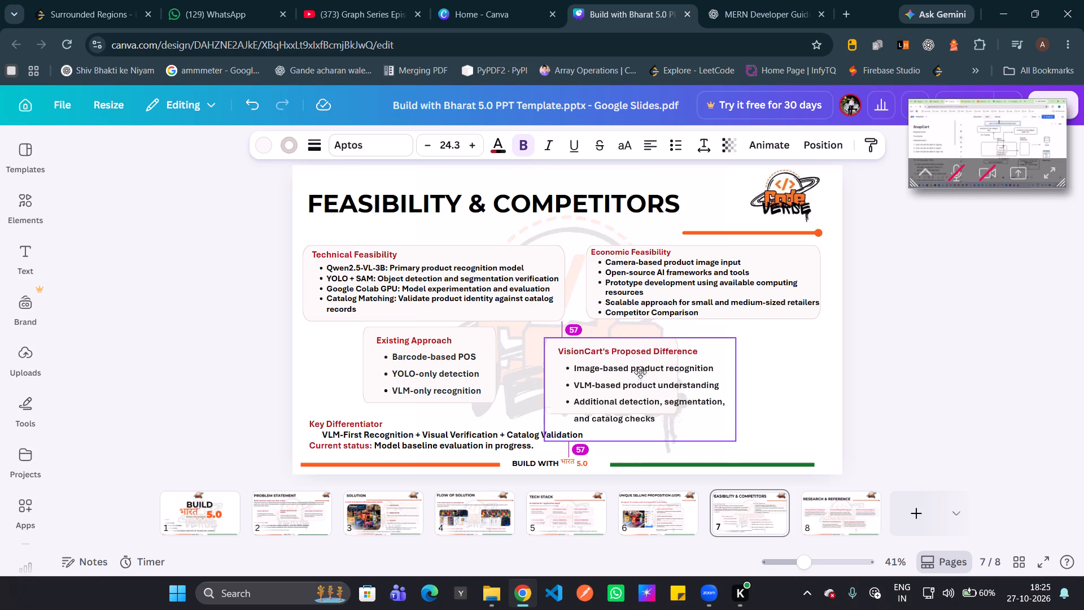
pyautogui.moveTo(640, 372); pyautogui.dragTo(636, 367)
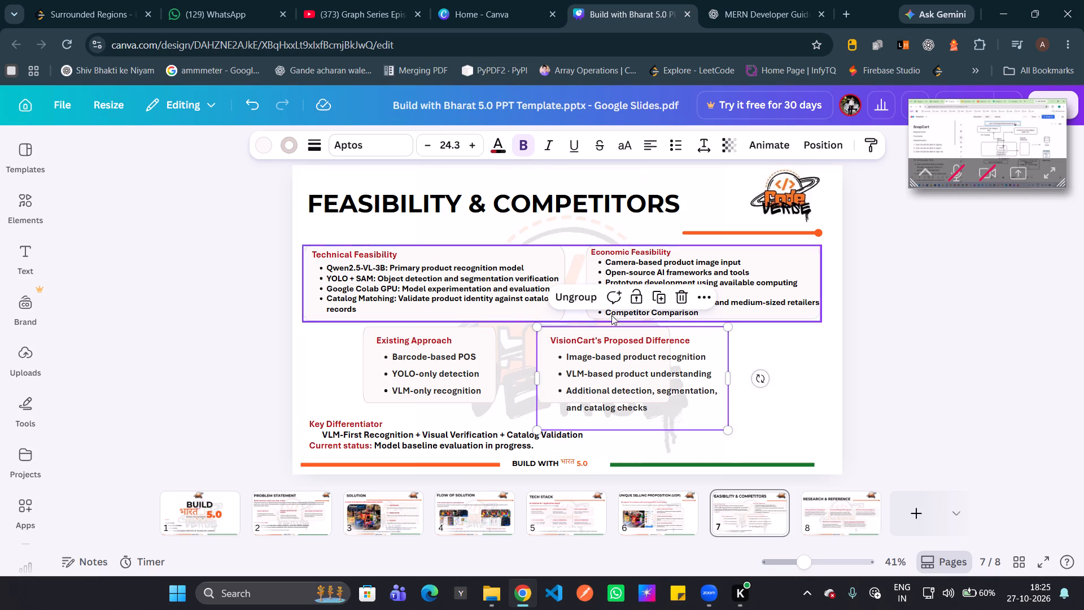
# Ungroup the VisionCart's Proposed Difference card, scale its text down to size 22.3 and widen the text box to about 598.
pyautogui.click(577, 290)
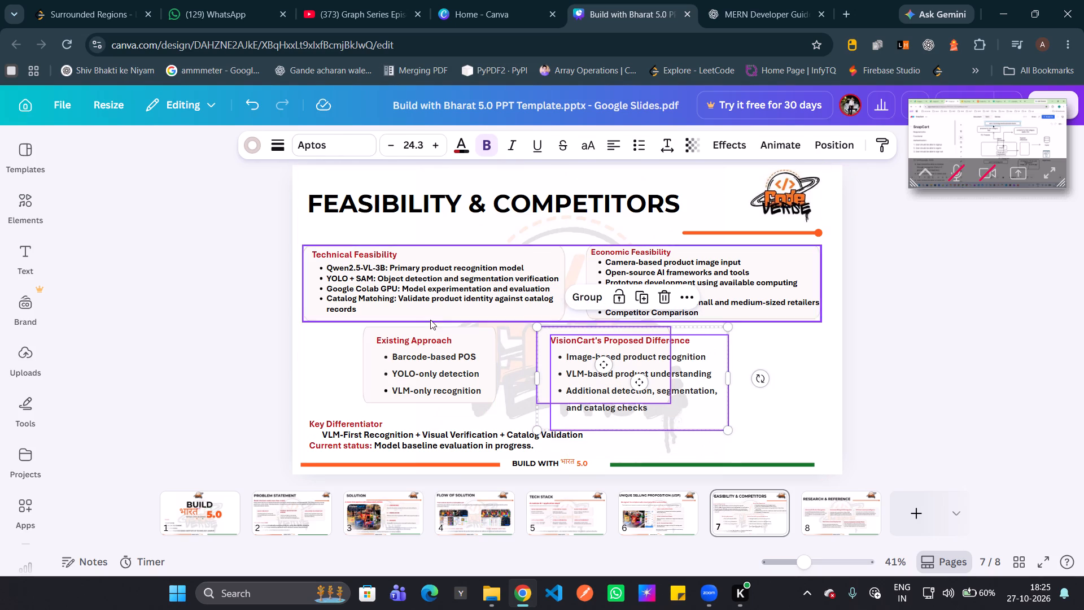
pyautogui.click(427, 342)
pyautogui.click(427, 342)
pyautogui.click(426, 356)
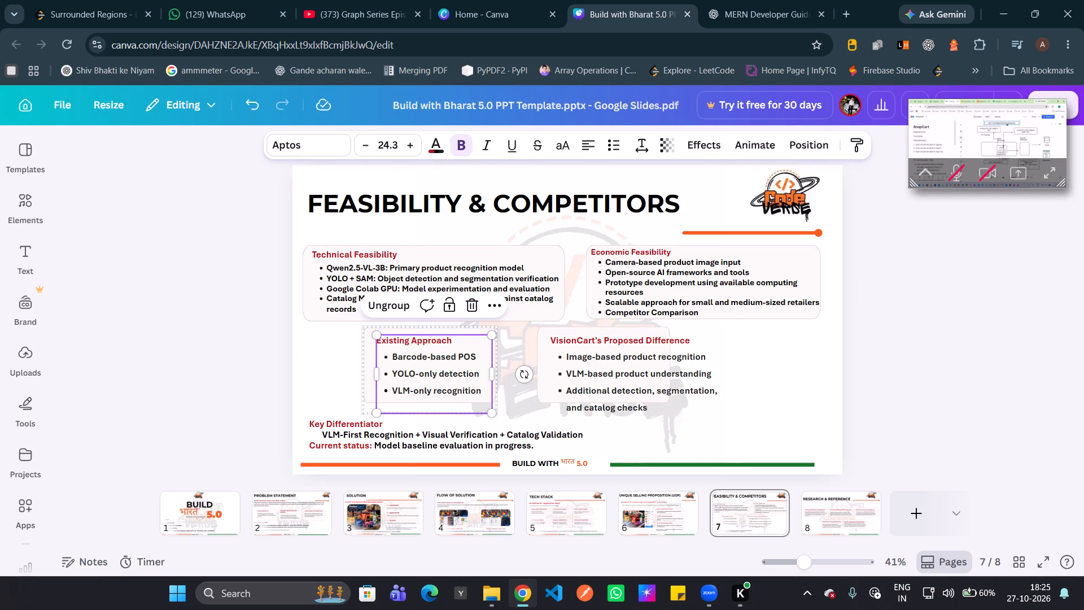
pyautogui.doubleClick(642, 376)
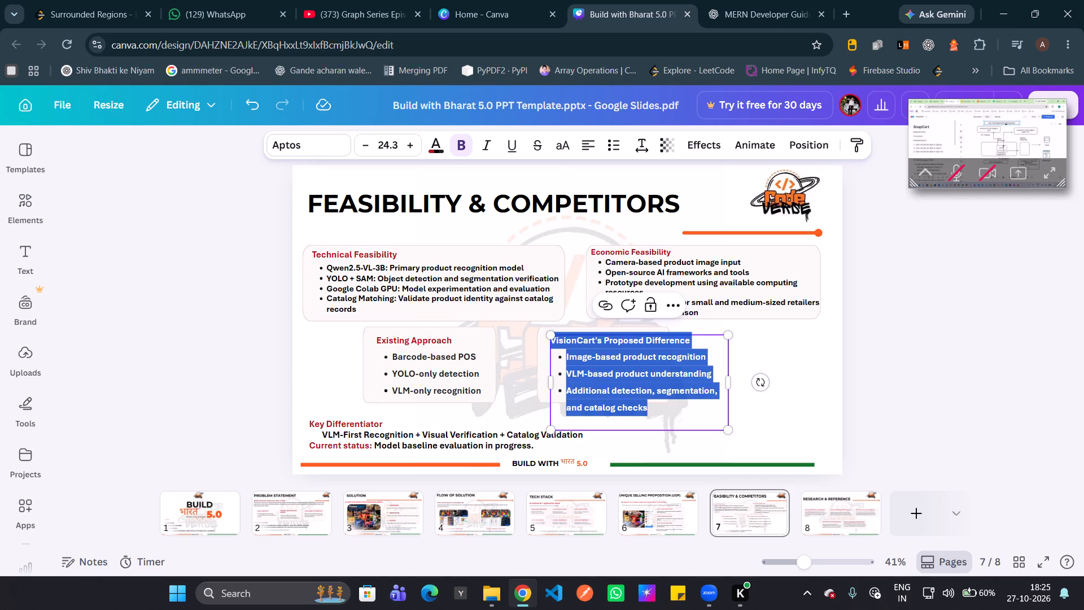
pyautogui.moveTo(731, 426); pyautogui.dragTo(718, 418)
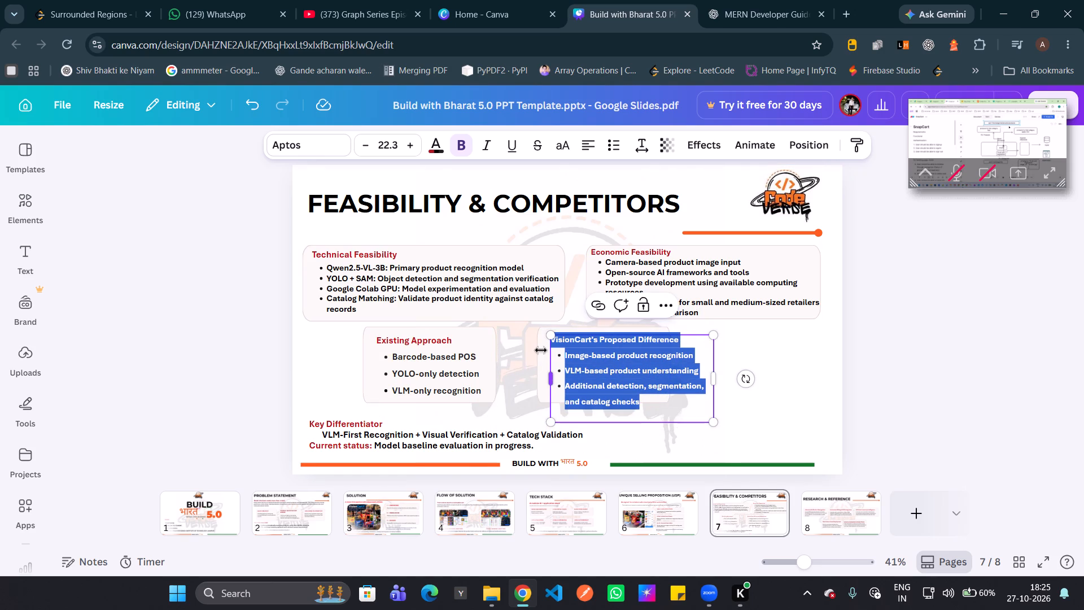
pyautogui.moveTo(541, 350); pyautogui.dragTo(532, 354)
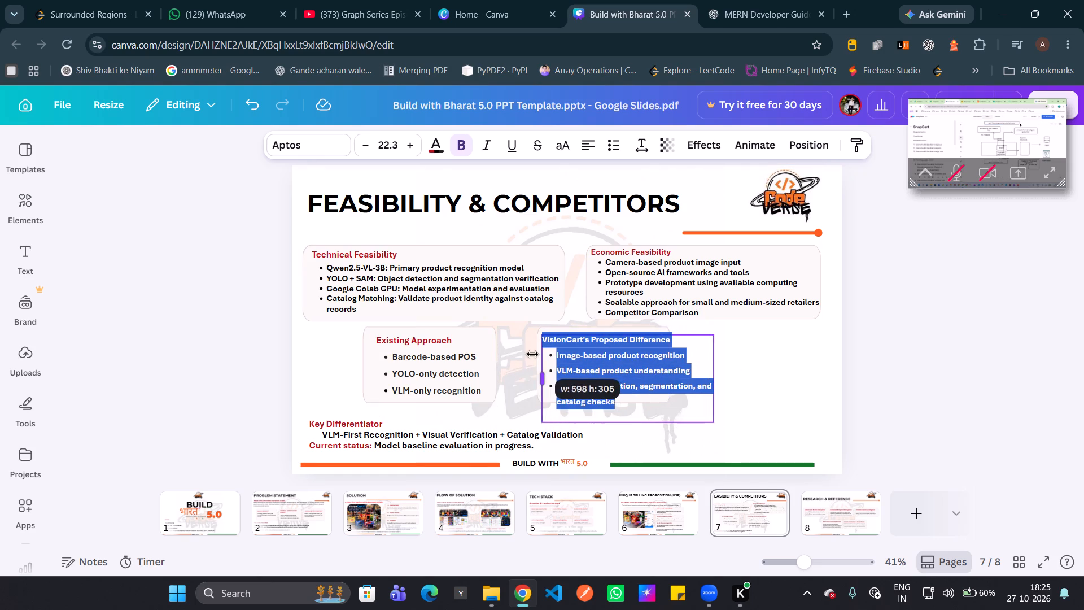
pyautogui.moveTo(572, 364); pyautogui.dragTo(599, 369)
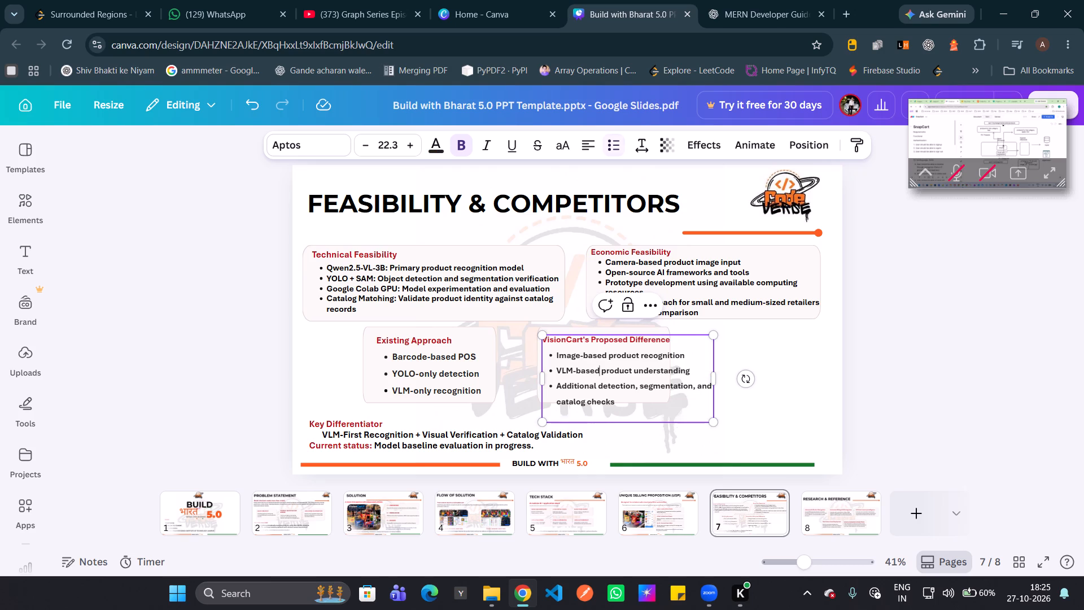
pyautogui.click(777, 372)
# Reposition the VisionCart text, then move and enlarge its rounded background shape so it encloses the heading and all three bullets.
pyautogui.moveTo(630, 337); pyautogui.dragTo(643, 351)
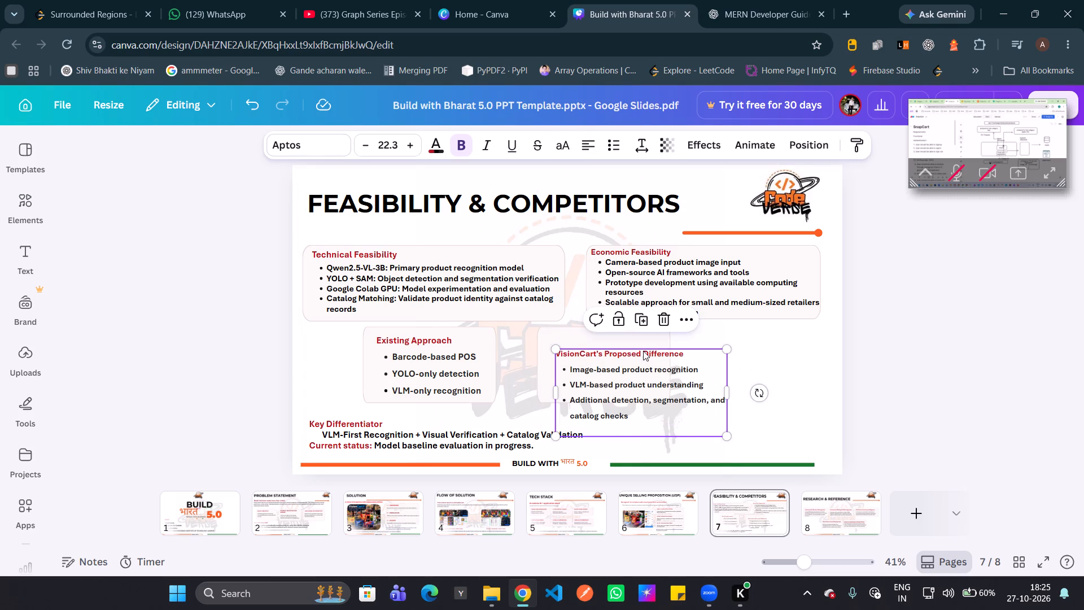
pyautogui.click(557, 335)
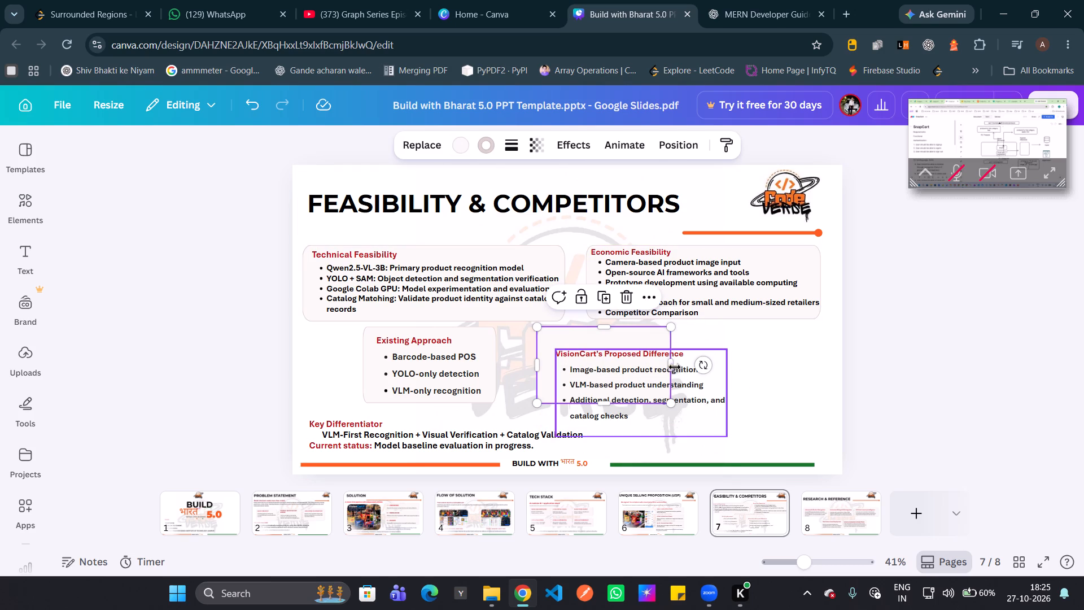
pyautogui.moveTo(672, 365); pyautogui.dragTo(722, 372)
pyautogui.moveTo(628, 369); pyautogui.dragTo(628, 367)
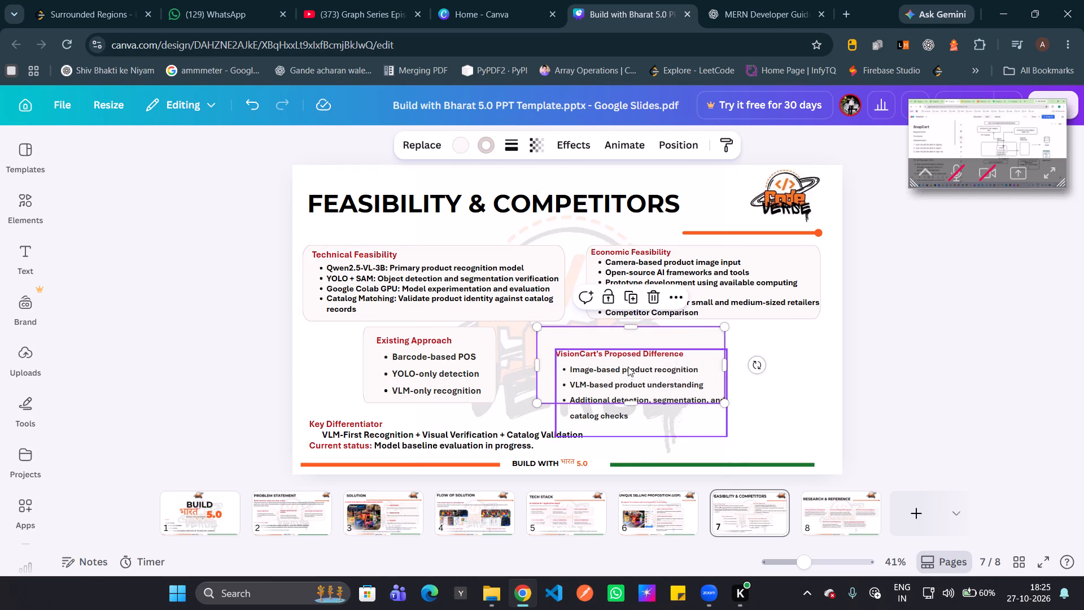
pyautogui.moveTo(628, 367); pyautogui.dragTo(639, 387)
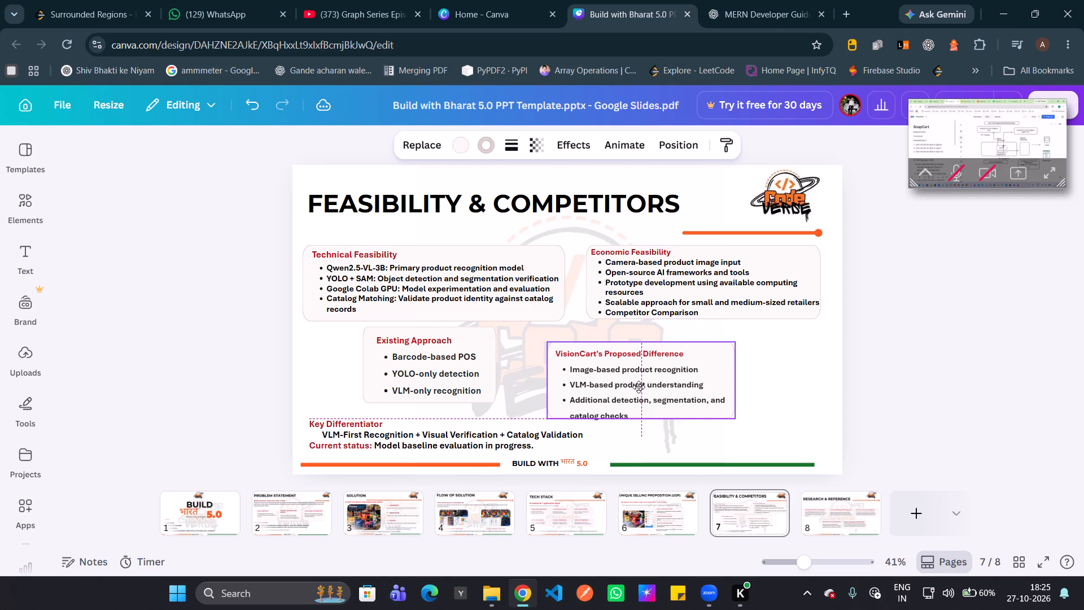
pyautogui.moveTo(639, 387); pyautogui.dragTo(639, 387)
pyautogui.moveTo(642, 422); pyautogui.dragTo(646, 430)
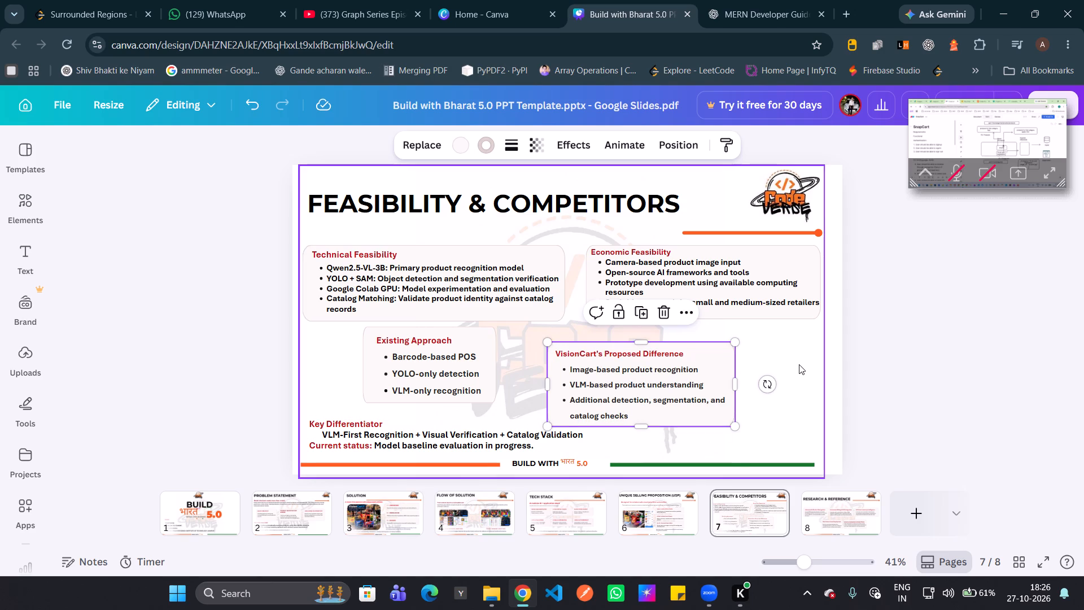
# Group the VisionCart text with its background and place the card below Economic Feasibility, top-aligned with the Existing Approach card.
pyautogui.click(798, 360)
pyautogui.moveTo(798, 360); pyautogui.dragTo(681, 363)
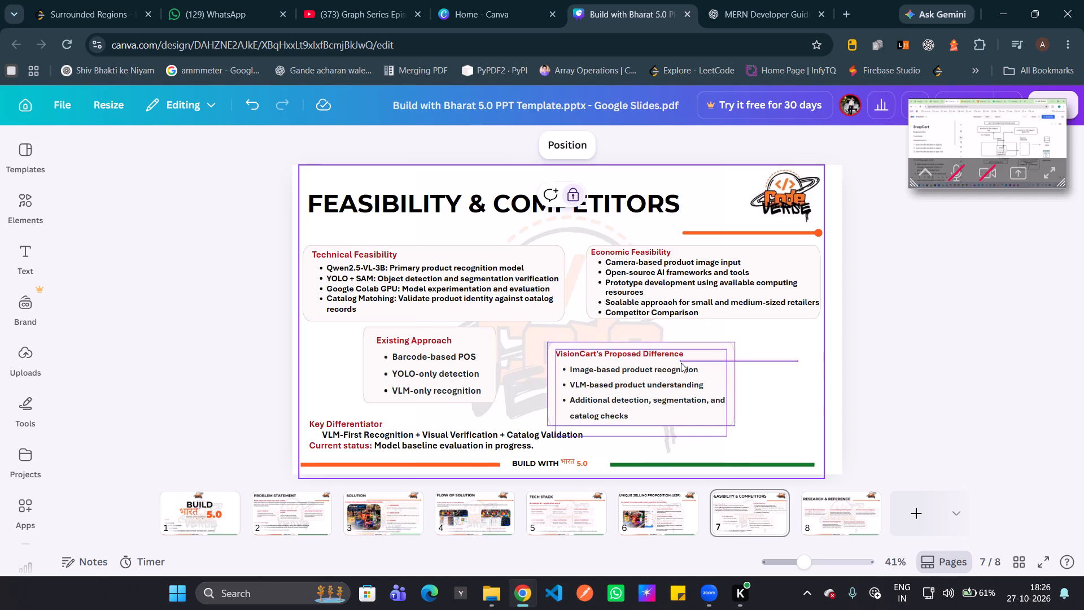
pyautogui.click(593, 313)
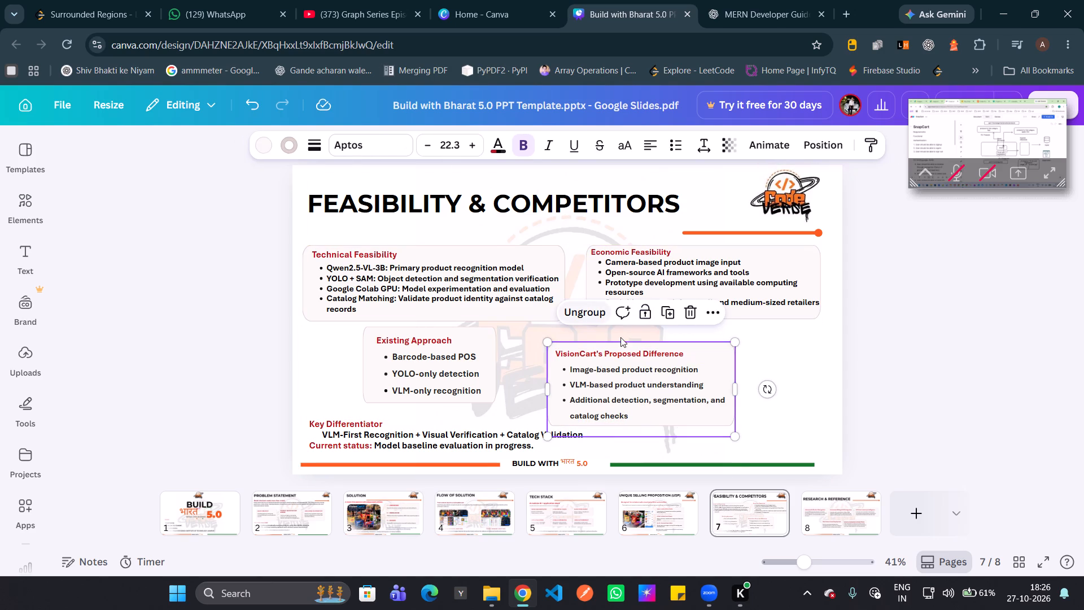
pyautogui.moveTo(655, 380); pyautogui.dragTo(640, 365)
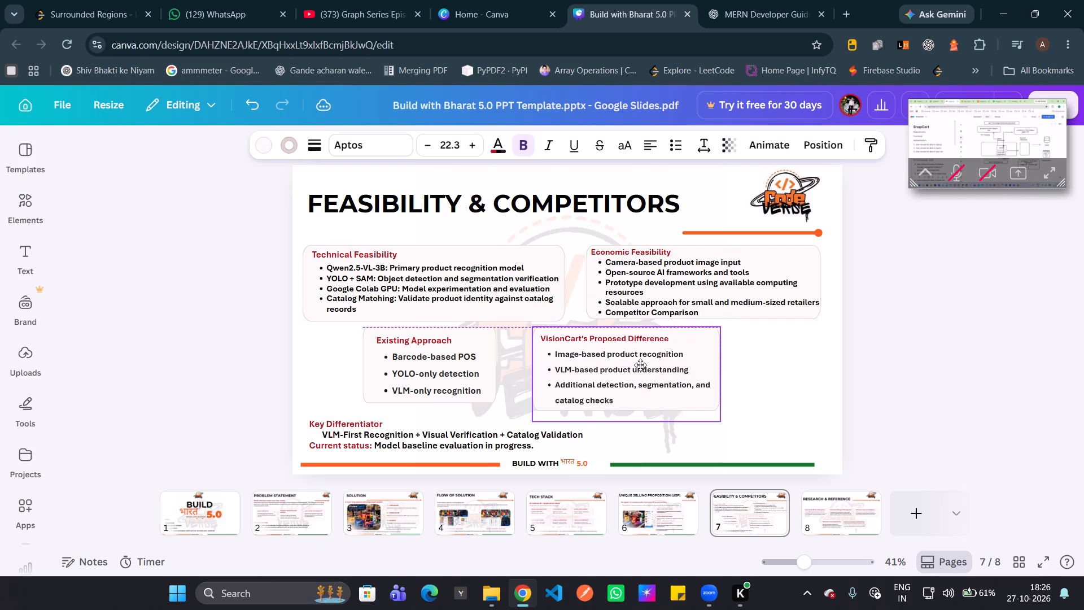
pyautogui.moveTo(640, 365); pyautogui.dragTo(698, 368)
# Move the Existing Approach group closer to the VisionCart's Proposed Difference card, keeping their top edges aligned.
pyautogui.moveTo(448, 346); pyautogui.dragTo(495, 370)
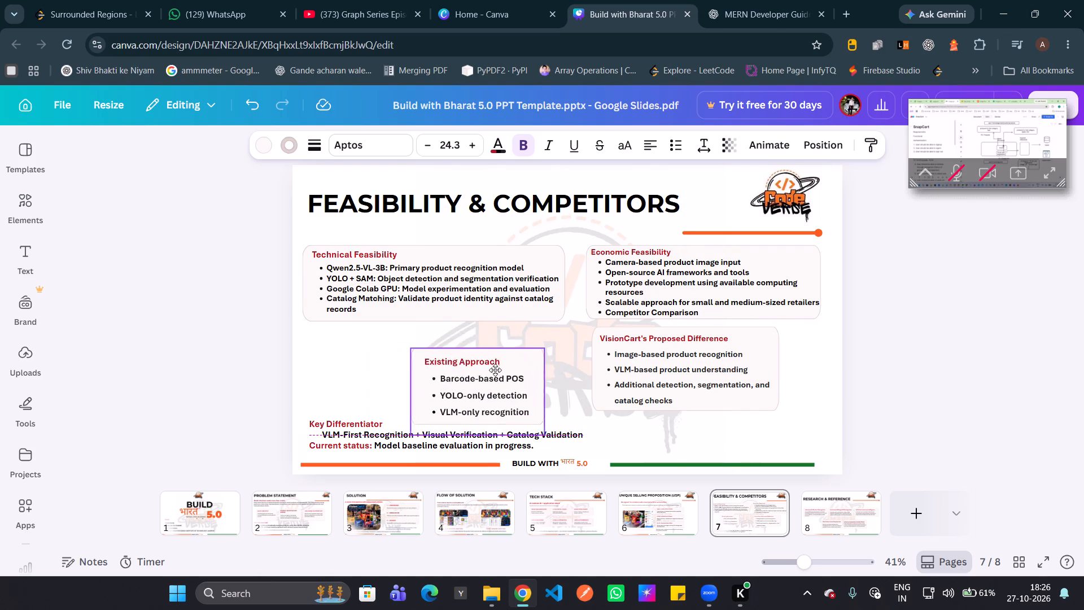
pyautogui.moveTo(495, 370); pyautogui.dragTo(460, 349)
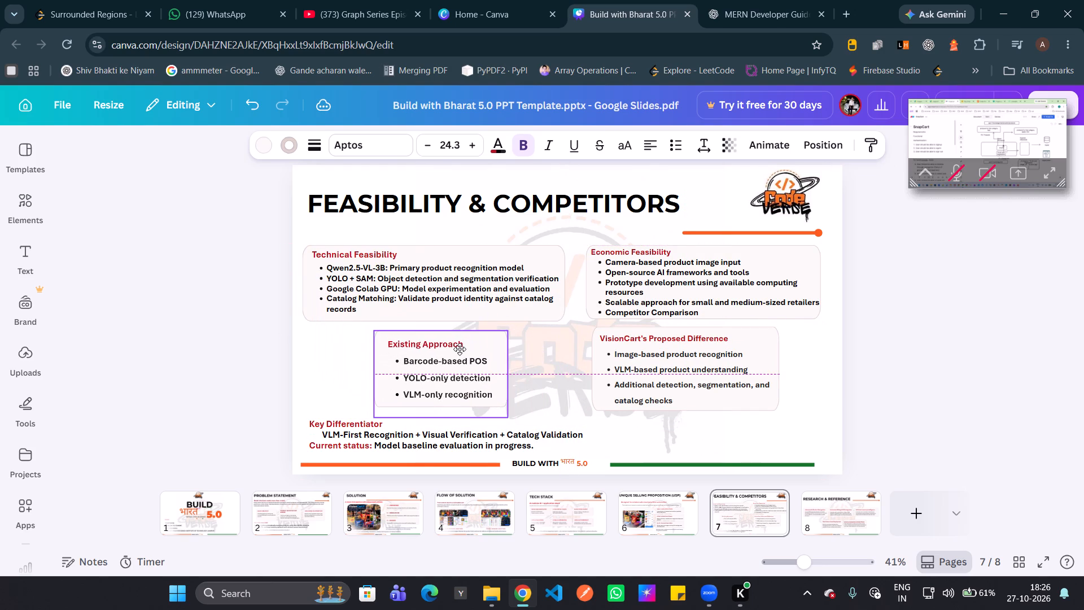
pyautogui.moveTo(460, 349); pyautogui.dragTo(463, 347)
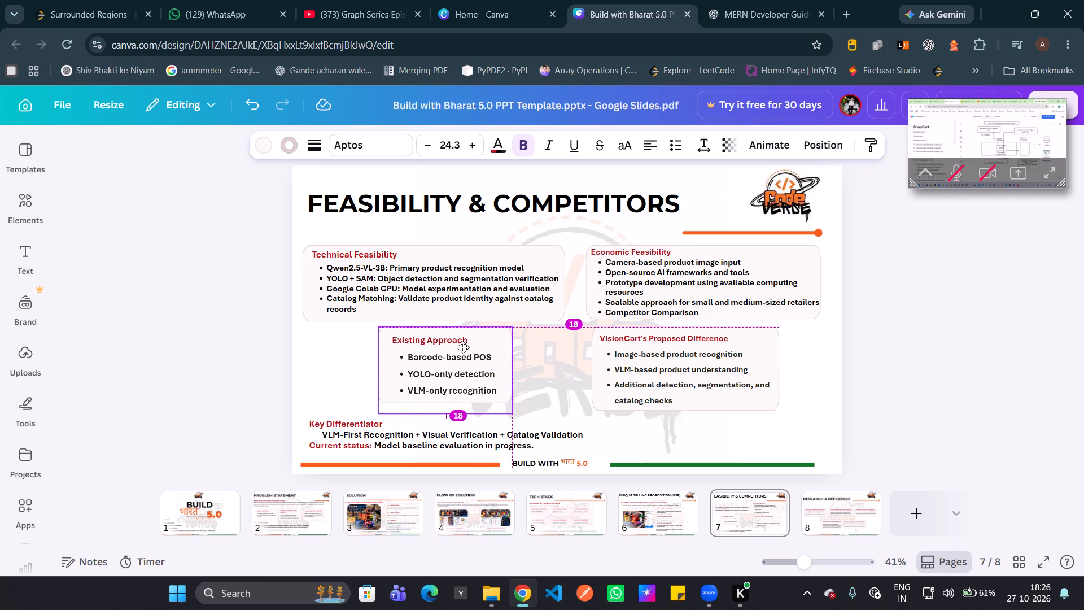
pyautogui.moveTo(463, 347); pyautogui.dragTo(461, 345)
pyautogui.moveTo(461, 345); pyautogui.dragTo(511, 347)
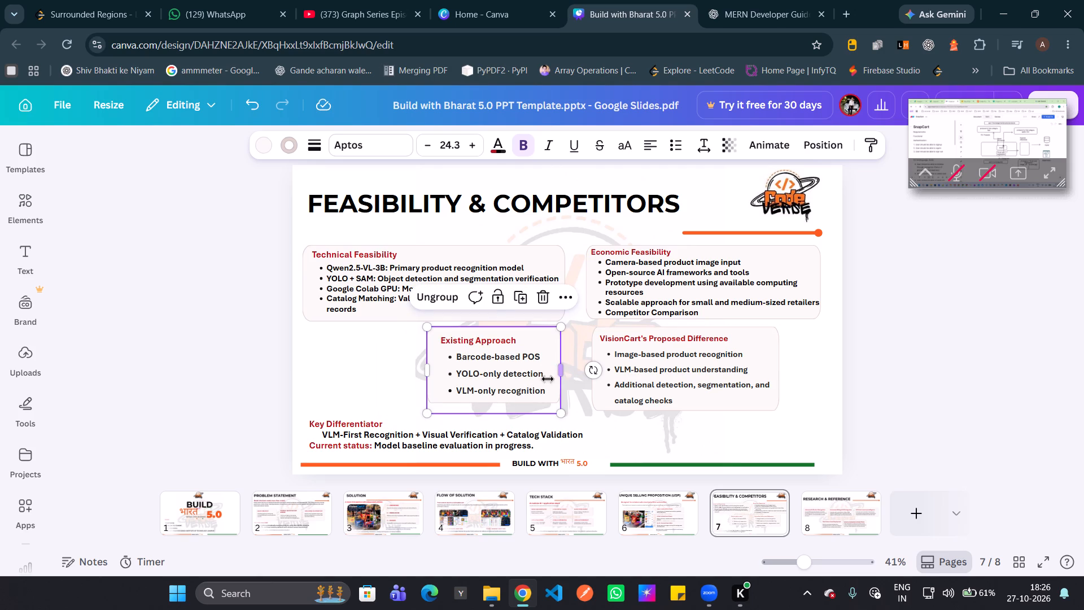
# Move the VisionCart's Proposed Difference card slightly down and toward the Existing Approach card on slide 7.
pyautogui.click(356, 327)
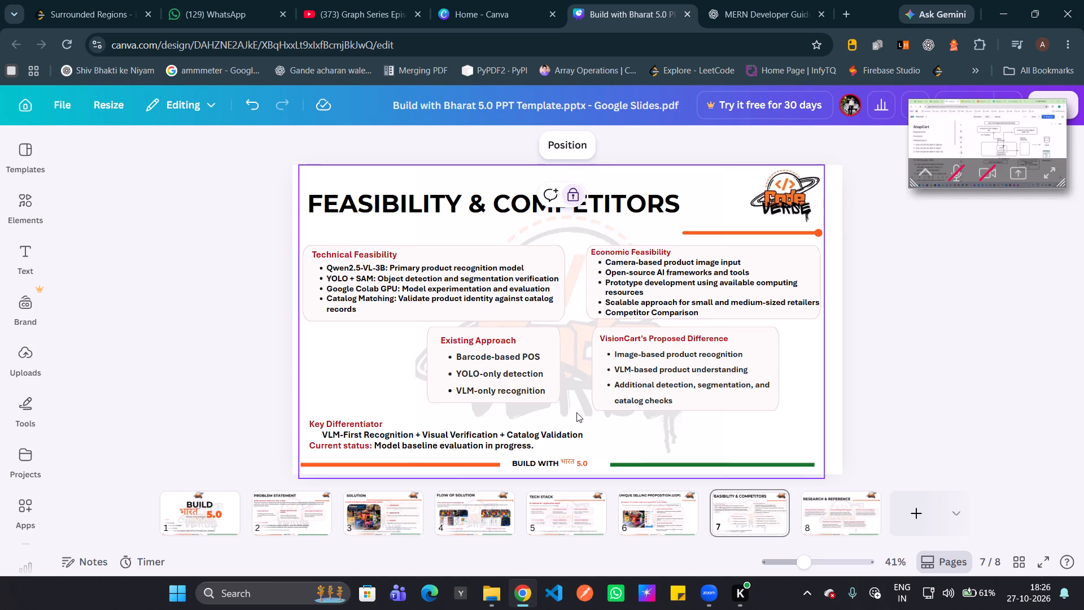
pyautogui.click(648, 387)
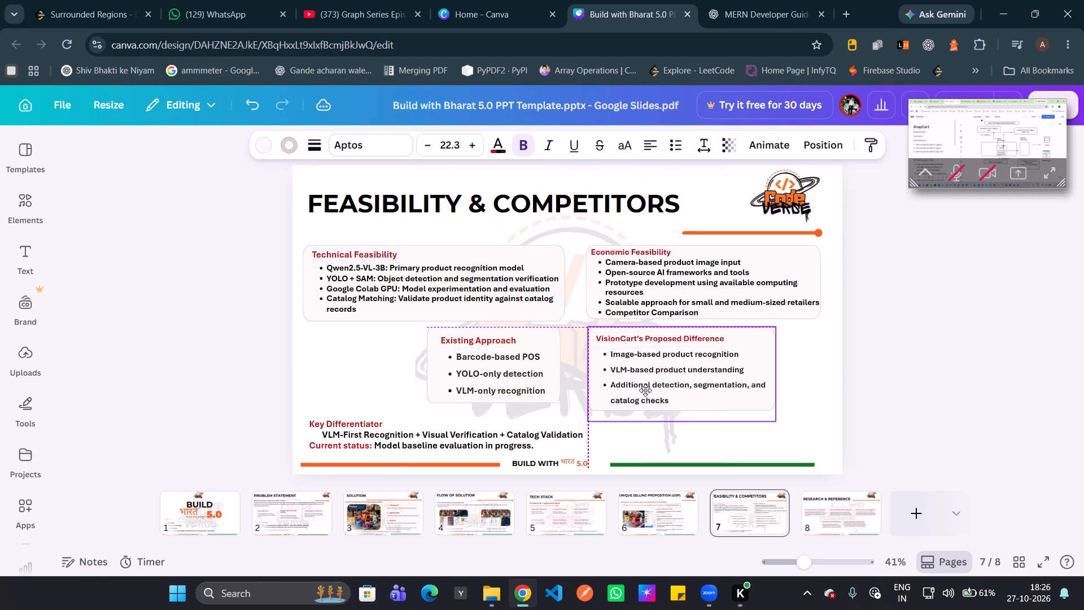
# Widen the Existing Approach card toward the VisionCart card, and move it down so both cards are vertically centred on each other.
pyautogui.click(534, 359)
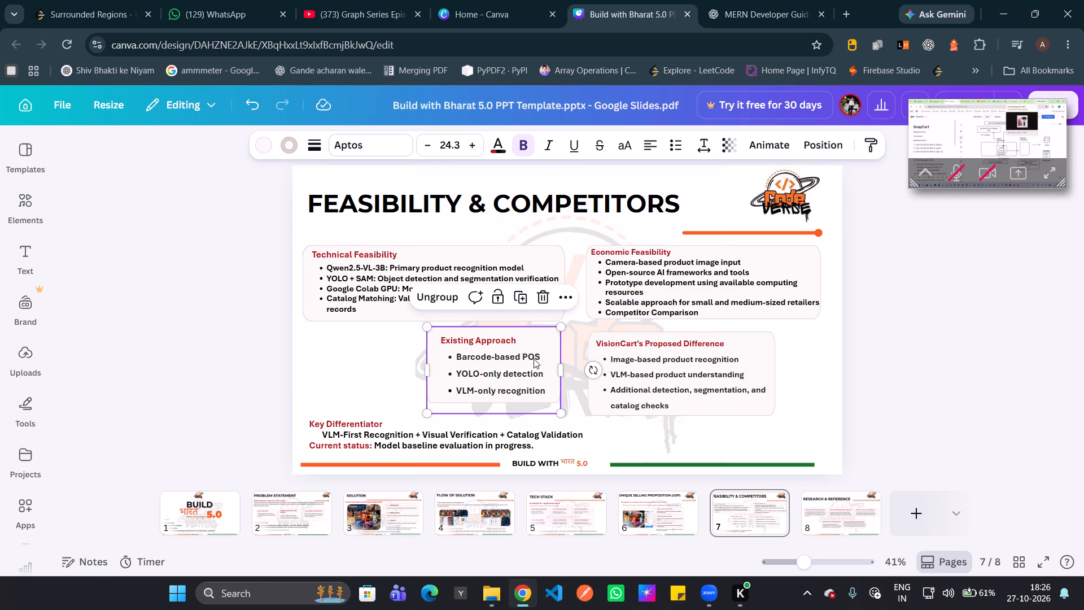
pyautogui.moveTo(564, 383); pyautogui.dragTo(584, 385)
pyautogui.click(354, 360)
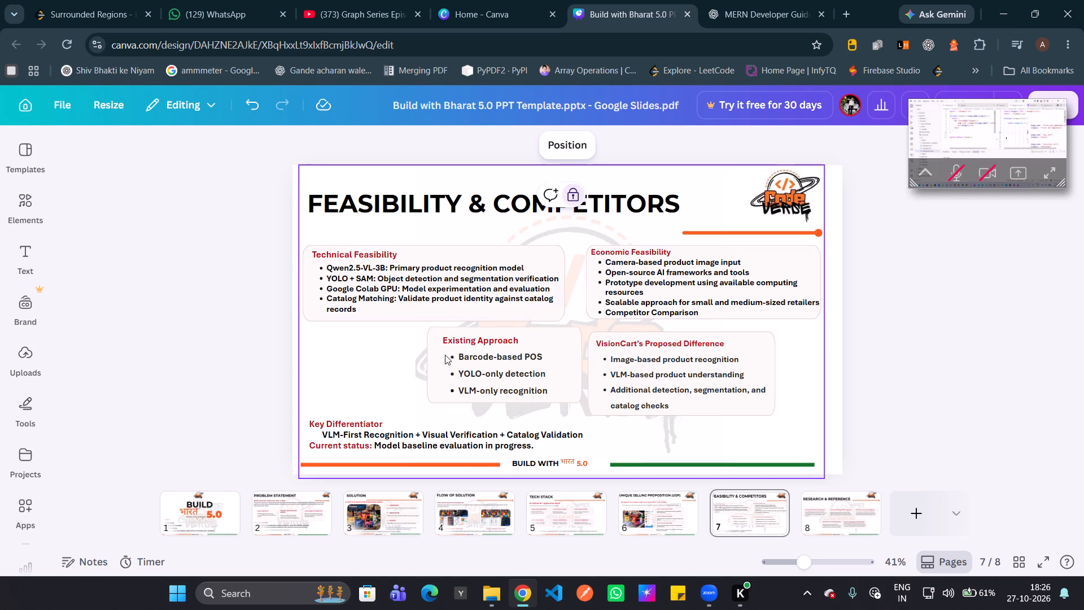
pyautogui.moveTo(501, 375); pyautogui.dragTo(491, 386)
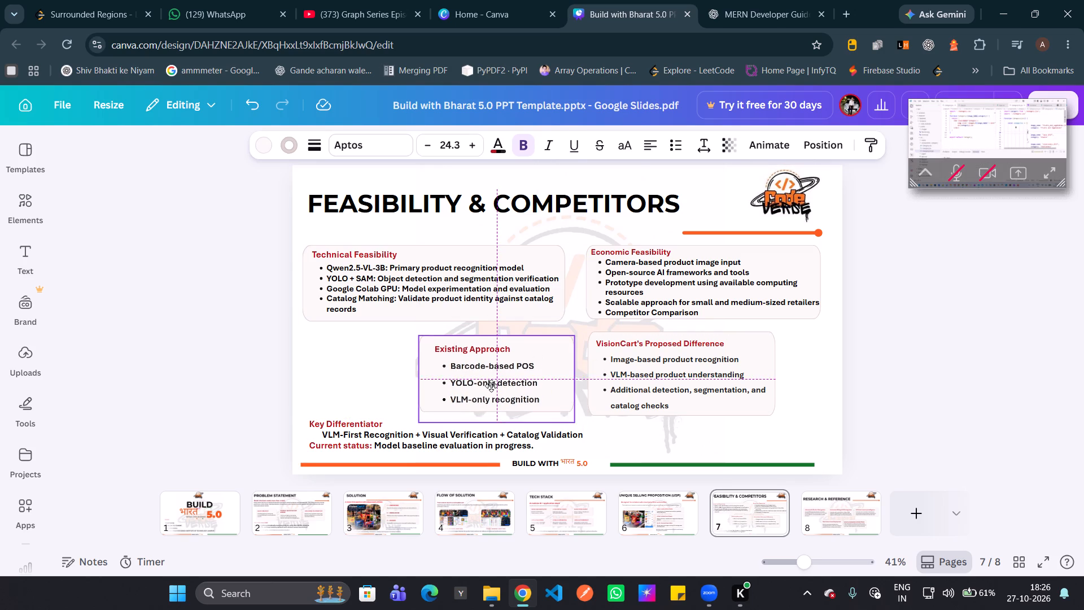
pyautogui.moveTo(491, 386); pyautogui.dragTo(491, 385)
pyautogui.moveTo(491, 385); pyautogui.dragTo(491, 384)
pyautogui.click(392, 346)
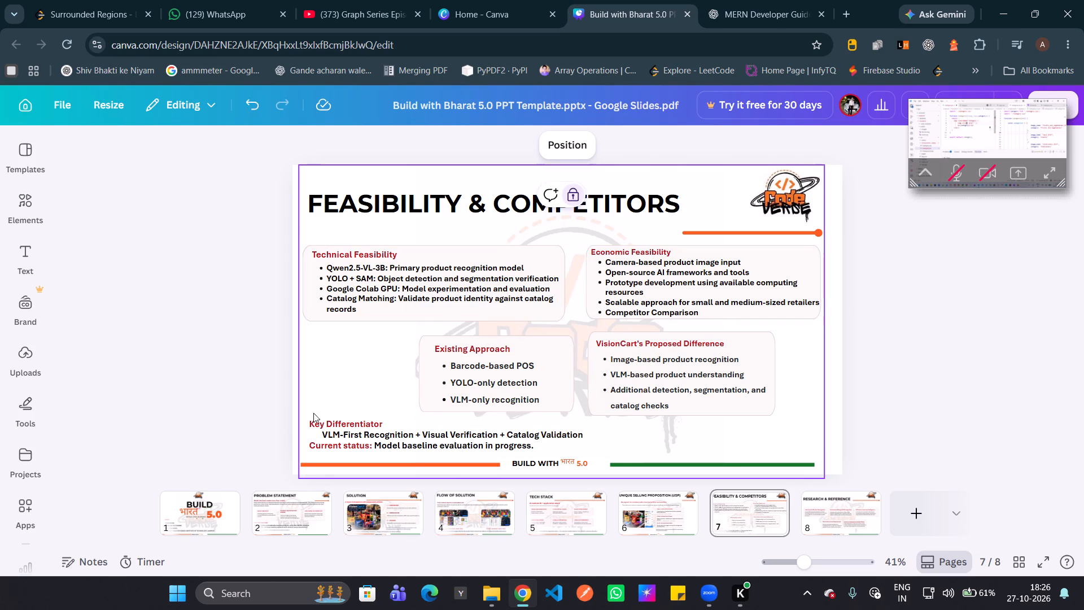
# Scale the Key Differentiator and Current status text up to size 24.6 and move it slightly up, away from the footer.
pyautogui.click(326, 430)
pyautogui.moveTo(311, 417); pyautogui.dragTo(311, 415)
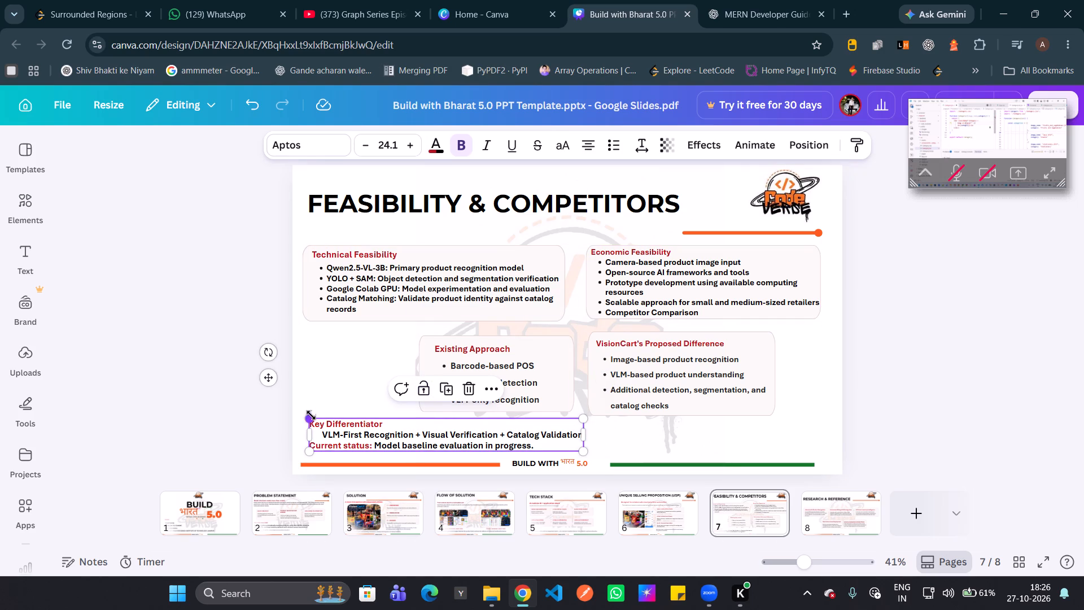
pyautogui.moveTo(311, 415); pyautogui.dragTo(304, 400)
pyautogui.click(262, 422)
pyautogui.click(330, 430)
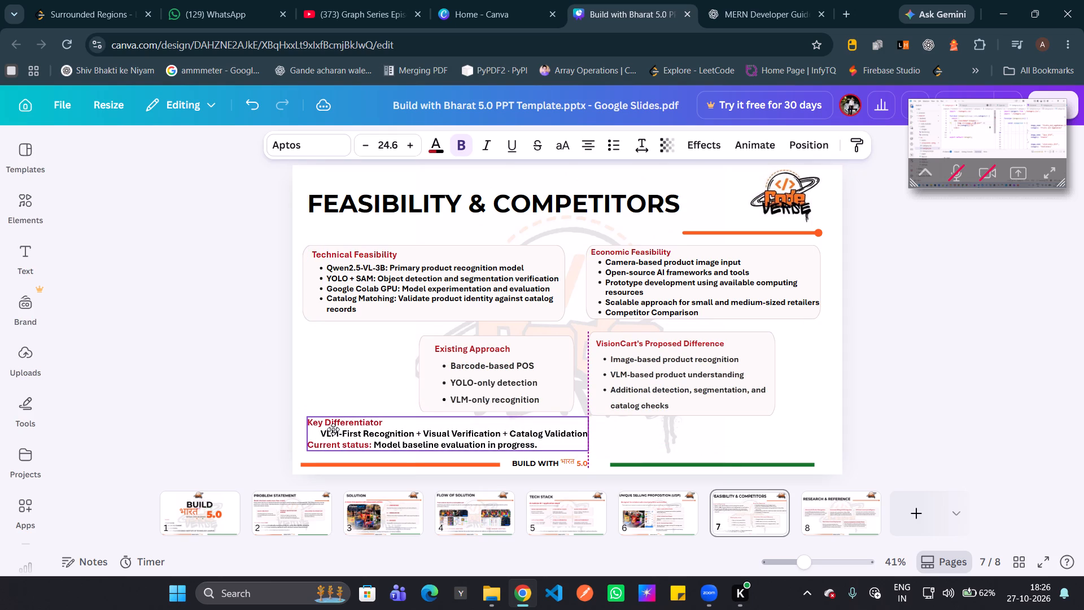
pyautogui.click(541, 426)
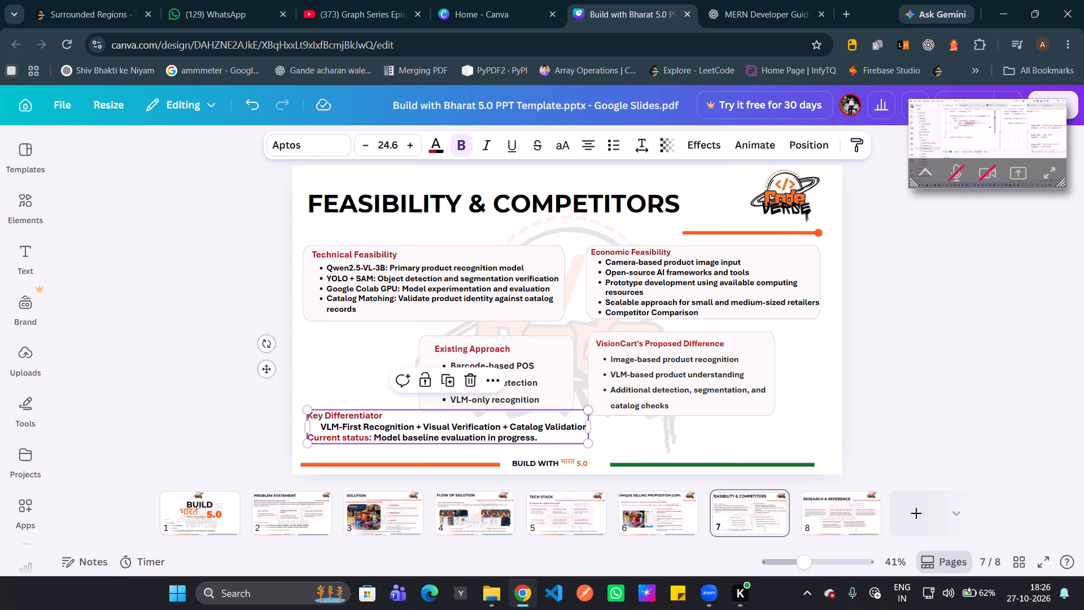
# Insert a blank line above Current status and move the text box so its left edge lines up with the orange footer line.
pyautogui.click(529, 439)
pyautogui.click(584, 426)
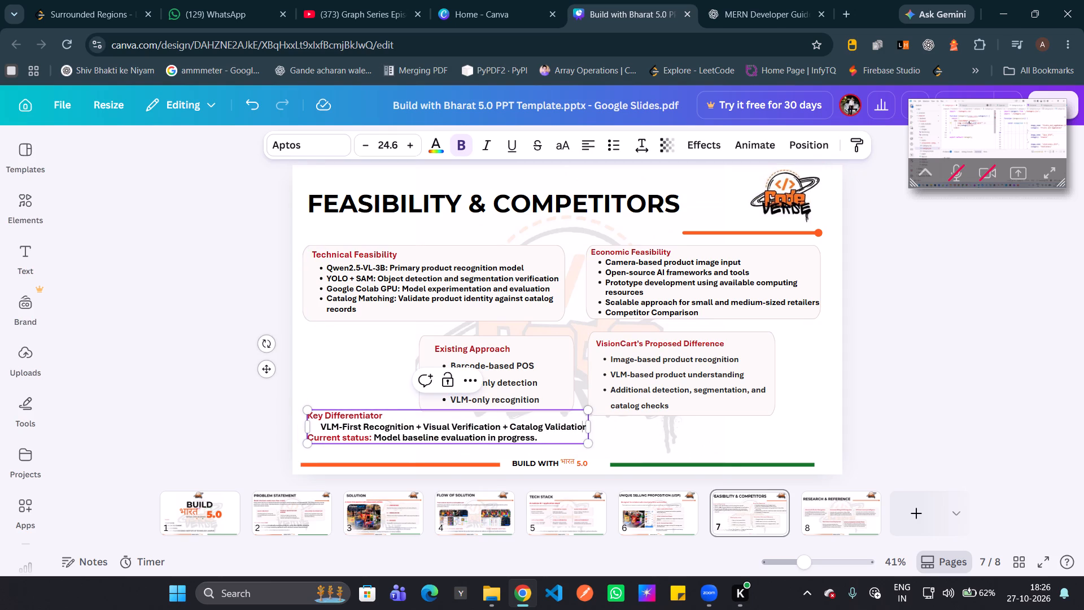
pyautogui.press('Right')
pyautogui.press('Return')
pyautogui.click(317, 433)
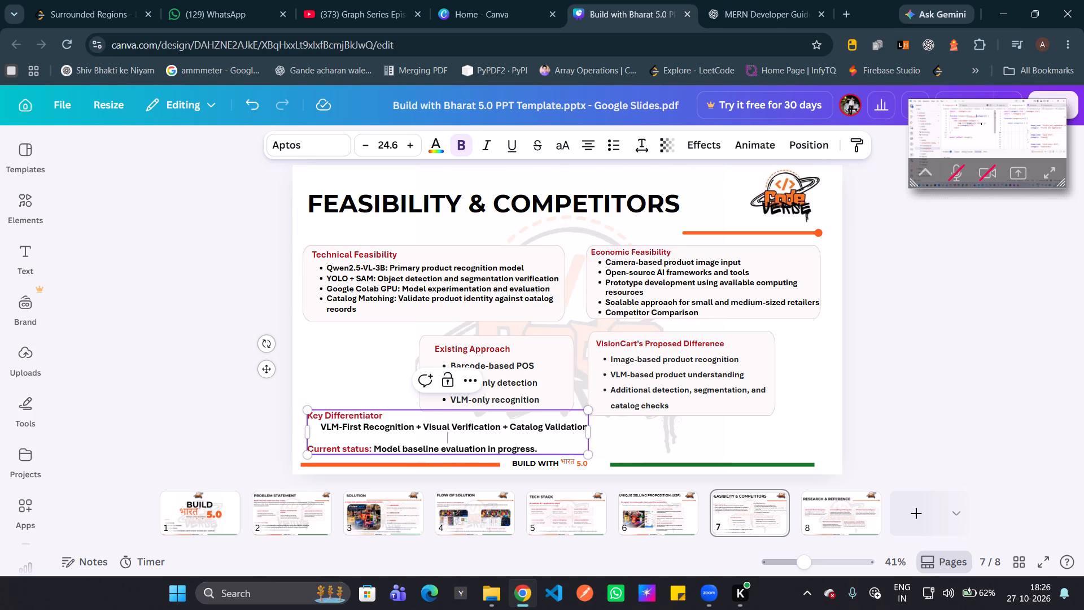
pyautogui.click(235, 430)
pyautogui.click(366, 424)
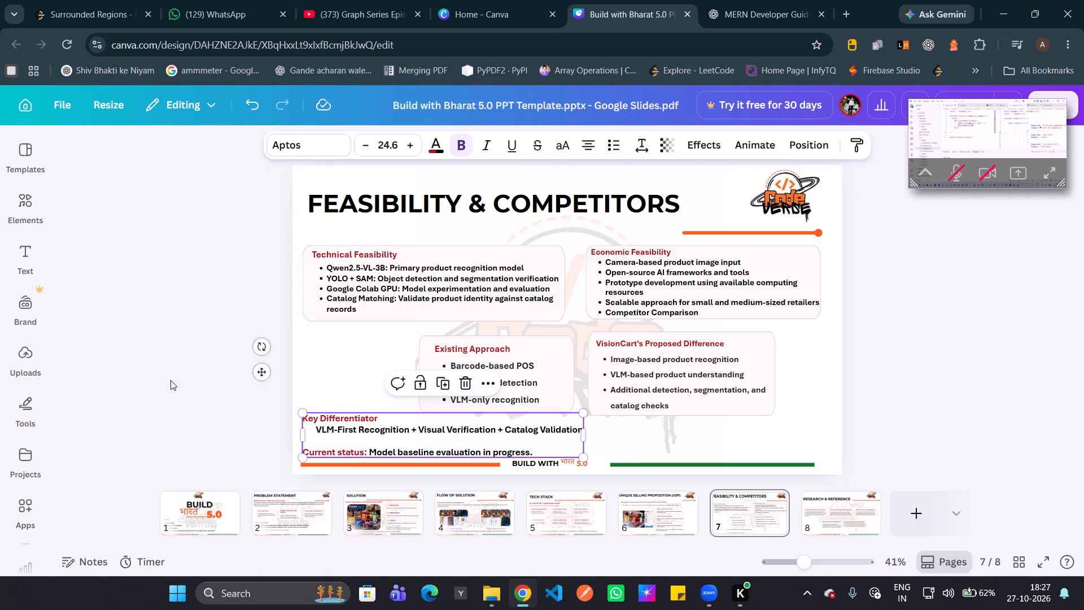
pyautogui.click(211, 296)
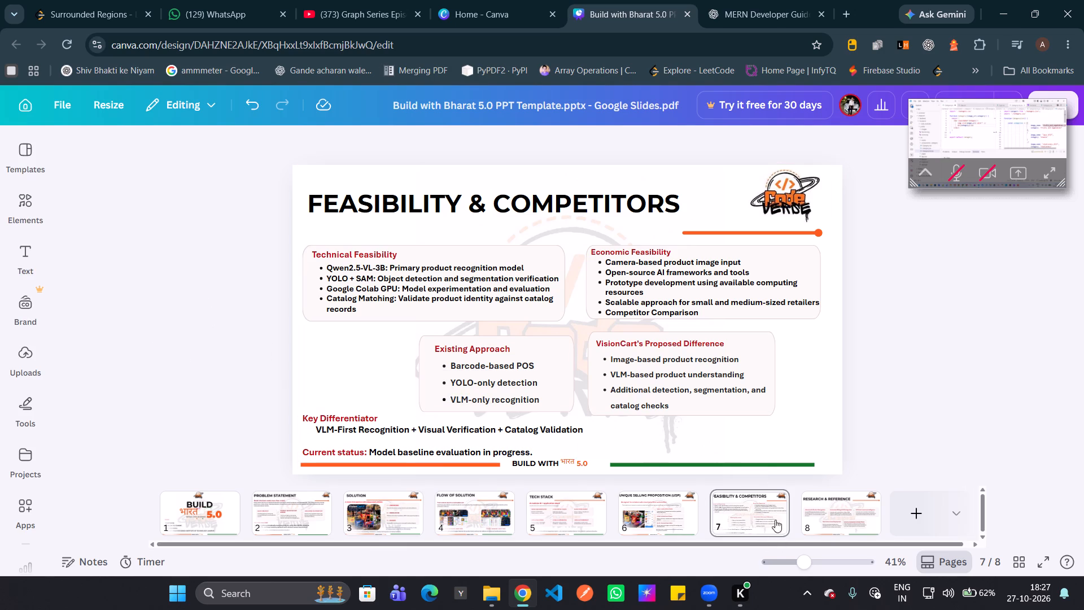
# Open slide 1, the title slide with the team name, problem statement and team members fields.
pyautogui.click(225, 511)
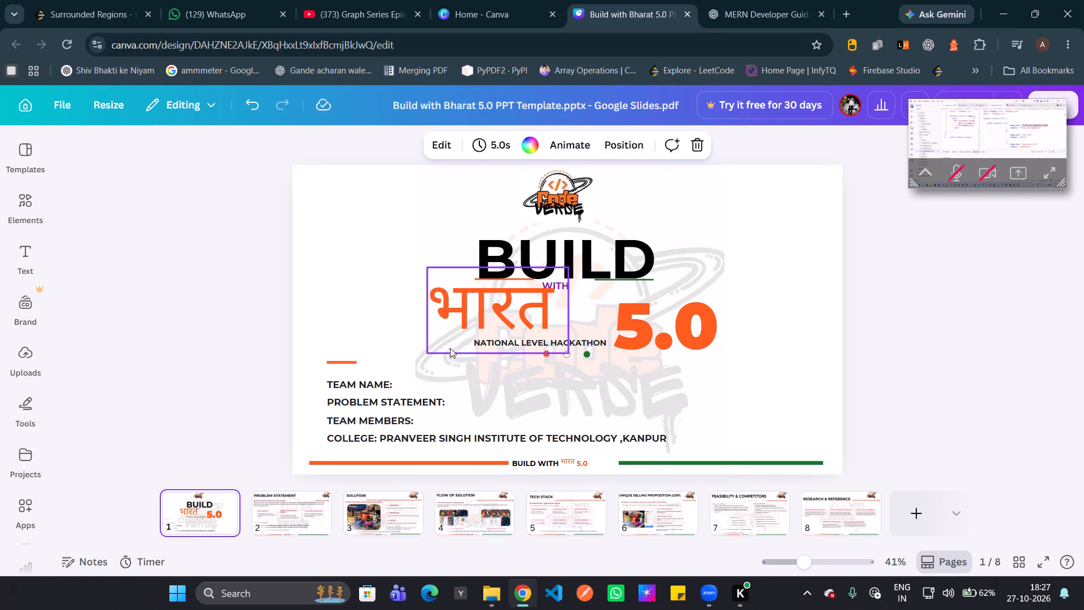
# Enter MAKERS as the team name after the TEAM NAME label on the title slide.
pyautogui.click(404, 382)
pyautogui.click(379, 395)
pyautogui.click(379, 380)
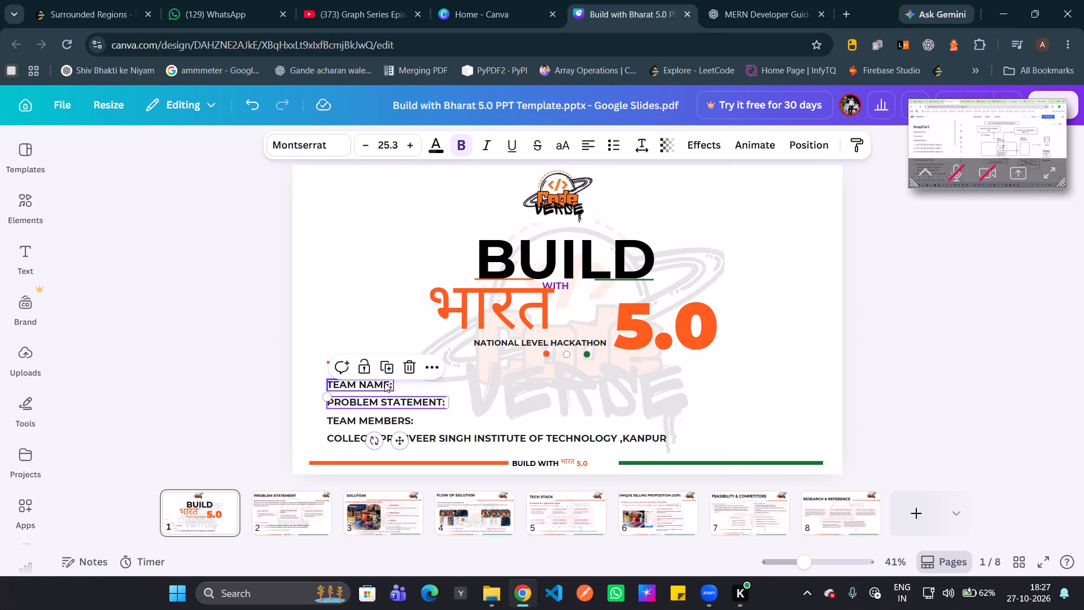
pyautogui.click(384, 382)
pyautogui.click(388, 384)
pyautogui.click(388, 384)
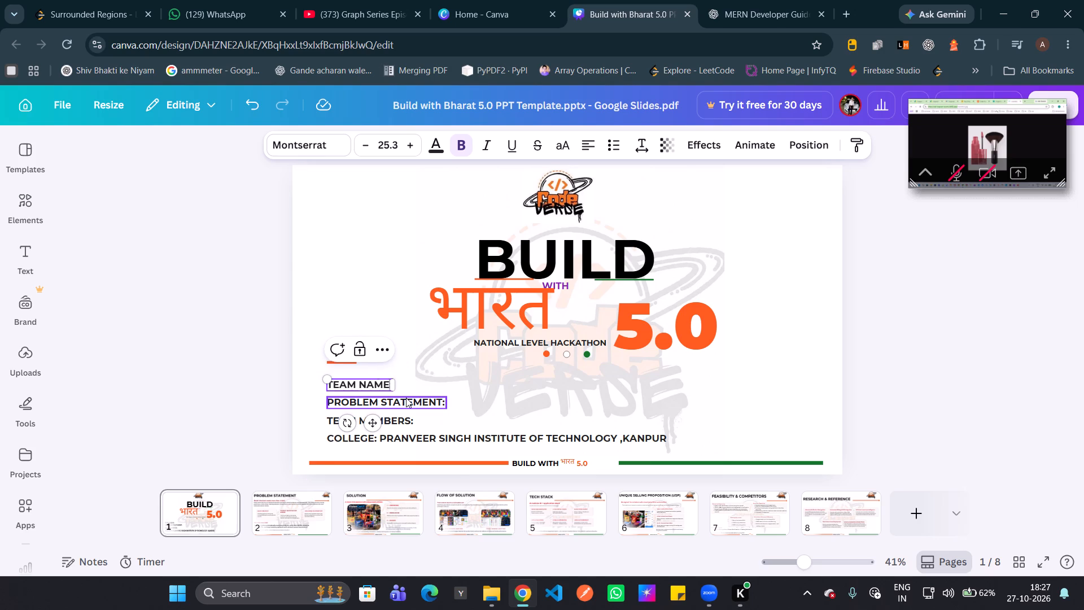
pyautogui.press('Right')
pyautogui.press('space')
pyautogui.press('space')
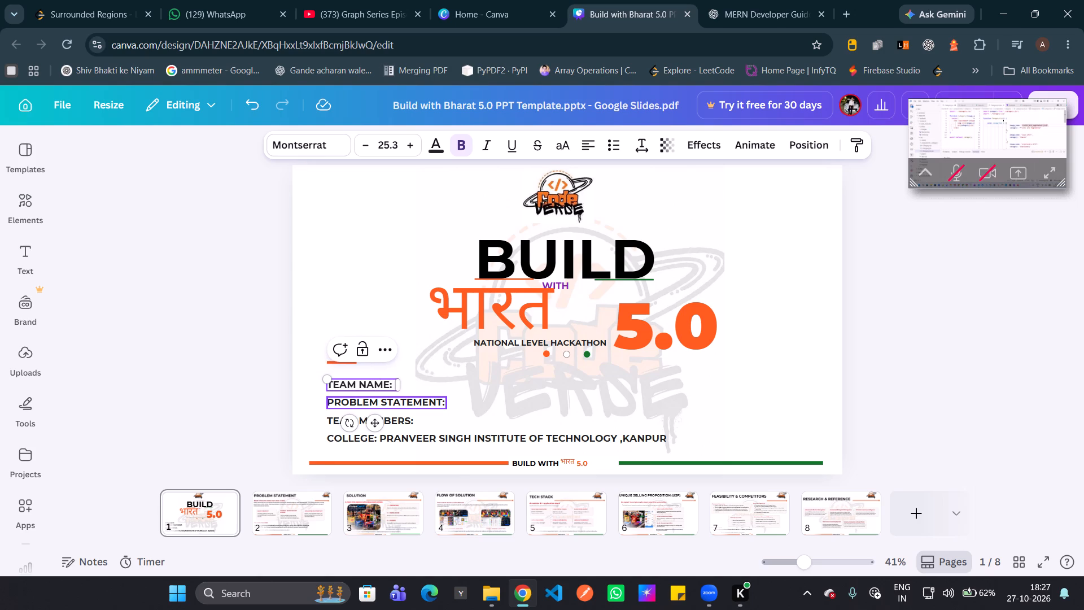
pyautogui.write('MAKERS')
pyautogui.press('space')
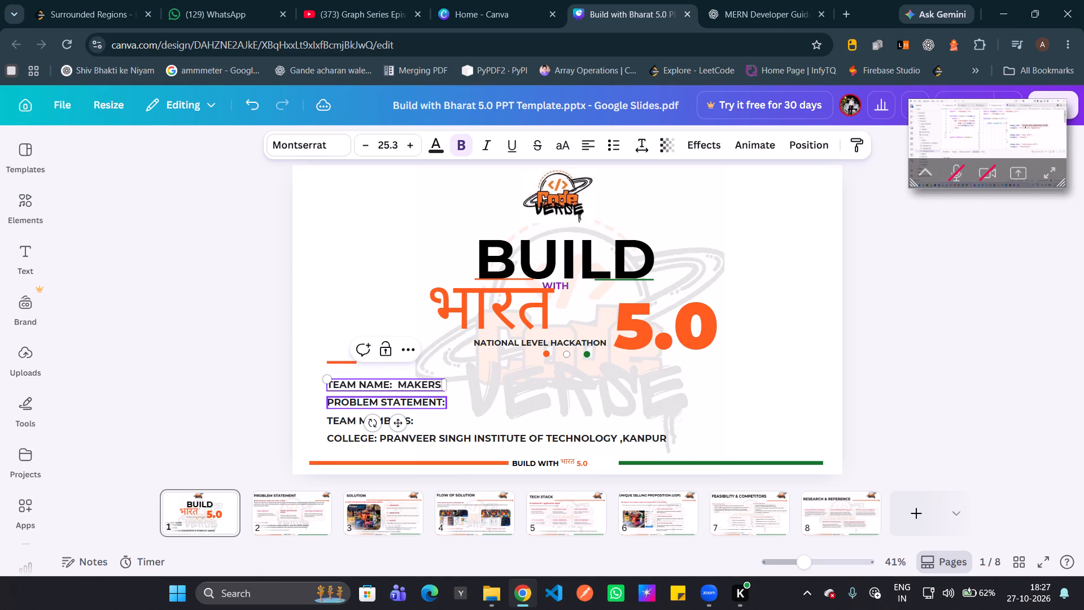
pyautogui.moveTo(395, 386); pyautogui.dragTo(403, 386)
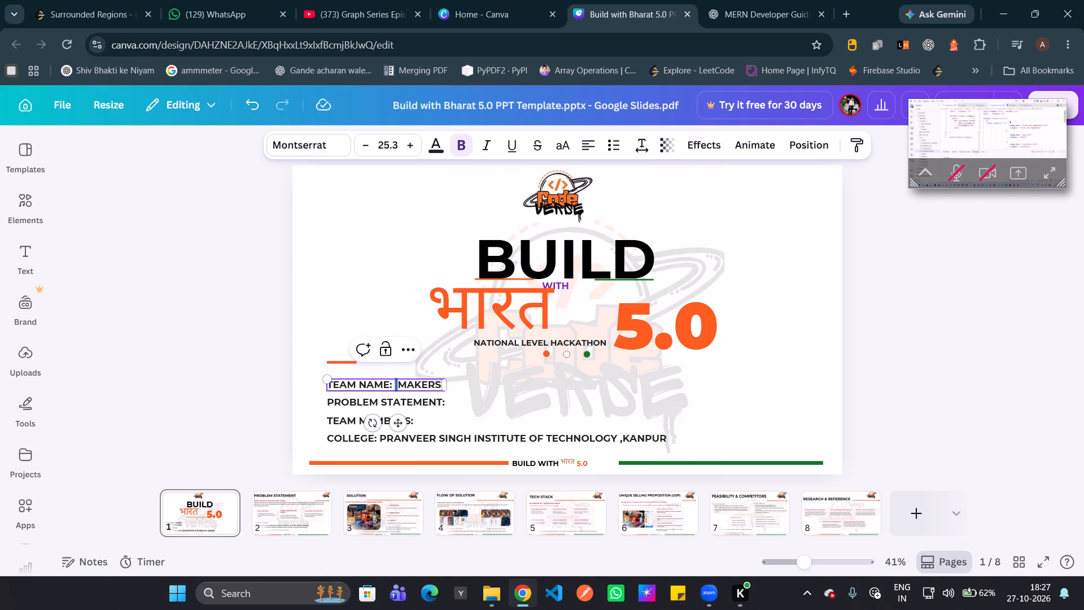
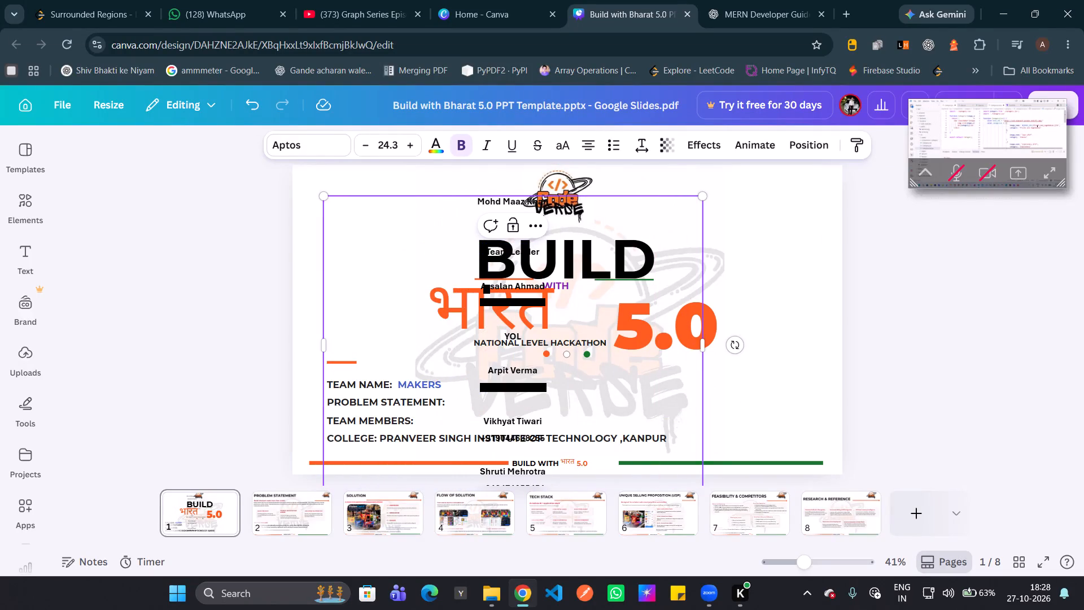
# Delete the Team Leader line from the pasted list of team members on the title slide.
pyautogui.press('BackSpace')
pyautogui.press('BackSpace')
pyautogui.press('BackSpace')
pyautogui.press('BackSpace')
pyautogui.press('BackSpace')
pyautogui.press('BackSpace')
pyautogui.press('BackSpace')
pyautogui.press('BackSpace')
pyautogui.press('BackSpace')
pyautogui.press('BackSpace')
pyautogui.press('BackSpace')
pyautogui.press('BackSpace')
pyautogui.keyDown('ctrl'); pyautogui.click(382, 307); pyautogui.keyUp('ctrl')
pyautogui.keyDown('ctrl'); pyautogui.click(254, 323); pyautogui.keyUp('ctrl')
# Move the team member list text box left so its names clear the BUILD title and its box extends past the slide's left edge.
pyautogui.keyDown('ctrl'); pyautogui.moveTo(359, 259); pyautogui.dragTo(333, 282); pyautogui.keyUp('ctrl')
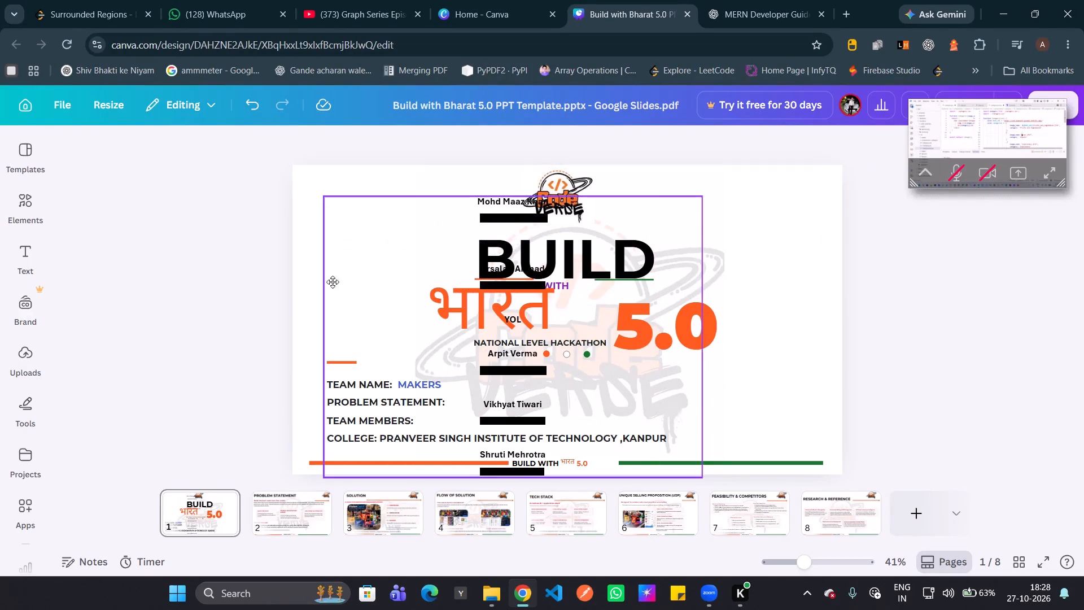
pyautogui.keyDown('ctrl'); pyautogui.moveTo(333, 282); pyautogui.dragTo(241, 268); pyautogui.keyUp('ctrl')
pyautogui.keyDown('ctrl'); pyautogui.click(322, 263); pyautogui.keyUp('ctrl')
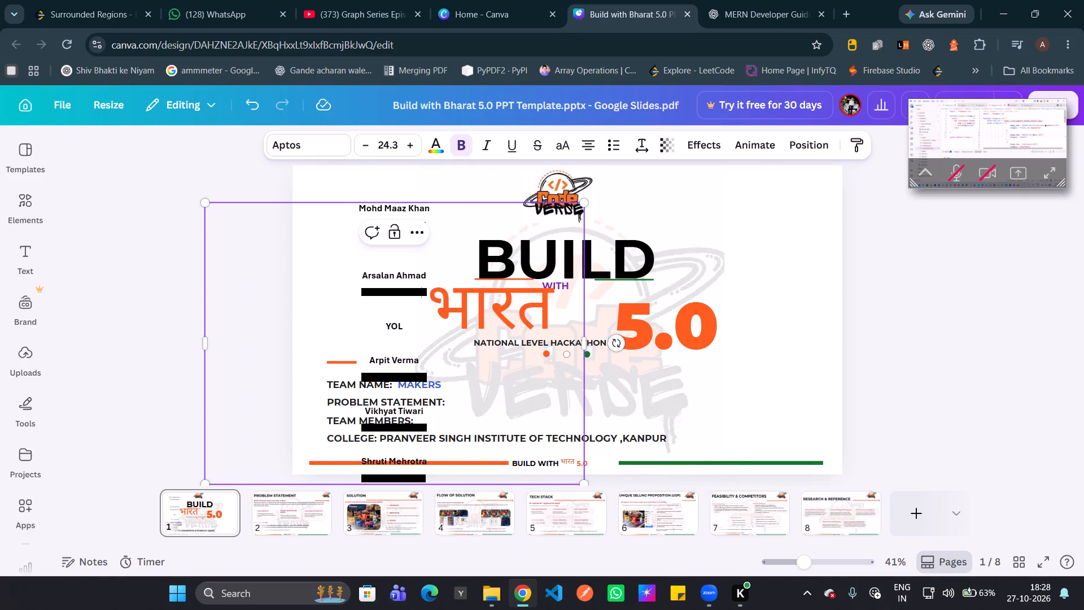
# Delete the two blank lines above the second member's name in the team-member text box.
pyautogui.keyDown('ctrl'); pyautogui.click(348, 256); pyautogui.keyUp('ctrl')
pyautogui.press('BackSpace')
pyautogui.press('BackSpace')
pyautogui.press('BackSpace')
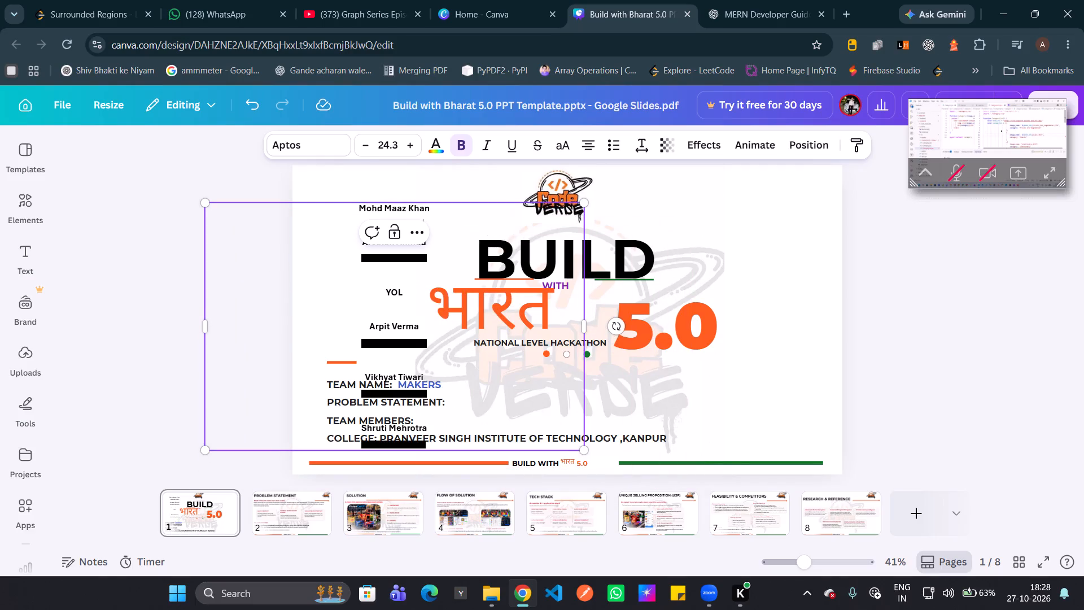
# Delete the contact detail, the YOL entry and the blank lines under the second member's name, retyping the name's final d.
pyautogui.keyDown('ctrl'); pyautogui.click(316, 264); pyautogui.keyUp('ctrl')
pyautogui.keyDown('ctrl'); pyautogui.click(474, 221); pyautogui.keyUp('ctrl')
pyautogui.keyDown('ctrl'); pyautogui.click(445, 251); pyautogui.keyUp('ctrl')
pyautogui.keyDown('ctrl'); pyautogui.moveTo(286, 309); pyautogui.dragTo(301, 323); pyautogui.keyUp('ctrl')
pyautogui.keyDown('ctrl'); pyautogui.moveTo(301, 323); pyautogui.dragTo(412, 357); pyautogui.keyUp('ctrl')
pyautogui.keyDown('ctrl'); pyautogui.click(790, 266); pyautogui.keyUp('ctrl')
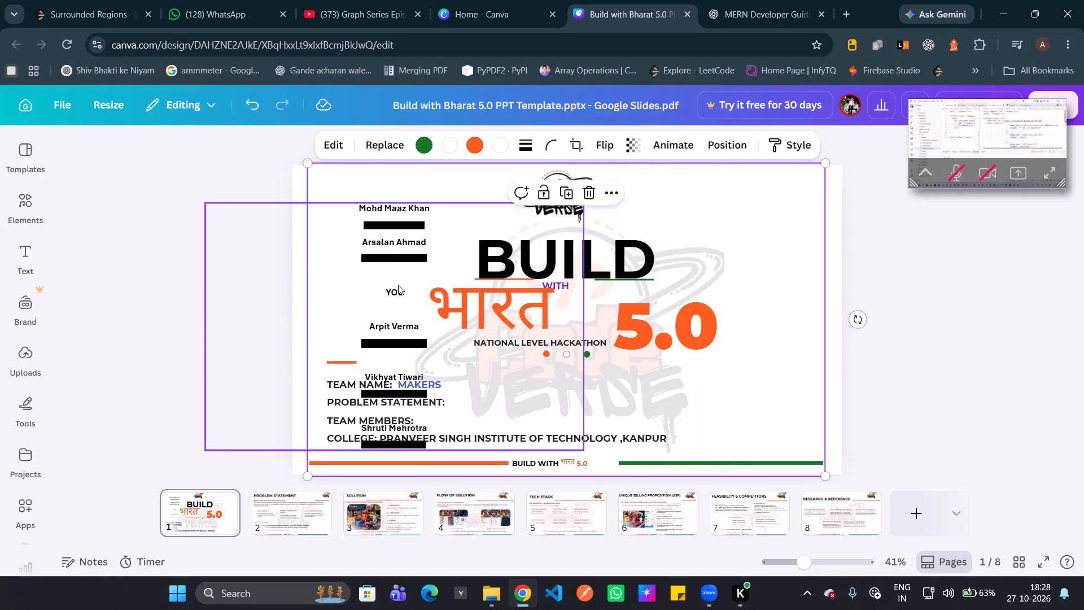
pyautogui.keyDown('ctrl'); pyautogui.doubleClick(397, 277); pyautogui.keyUp('ctrl')
pyautogui.keyDown('ctrl'); pyautogui.moveTo(347, 258); pyautogui.dragTo(427, 288); pyautogui.keyUp('ctrl')
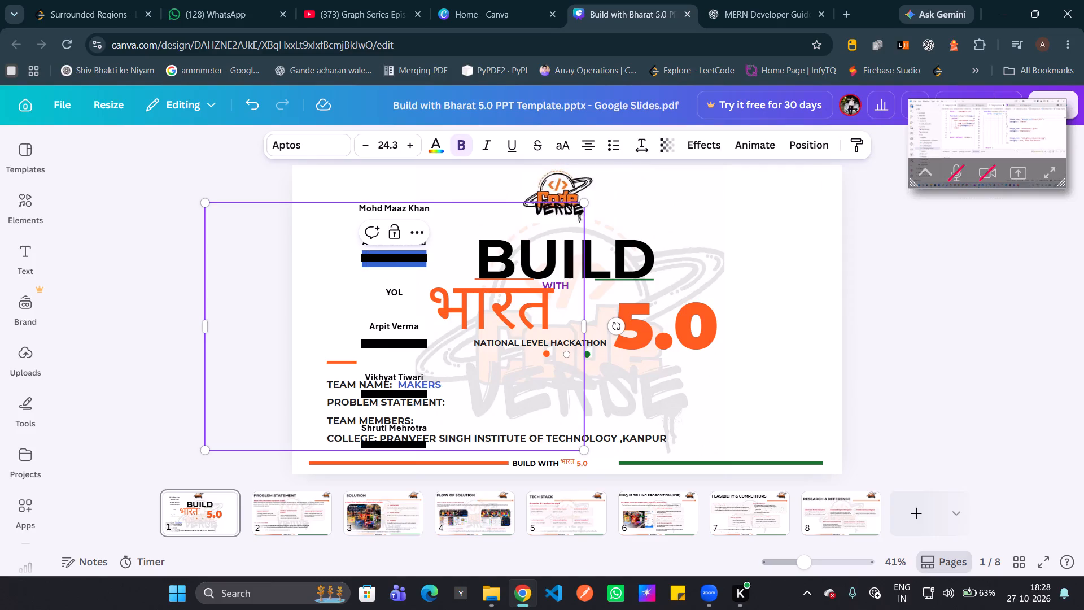
pyautogui.keyDown('ctrl'); pyautogui.moveTo(427, 288); pyautogui.dragTo(414, 295); pyautogui.keyUp('ctrl')
pyautogui.press('BackSpace')
pyautogui.press('BackSpace')
pyautogui.press('BackSpace')
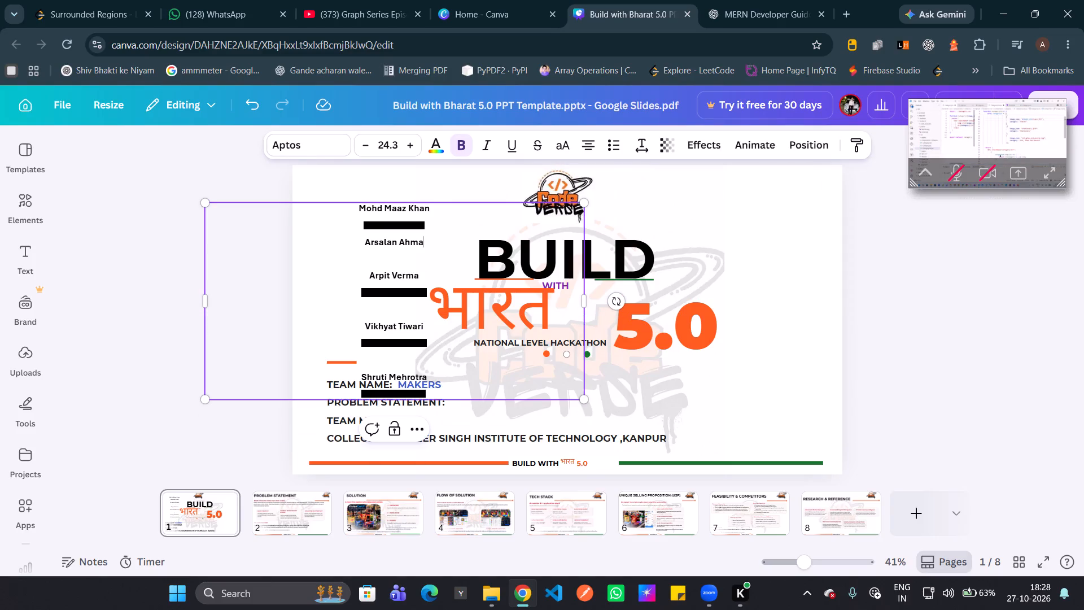
pyautogui.press('d')
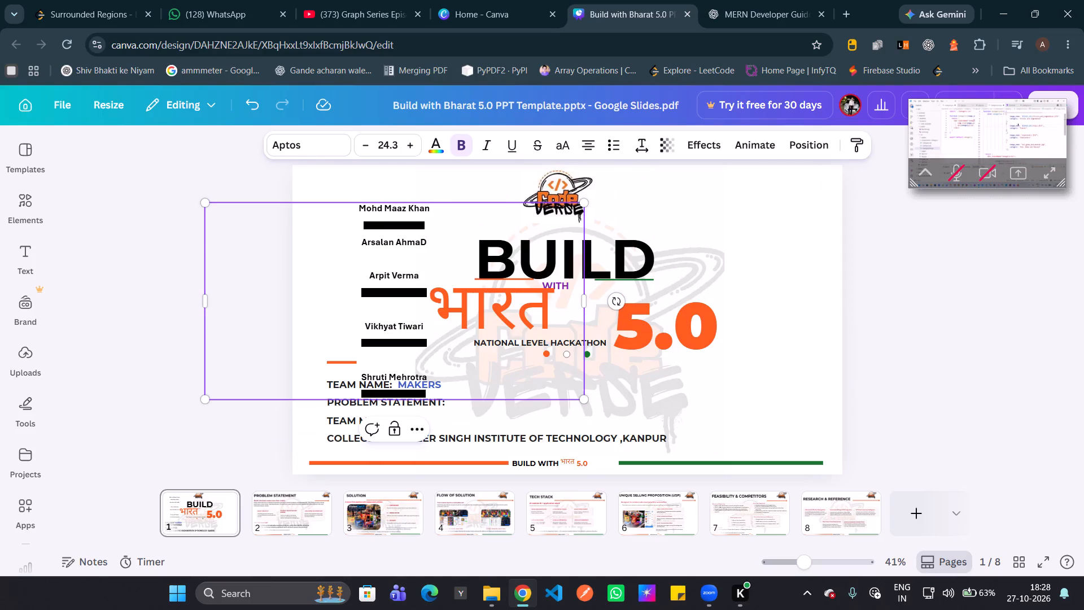
pyautogui.keyDown('ctrl'); pyautogui.click(401, 256); pyautogui.keyUp('ctrl')
pyautogui.press('BackSpace')
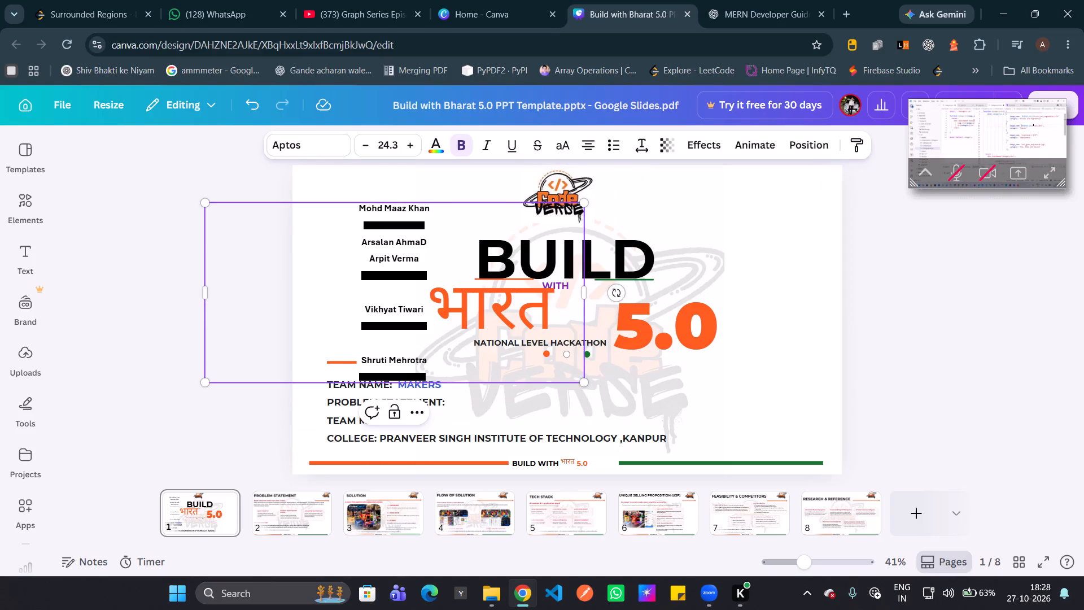
pyautogui.press('BackSpace')
pyautogui.press('d')
pyautogui.press('BackSpace')
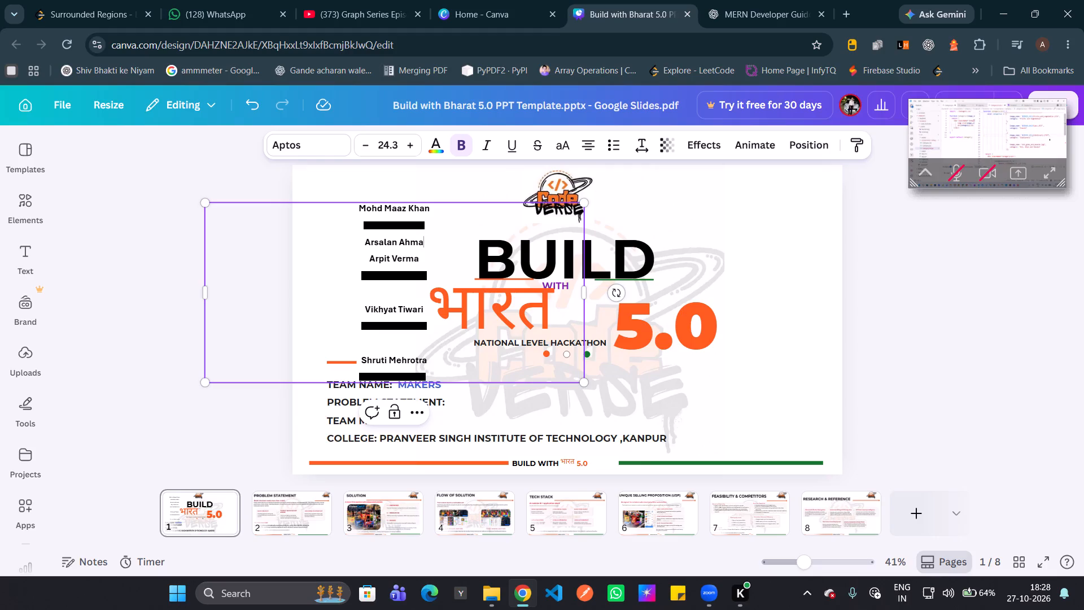
pyautogui.press('d')
# Delete the contact detail and blank lines under the third member's name, retyping the name's final a.
pyautogui.moveTo(364, 276); pyautogui.dragTo(416, 265)
pyautogui.moveTo(416, 265); pyautogui.dragTo(436, 274)
pyautogui.press('BackSpace')
pyautogui.press('BackSpace')
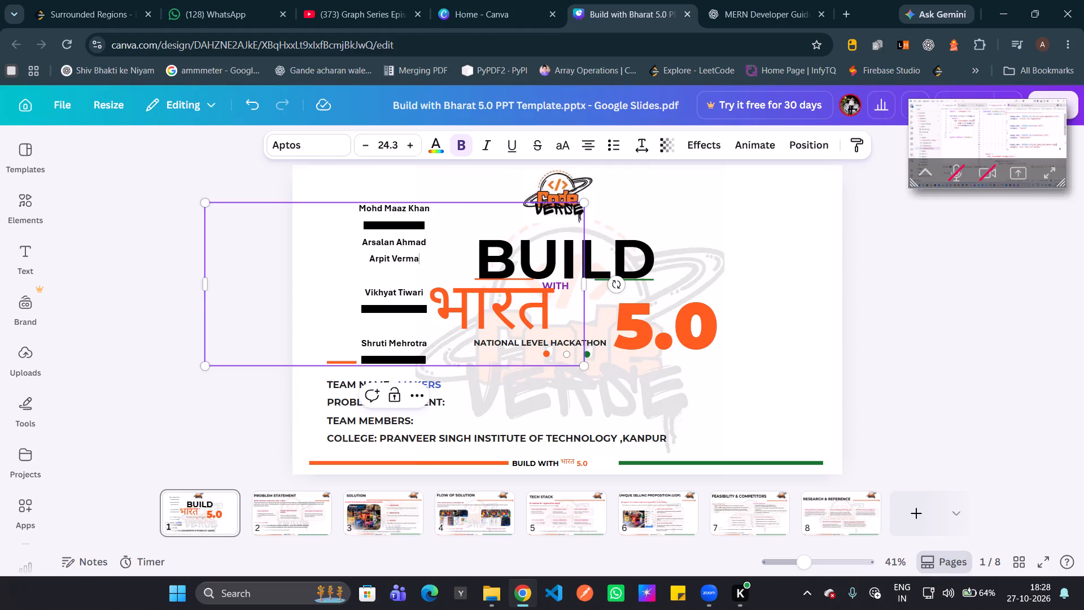
pyautogui.click(408, 281)
pyautogui.press('BackSpace')
pyautogui.press('BackSpace')
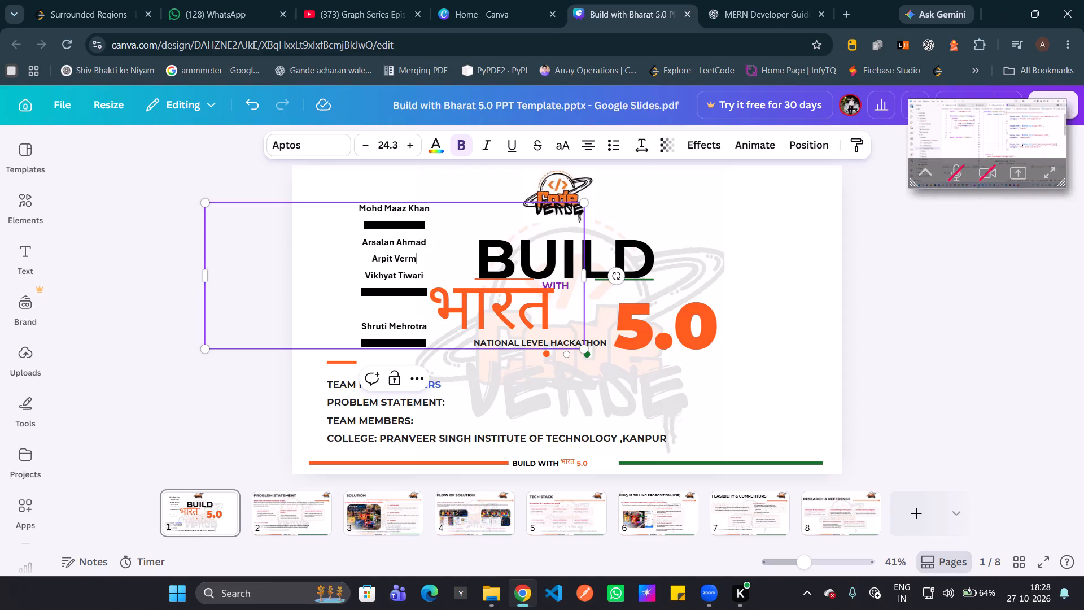
pyautogui.press('a')
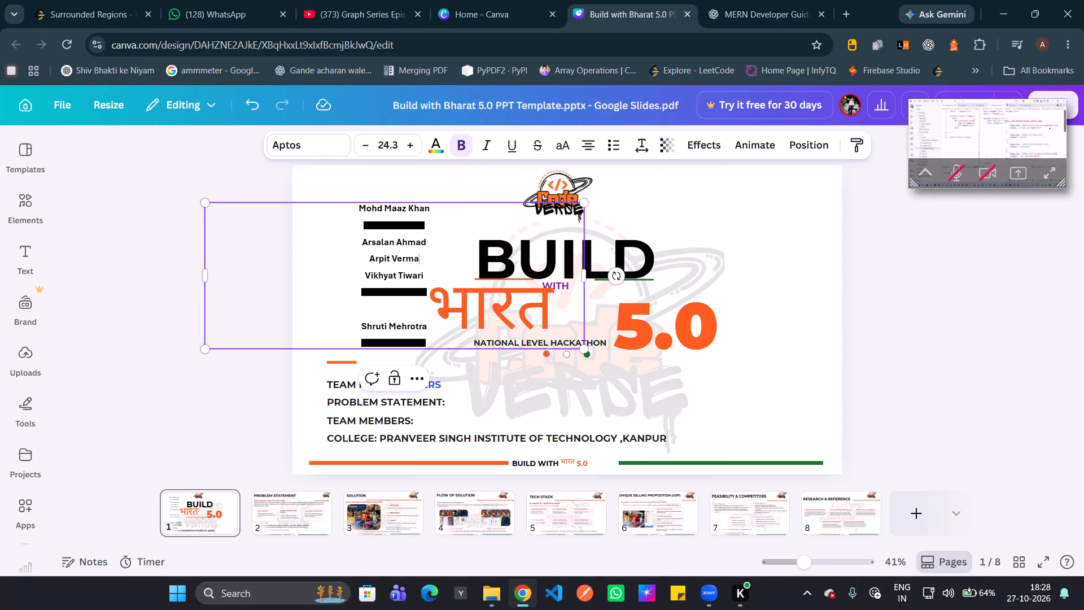
# Delete the contact detail and blank lines between the fourth and fifth members' names.
pyautogui.click(395, 308)
pyautogui.press('BackSpace')
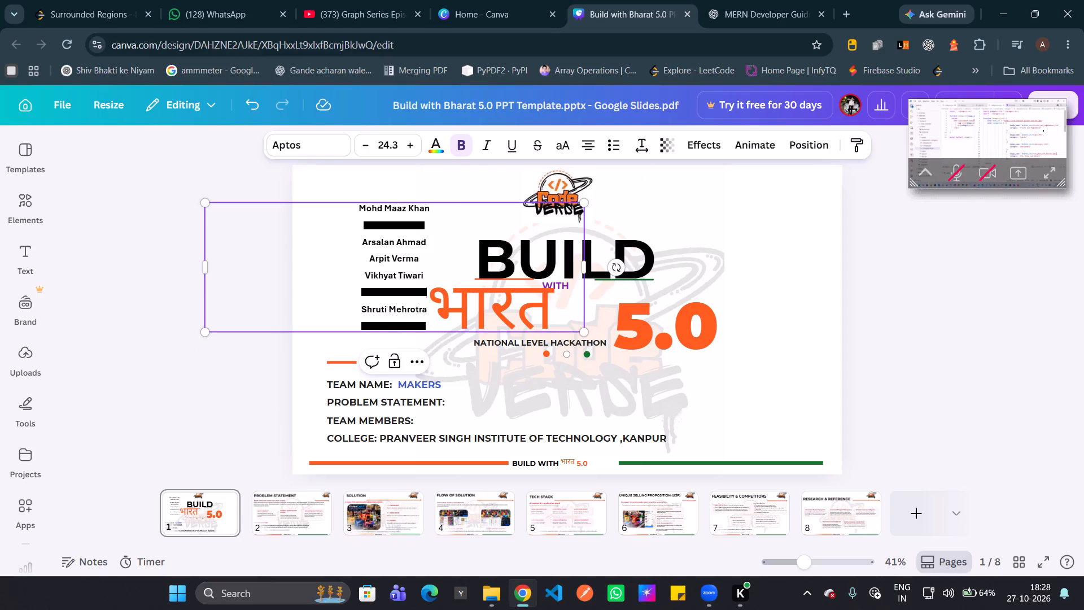
pyautogui.moveTo(355, 295); pyautogui.dragTo(431, 289)
pyautogui.press('BackSpace')
pyautogui.press('BackSpace')
# Delete the contact detail line under the fifth member's name.
pyautogui.moveTo(359, 286); pyautogui.dragTo(366, 288)
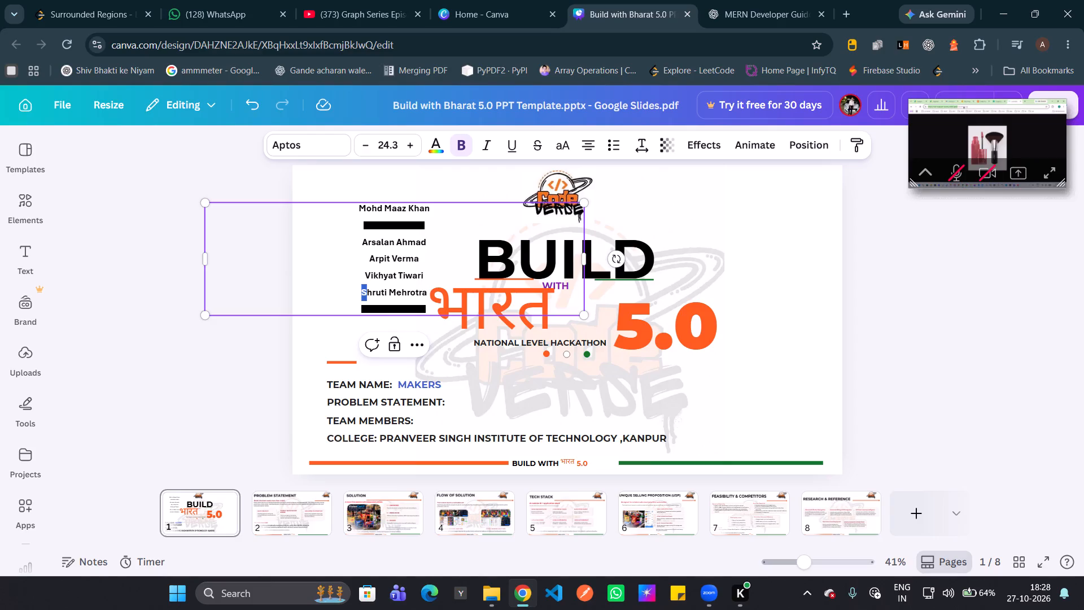
pyautogui.moveTo(366, 288); pyautogui.dragTo(367, 289)
pyautogui.click(358, 308)
pyautogui.moveTo(358, 308); pyautogui.dragTo(413, 312)
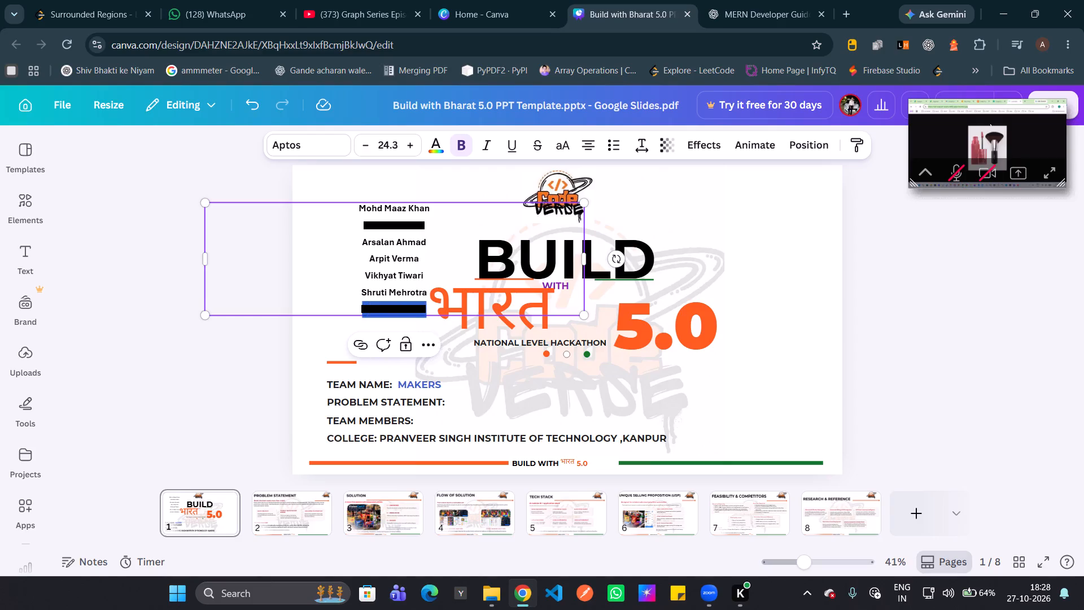
pyautogui.press('BackSpace')
pyautogui.press('BackSpace')
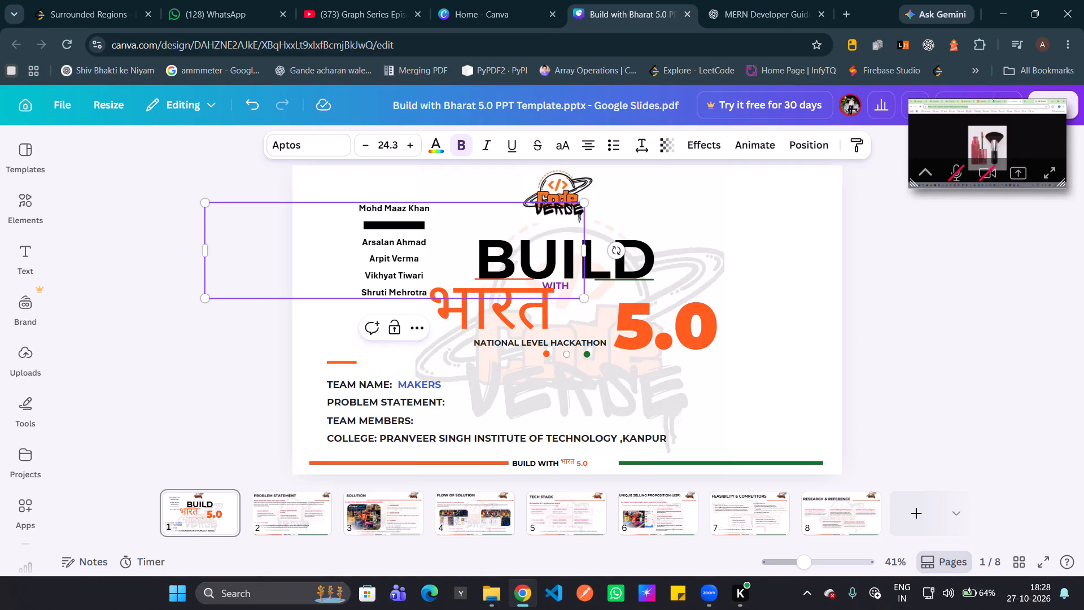
# Delete the contact detail line under the first member's name so the five names form consecutive lines.
pyautogui.click(439, 212)
pyautogui.click(445, 233)
pyautogui.click(443, 226)
pyautogui.press('BackSpace')
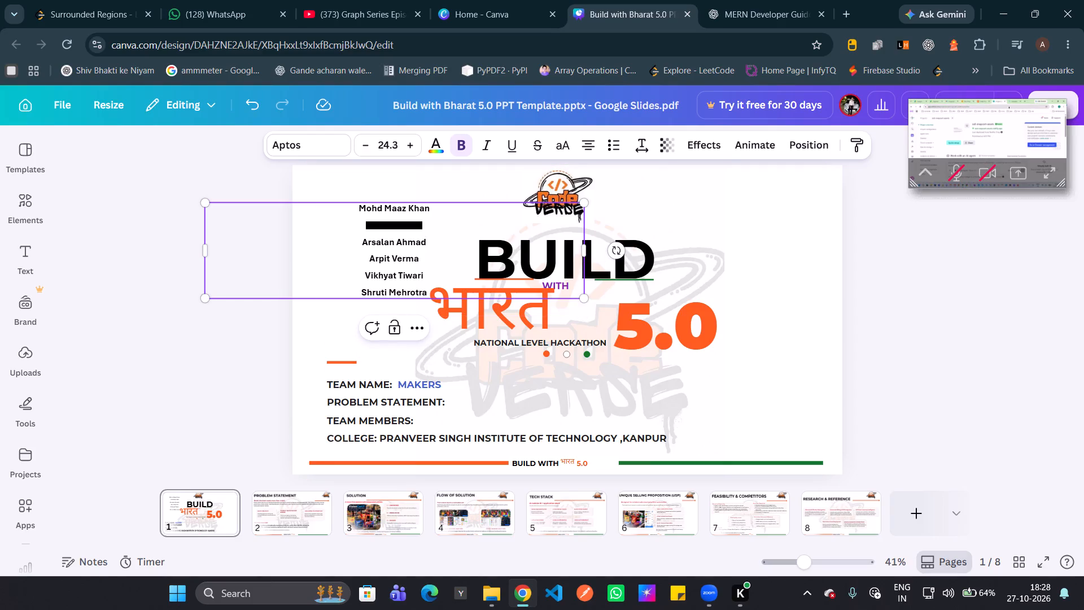
pyautogui.press('BackSpace')
pyautogui.press('BackSpace')
pyautogui.press('BackSpace')
pyautogui.press('BackSpace')
pyautogui.press('BackSpace')
pyautogui.press('BackSpace')
pyautogui.press('BackSpace')
pyautogui.press('BackSpace')
pyautogui.press('BackSpace')
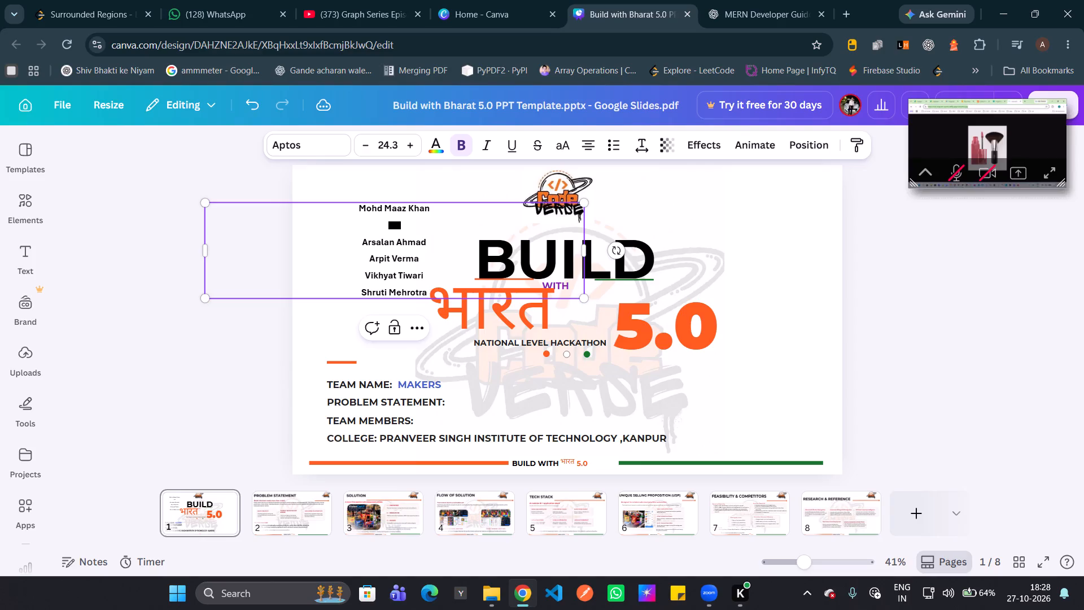
pyautogui.press('BackSpace')
pyautogui.press('BackSpace')
pyautogui.press('BackSpace')
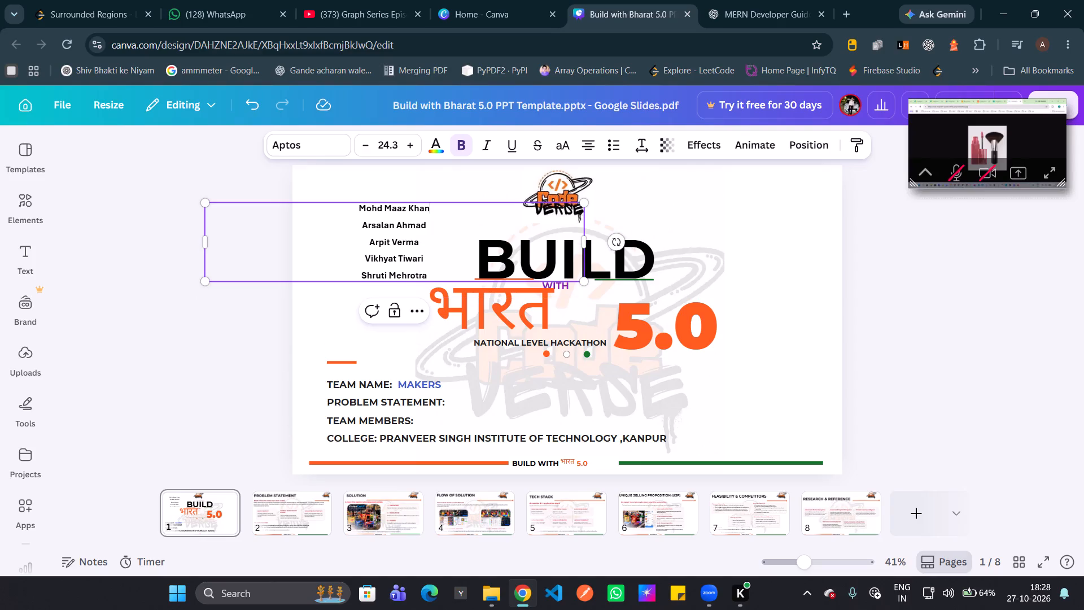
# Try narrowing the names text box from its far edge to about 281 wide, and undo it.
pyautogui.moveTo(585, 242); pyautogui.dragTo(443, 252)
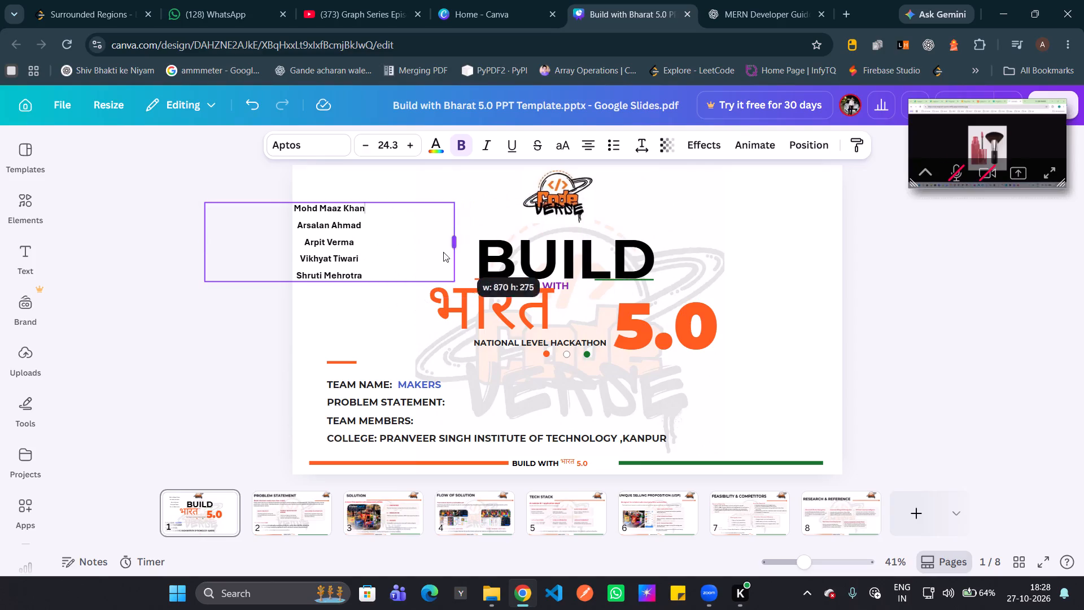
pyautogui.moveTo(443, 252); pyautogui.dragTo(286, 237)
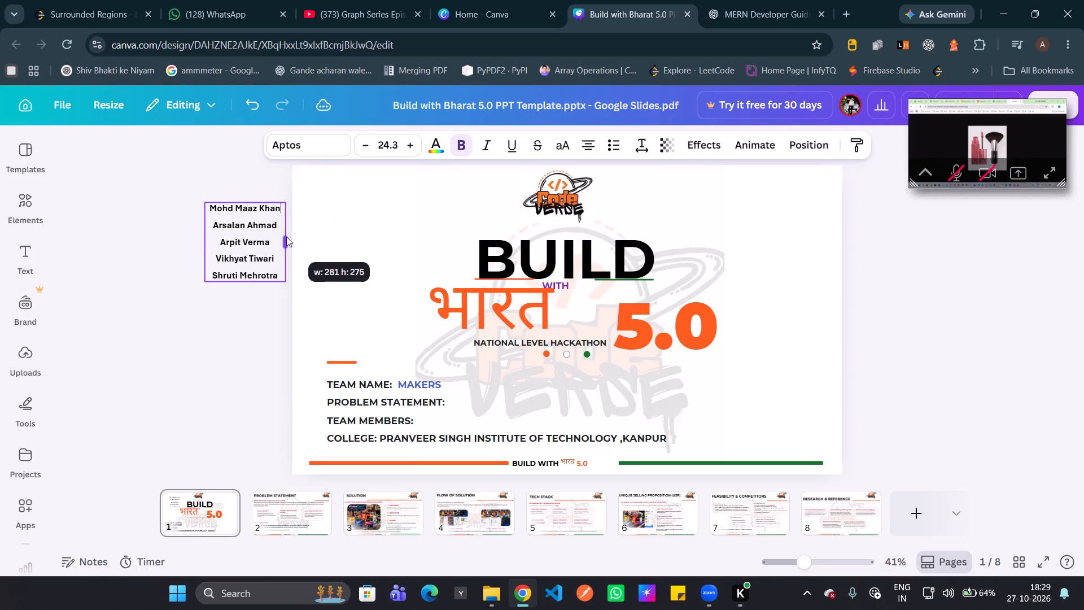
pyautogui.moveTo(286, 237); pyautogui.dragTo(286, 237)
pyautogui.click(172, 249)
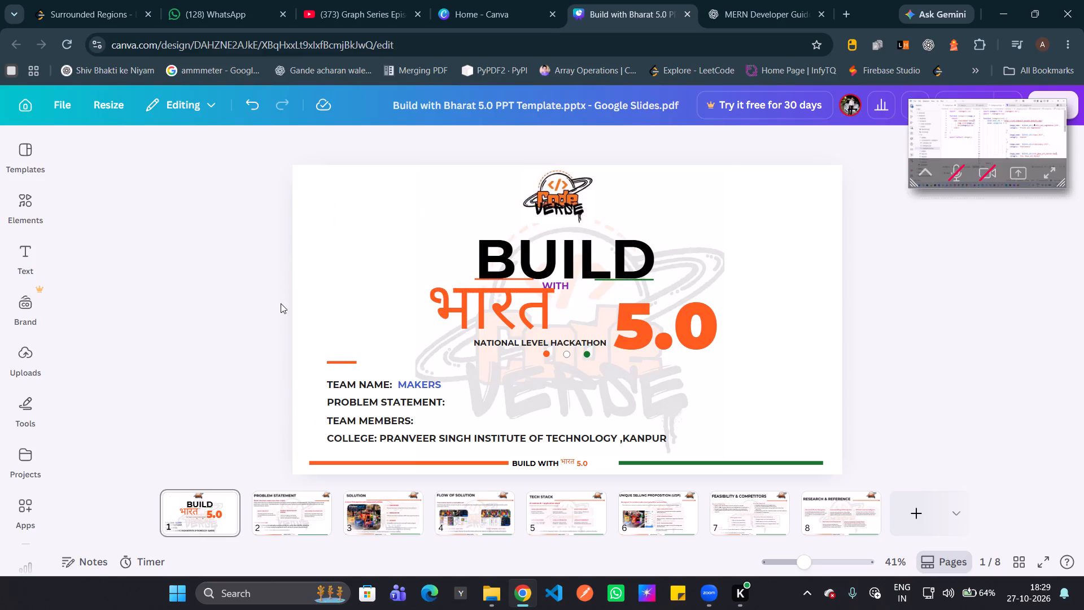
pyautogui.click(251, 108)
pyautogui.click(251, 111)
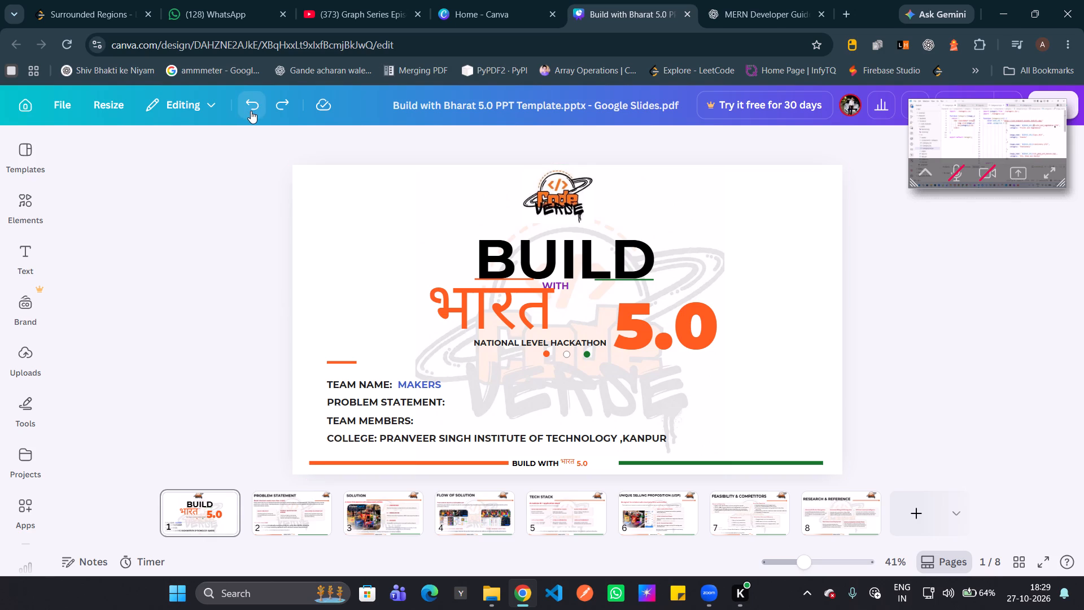
# Move the names text box down to the Team Members row and narrow it to fit the names, near the end of the College line.
pyautogui.moveTo(382, 219); pyautogui.dragTo(509, 374)
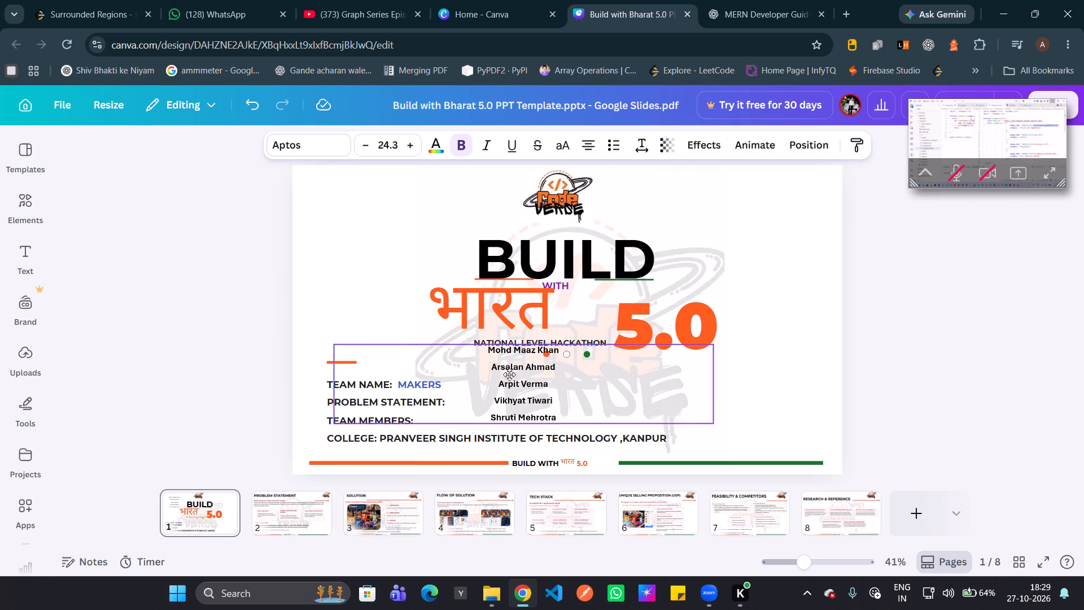
pyautogui.moveTo(509, 374); pyautogui.dragTo(443, 427)
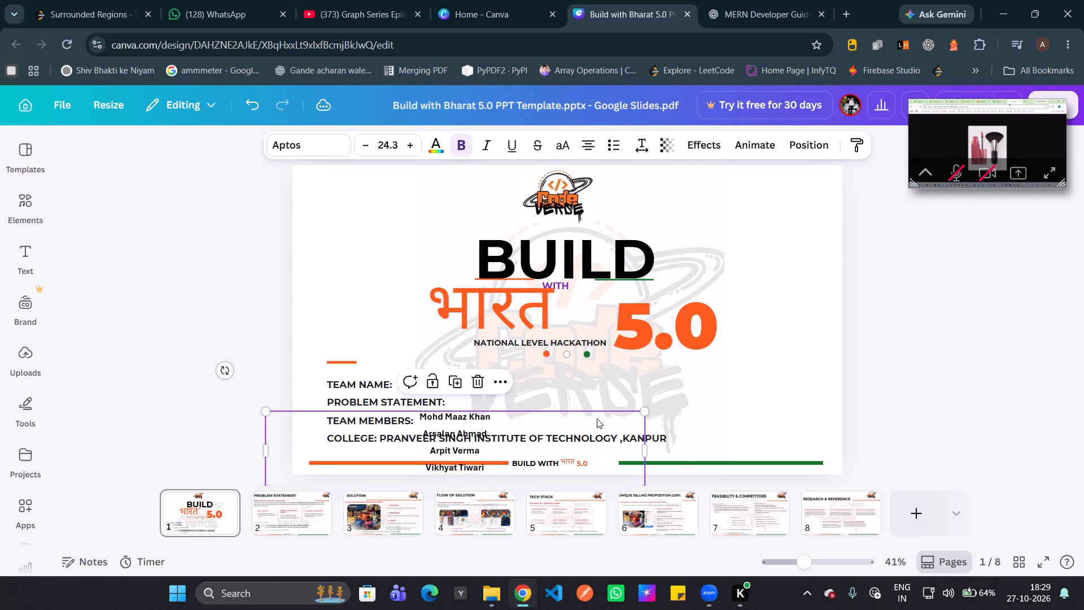
pyautogui.moveTo(649, 445); pyautogui.dragTo(705, 432)
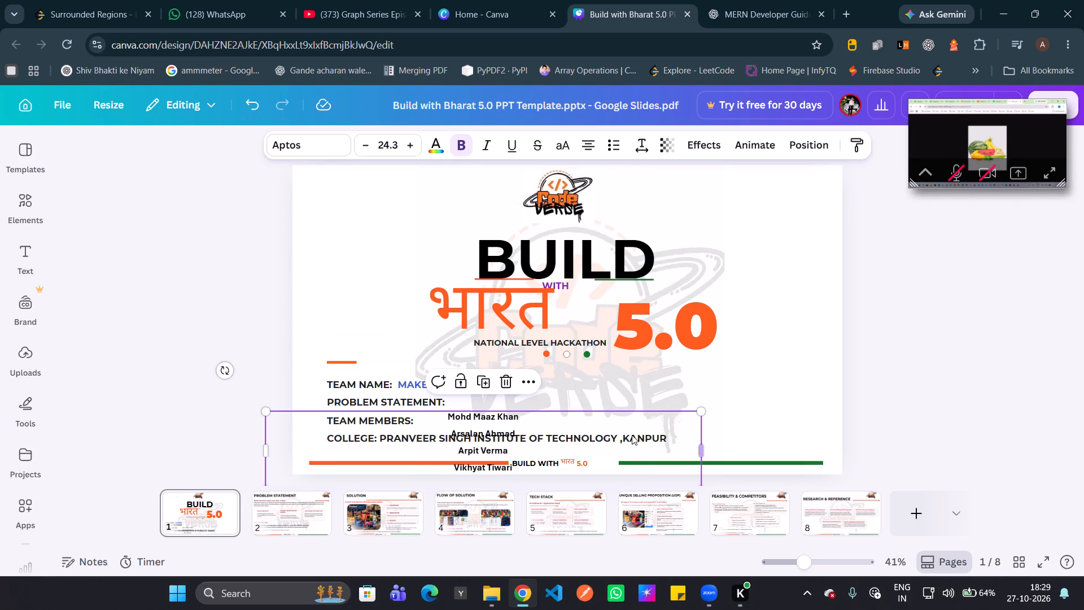
pyautogui.moveTo(260, 447); pyautogui.dragTo(362, 453)
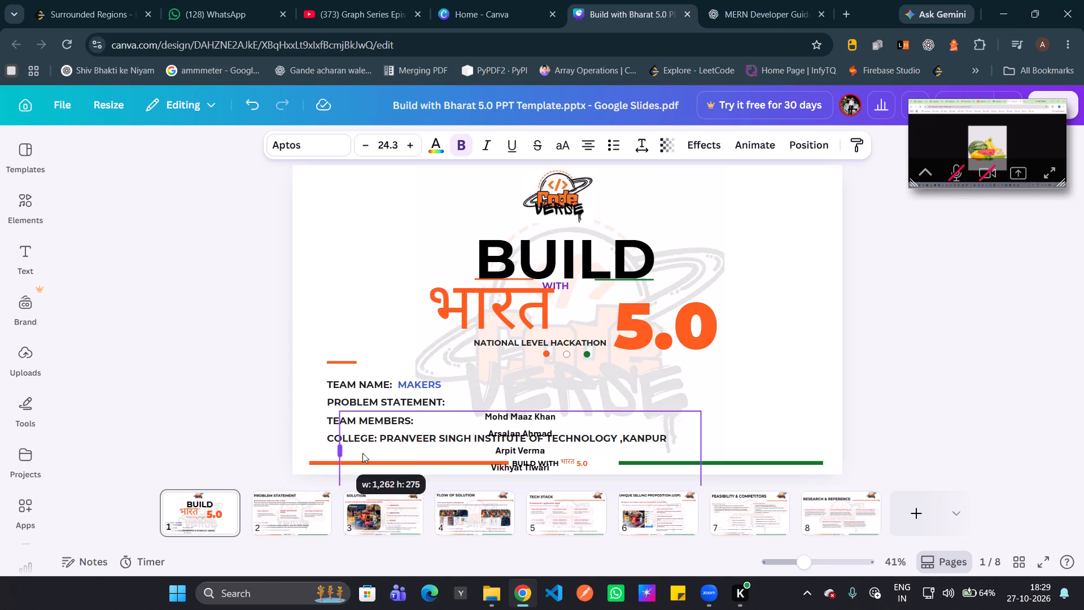
pyautogui.moveTo(362, 453); pyautogui.dragTo(612, 426)
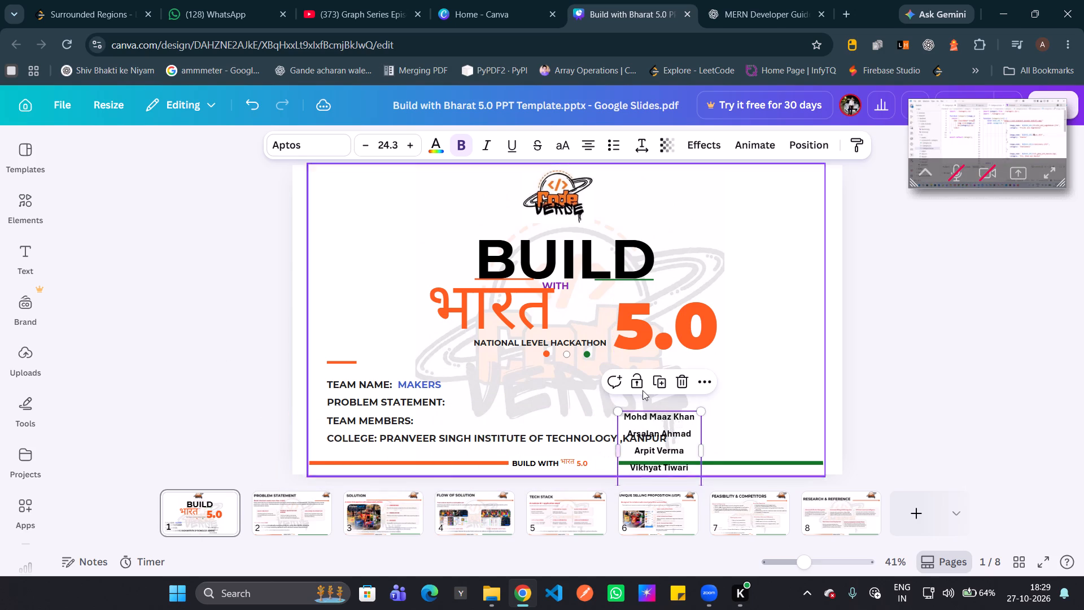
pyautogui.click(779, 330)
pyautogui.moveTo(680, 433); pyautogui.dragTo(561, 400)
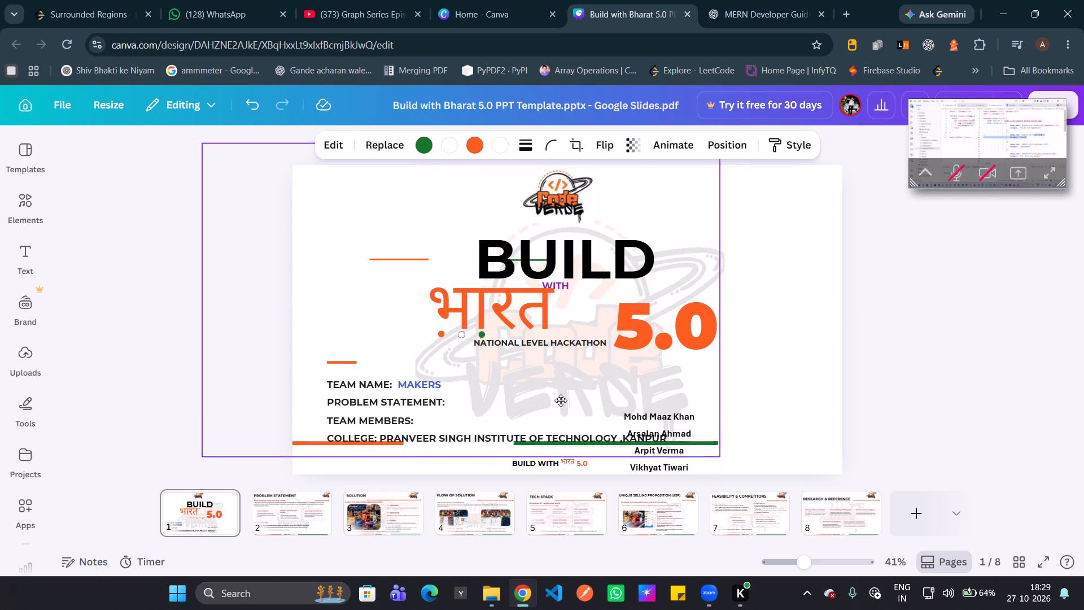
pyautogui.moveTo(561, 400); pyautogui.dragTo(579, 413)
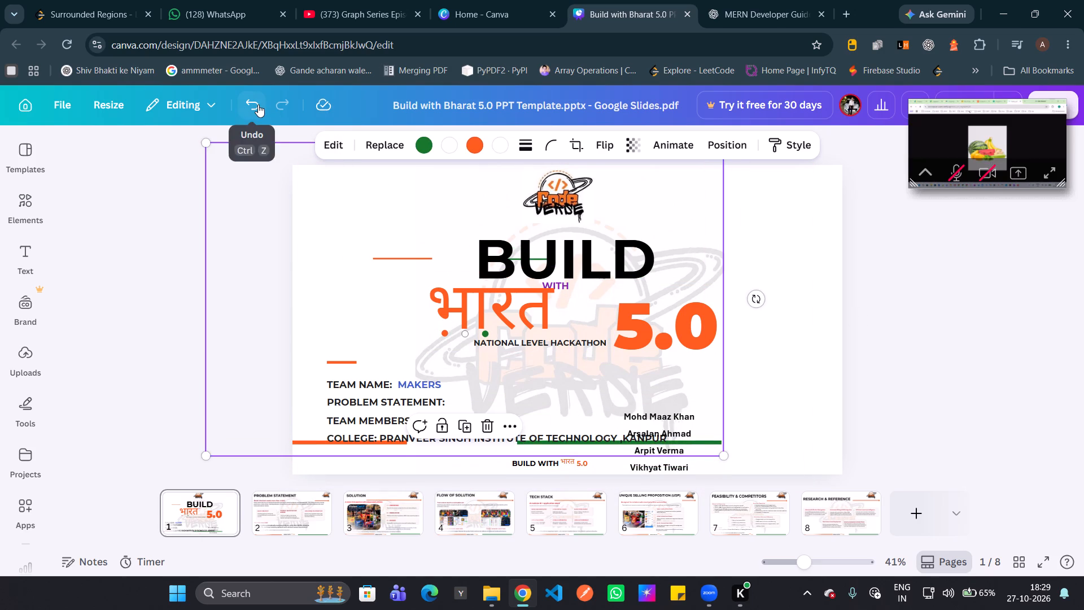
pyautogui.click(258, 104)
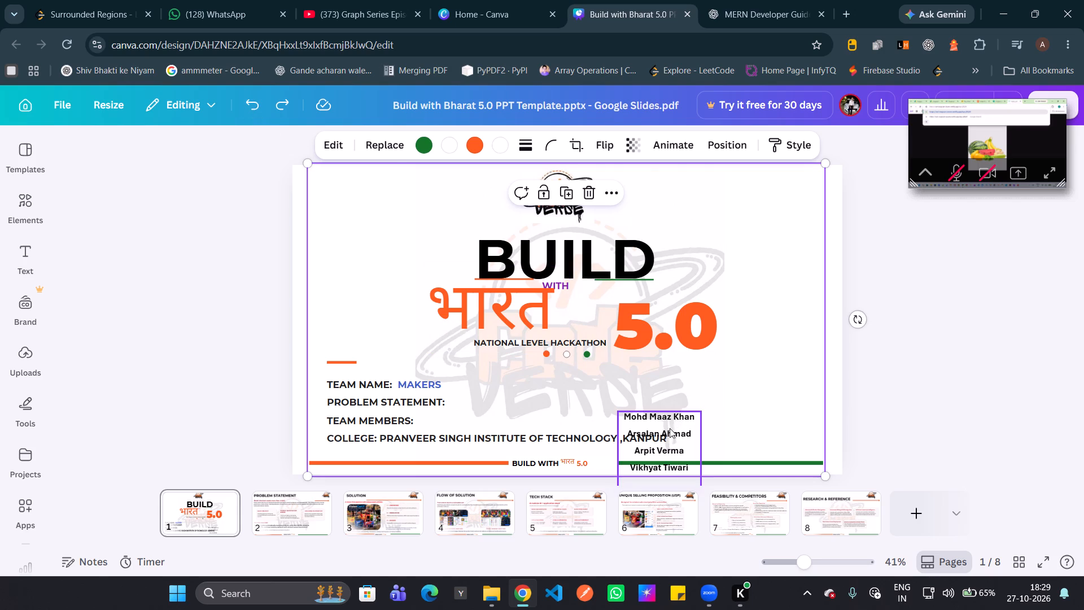
# Move the names text box up over the Team Name and Problem Statement rows and widen it slightly.
pyautogui.click(668, 428)
pyautogui.moveTo(667, 428); pyautogui.dragTo(473, 355)
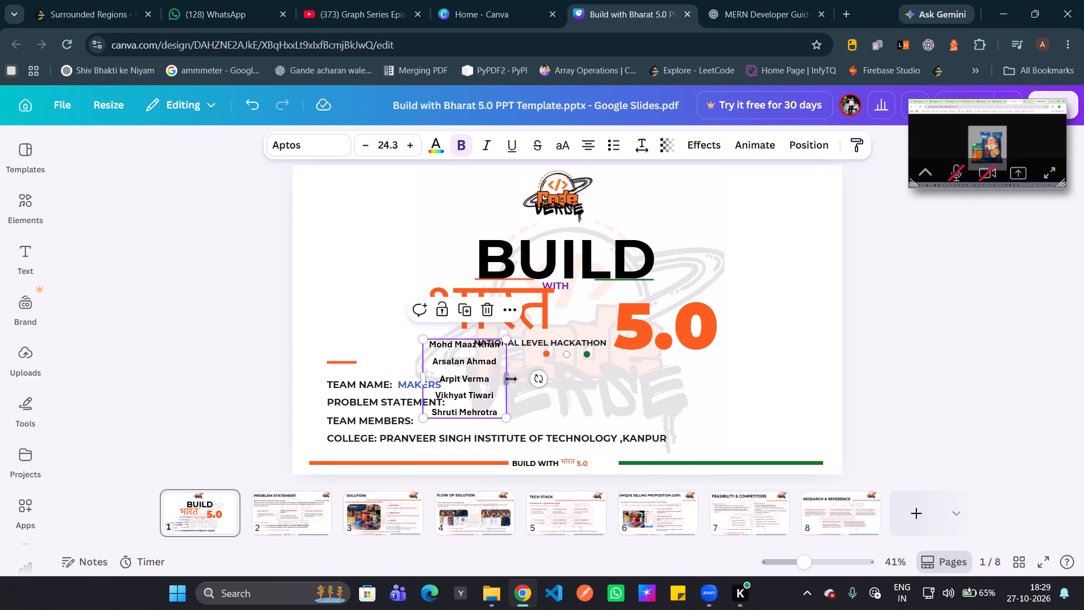
pyautogui.moveTo(508, 380); pyautogui.dragTo(514, 373)
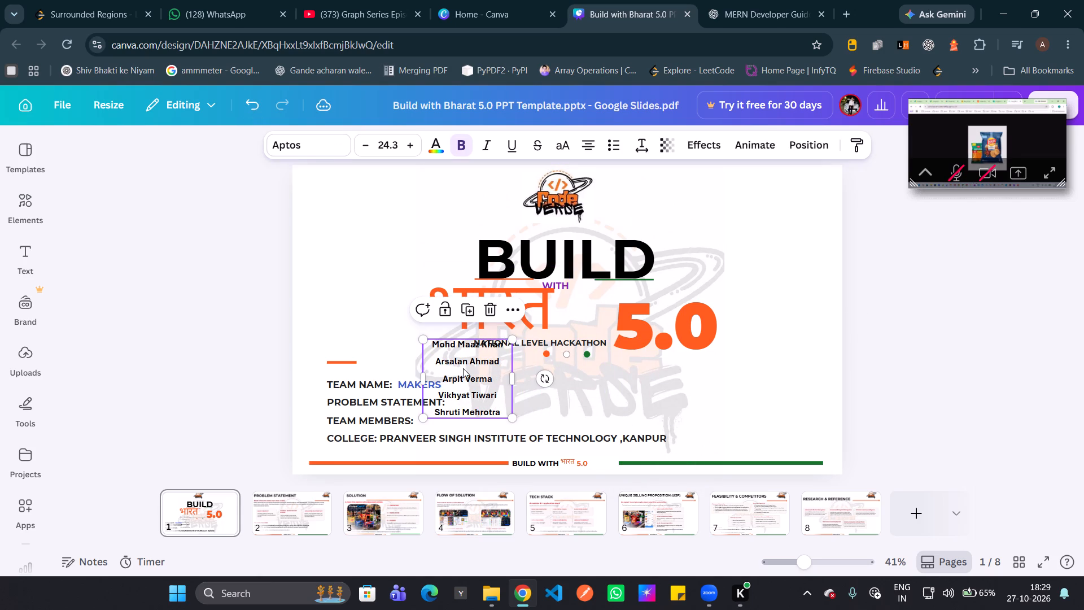
# Join the second member's name onto the first member's line and widen the names text box to about 654.
pyautogui.click(441, 362)
pyautogui.click(434, 365)
pyautogui.press('BackSpace')
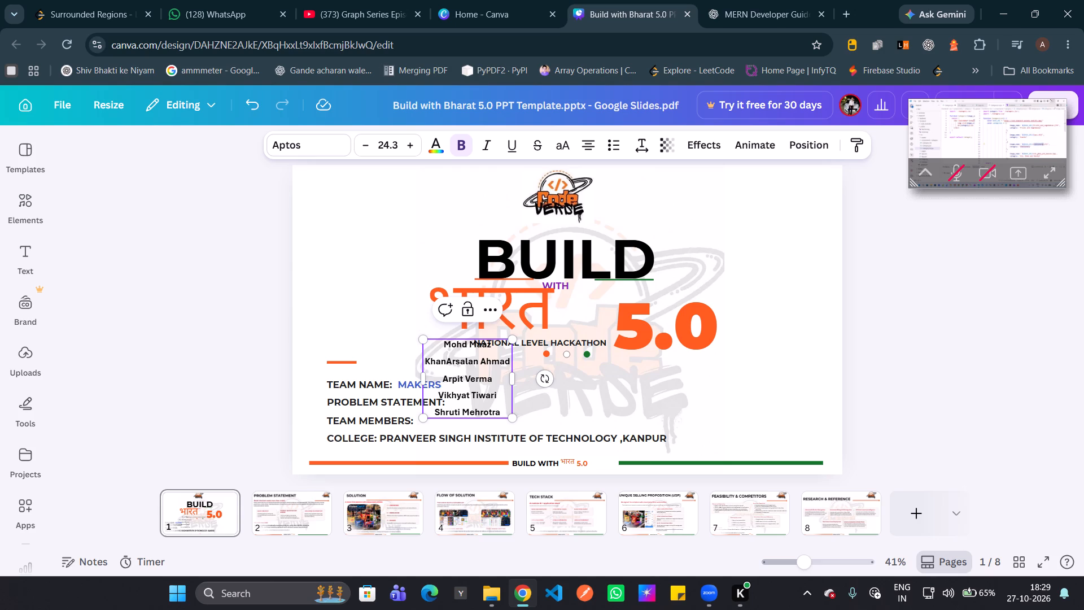
pyautogui.moveTo(512, 376); pyautogui.dragTo(523, 374)
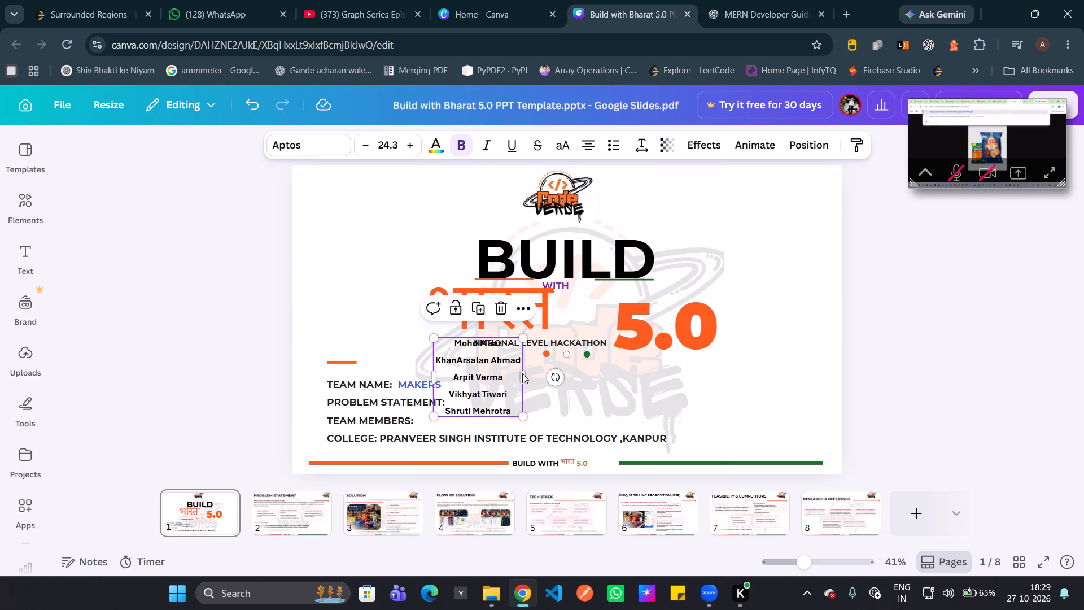
pyautogui.moveTo(523, 372); pyautogui.dragTo(620, 375)
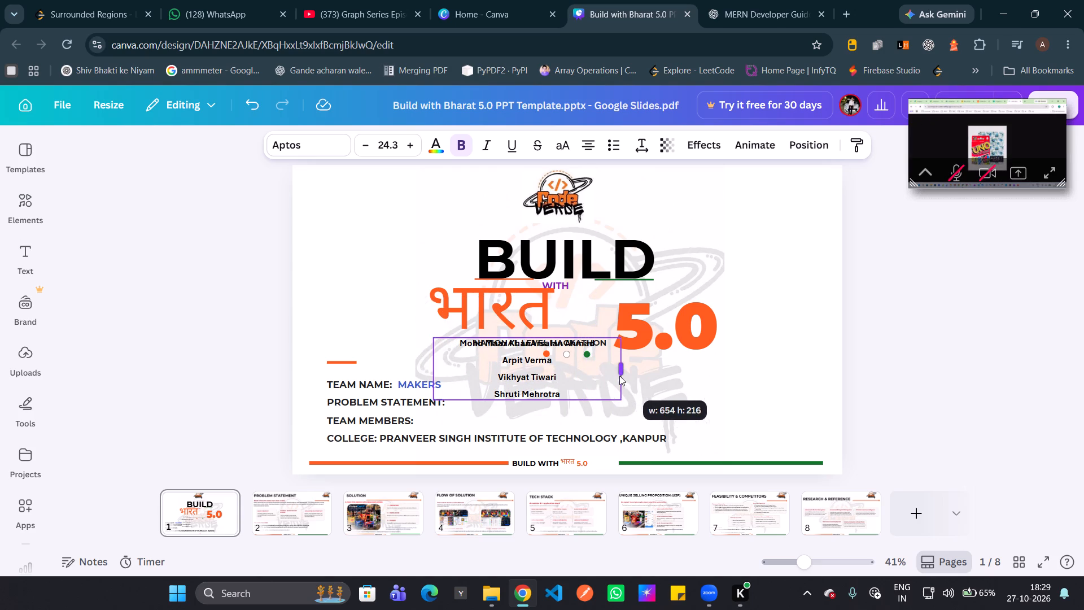
# Move the names text box down so its first line sits beside the Problem Statement row, clear of the hackathon subtitle.
pyautogui.click(220, 346)
pyautogui.moveTo(514, 360); pyautogui.dragTo(542, 401)
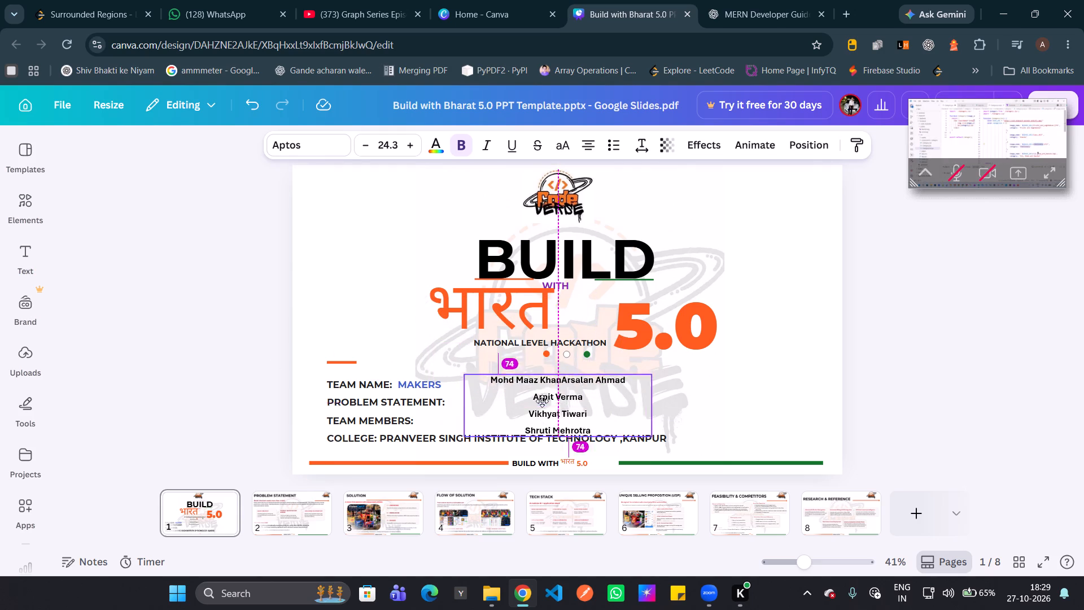
pyautogui.moveTo(542, 401); pyautogui.dragTo(541, 413)
# Insert two spaces between the first and second members' names on the shared line.
pyautogui.click(566, 400)
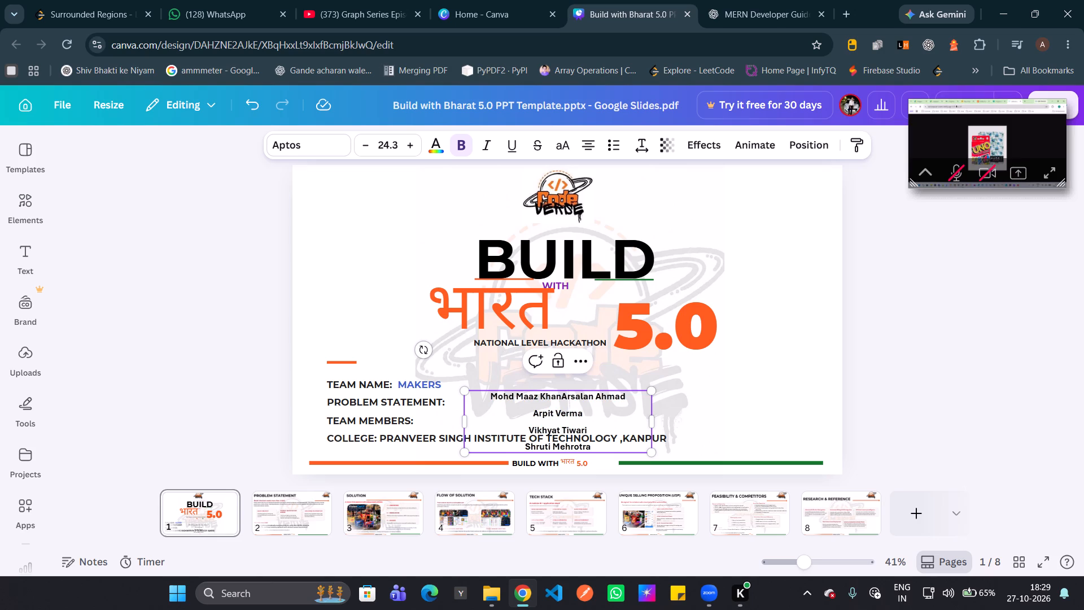
pyautogui.click(561, 395)
pyautogui.press('space')
pyautogui.press('space')
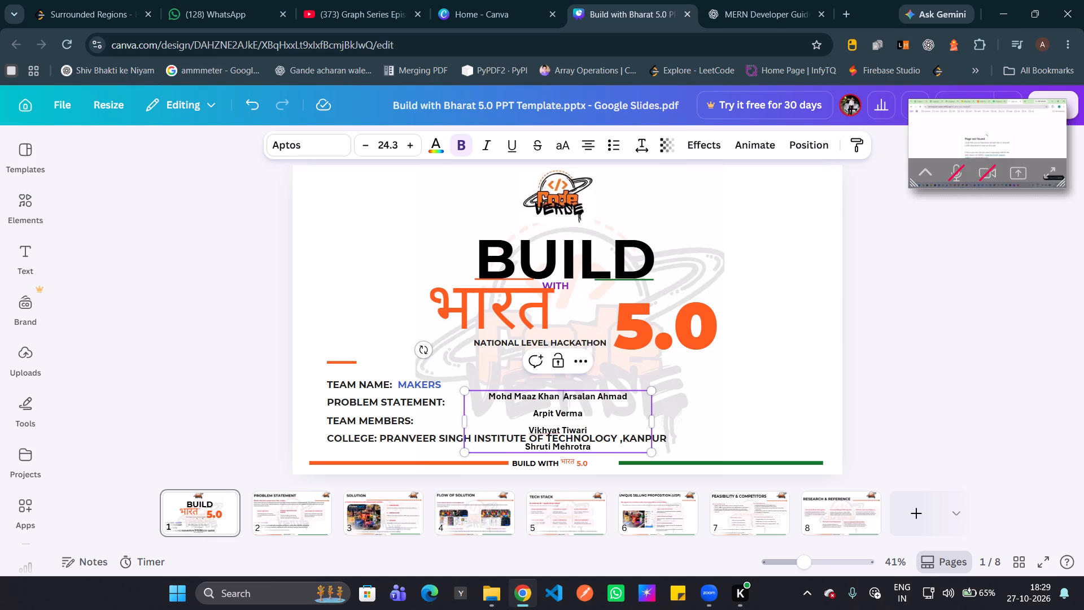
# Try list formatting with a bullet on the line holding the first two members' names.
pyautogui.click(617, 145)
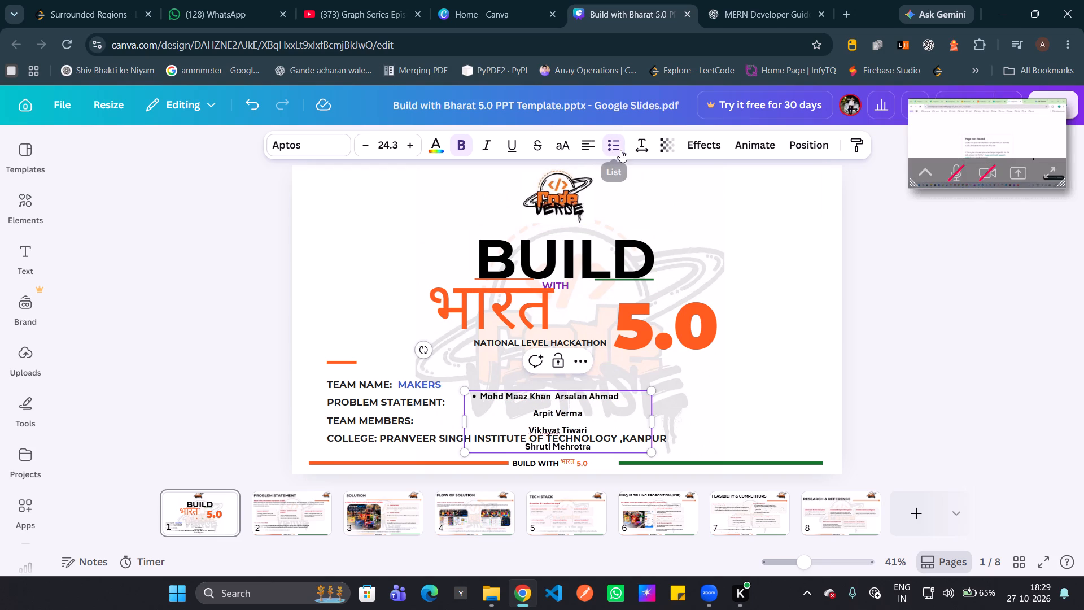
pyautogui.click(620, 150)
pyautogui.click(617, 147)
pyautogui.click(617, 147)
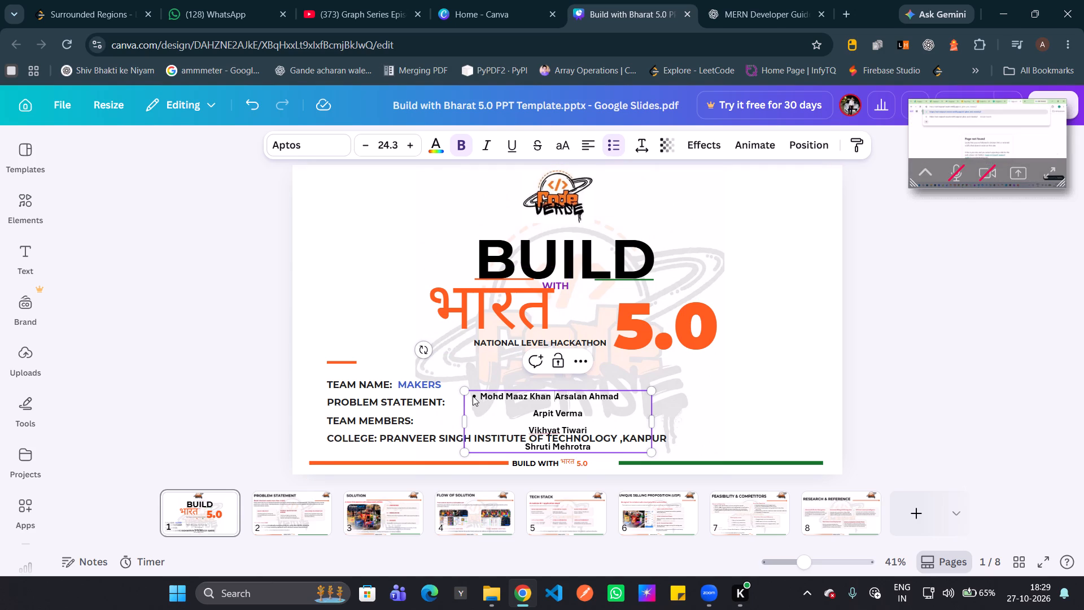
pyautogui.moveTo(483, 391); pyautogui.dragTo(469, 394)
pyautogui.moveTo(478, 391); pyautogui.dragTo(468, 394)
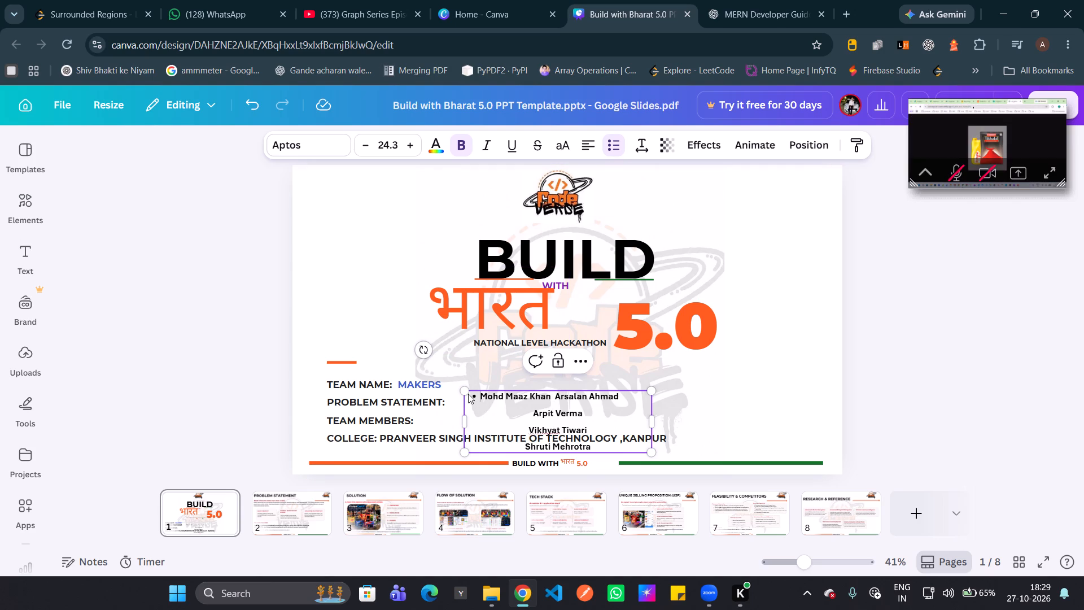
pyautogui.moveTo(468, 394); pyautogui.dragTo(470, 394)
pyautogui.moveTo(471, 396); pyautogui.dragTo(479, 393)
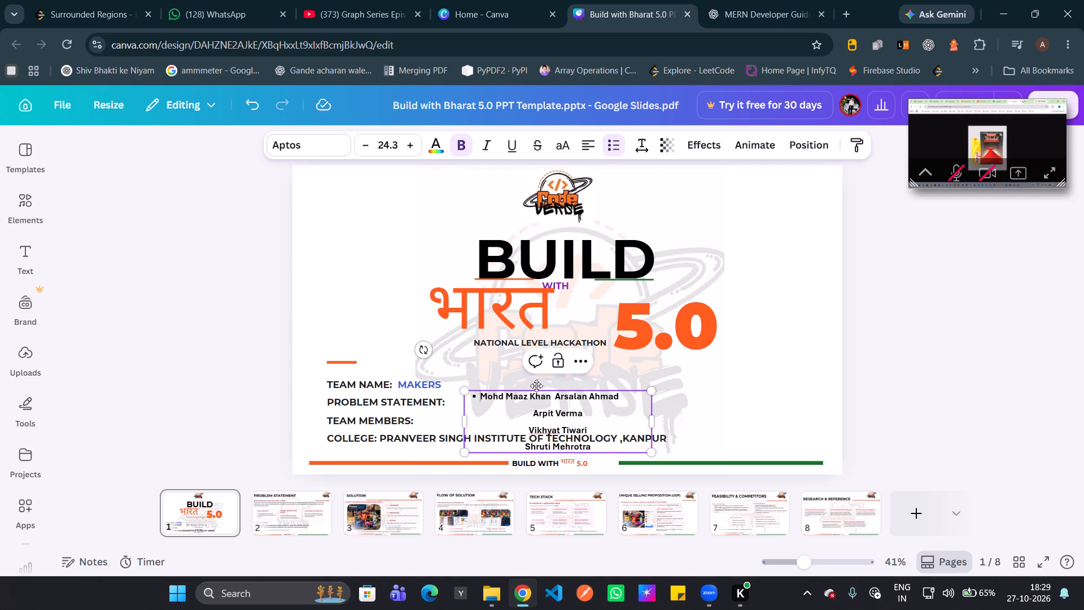
# Number the first two names on their shared line, replacing the bullet with "1." and placing "2." before the second name.
pyautogui.click(551, 395)
pyautogui.press('space')
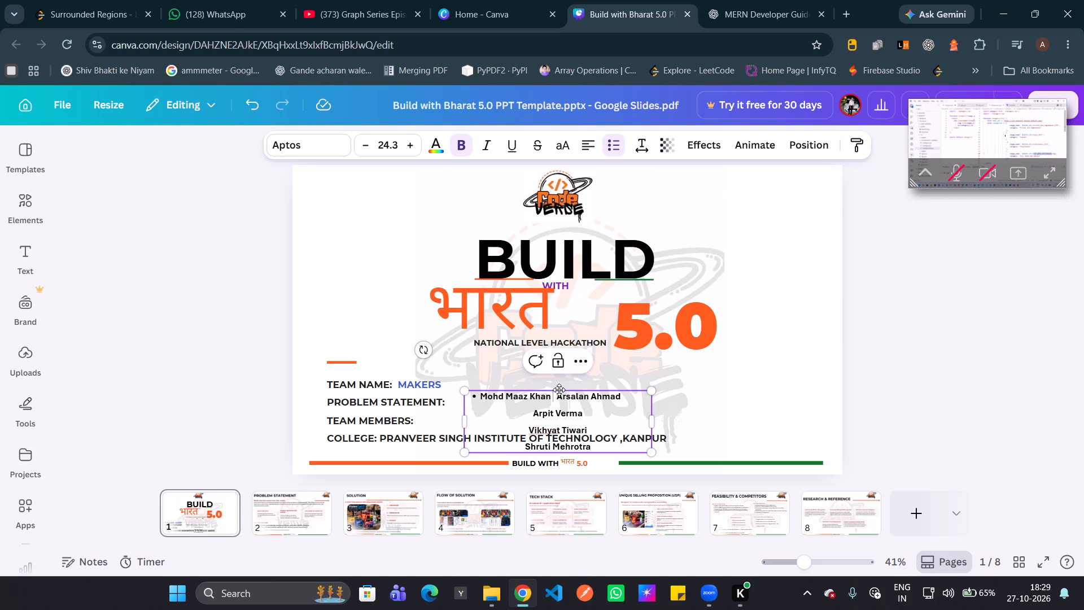
pyautogui.click(479, 395)
pyautogui.press('BackSpace')
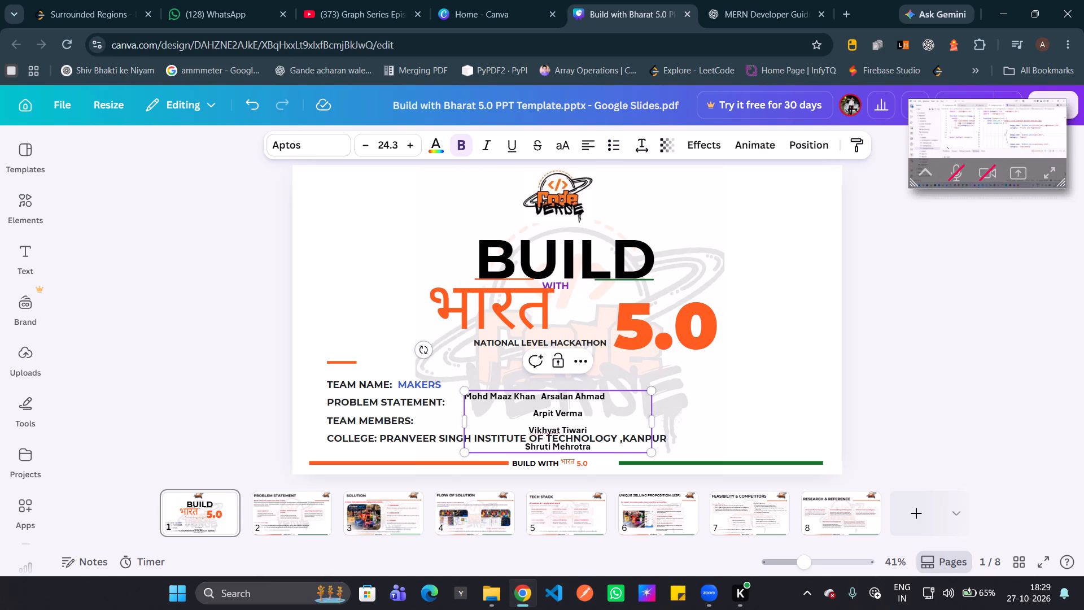
pyautogui.write('1.')
pyautogui.press('space')
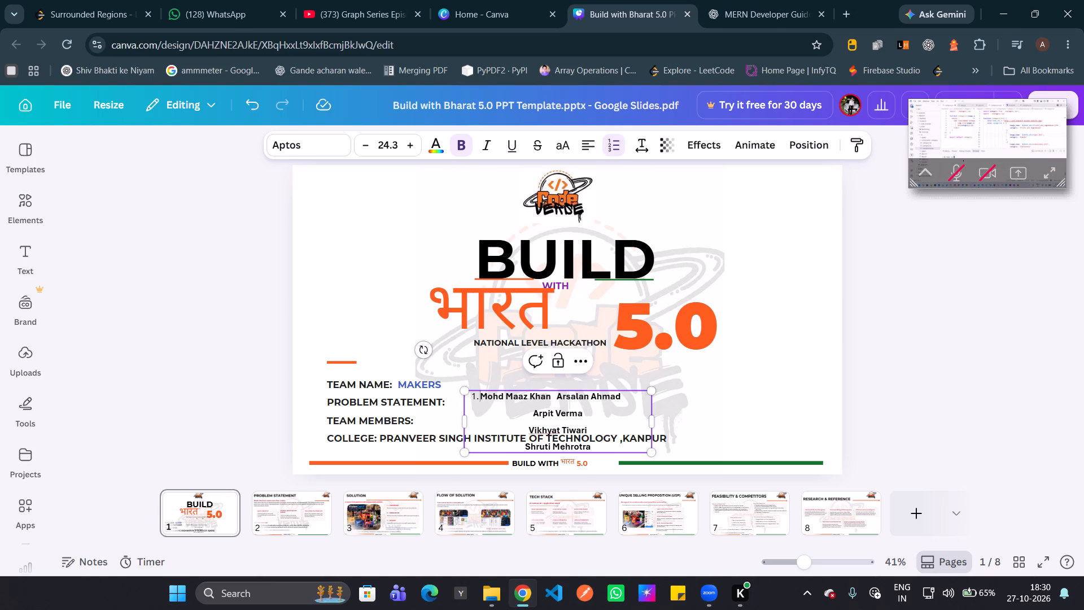
pyautogui.click(553, 394)
pyautogui.write('2.')
pyautogui.press('space')
pyautogui.press('BackSpace')
# Join the third member's name onto the numbered line, widening the text box to fit, and put "3." before it with two separating spaces.
pyautogui.click(529, 416)
pyautogui.press('BackSpace')
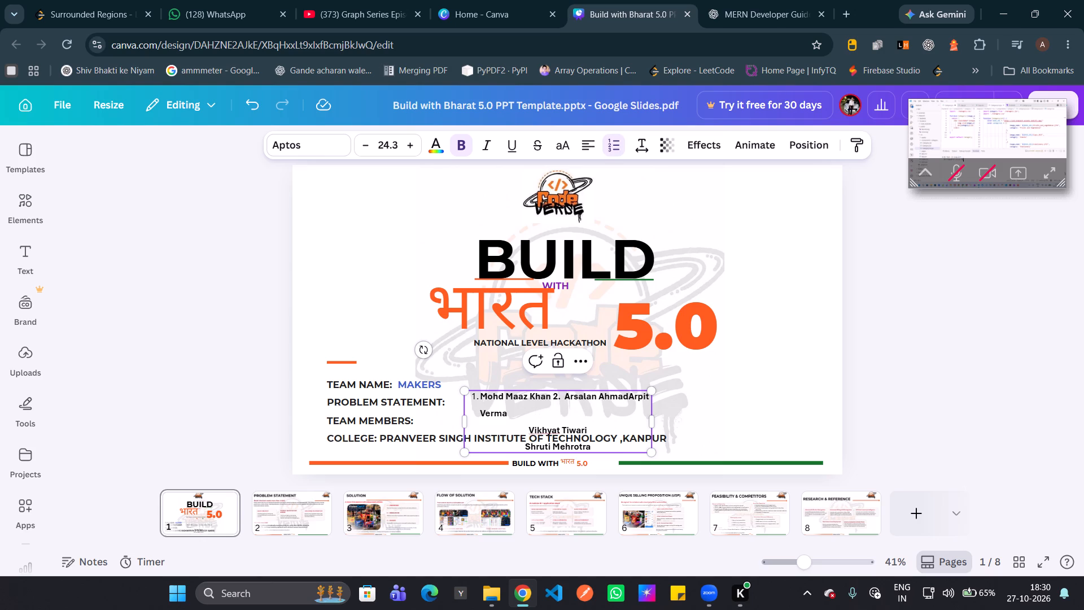
pyautogui.moveTo(651, 419); pyautogui.dragTo(741, 419)
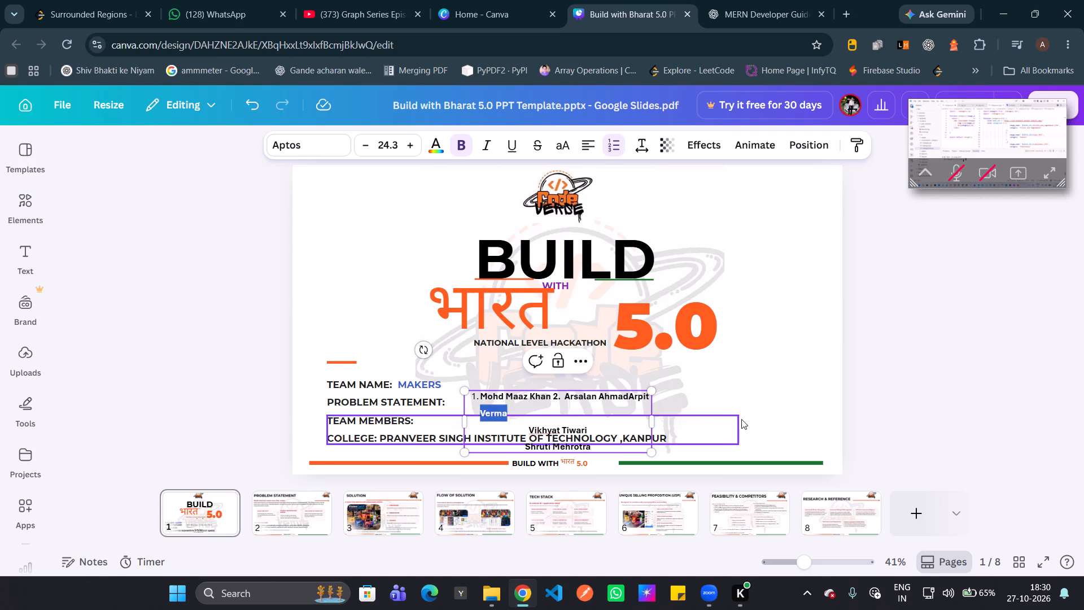
pyautogui.moveTo(741, 419); pyautogui.dragTo(729, 412)
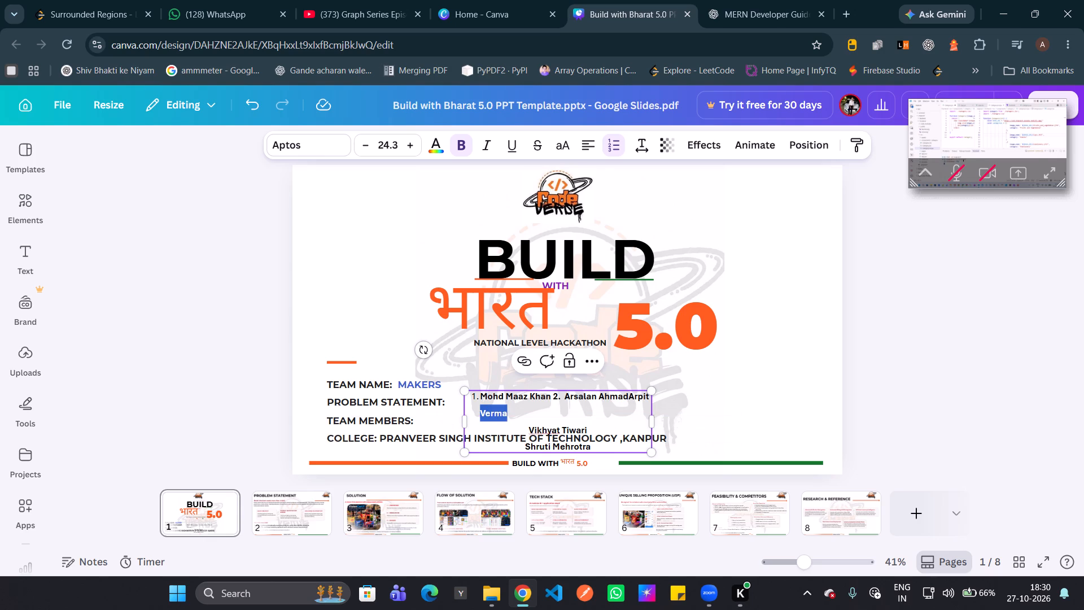
pyautogui.moveTo(653, 421); pyautogui.dragTo(756, 405)
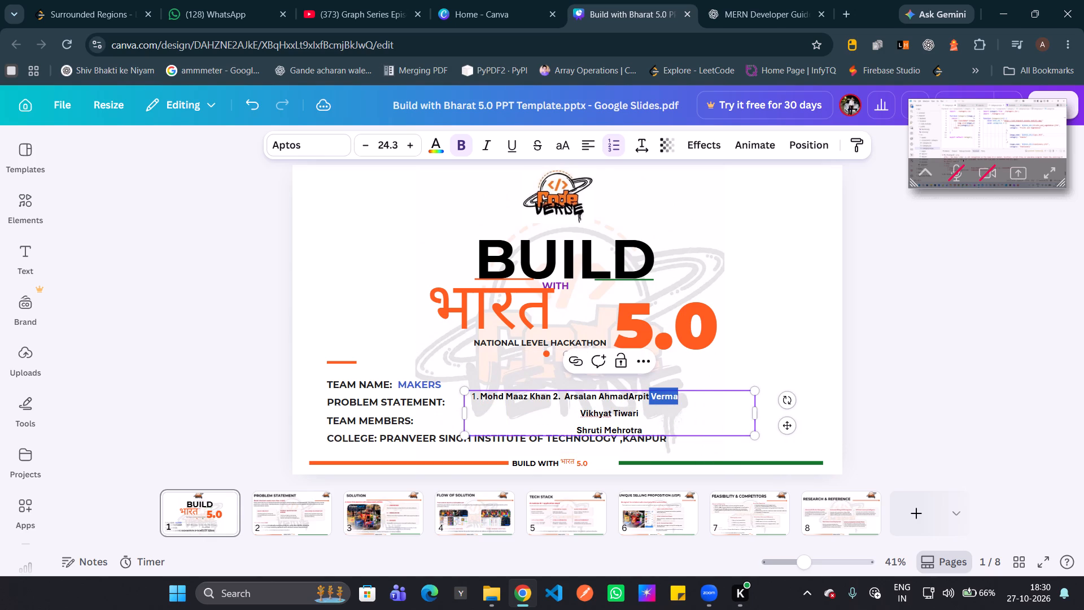
pyautogui.click(628, 398)
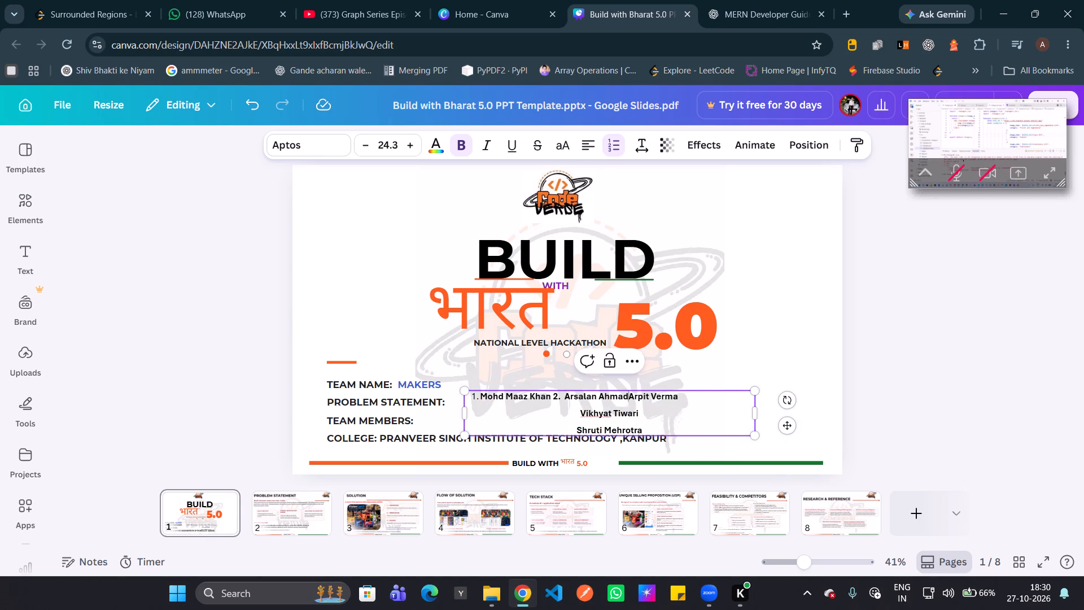
pyautogui.press('space')
pyautogui.press('space')
pyautogui.write('3.')
# Join the fourth member's name onto the numbered line as "4.", widening the text box to fit and adding two extra spaces before the number.
pyautogui.click(576, 412)
pyautogui.press('BackSpace')
pyautogui.press('space')
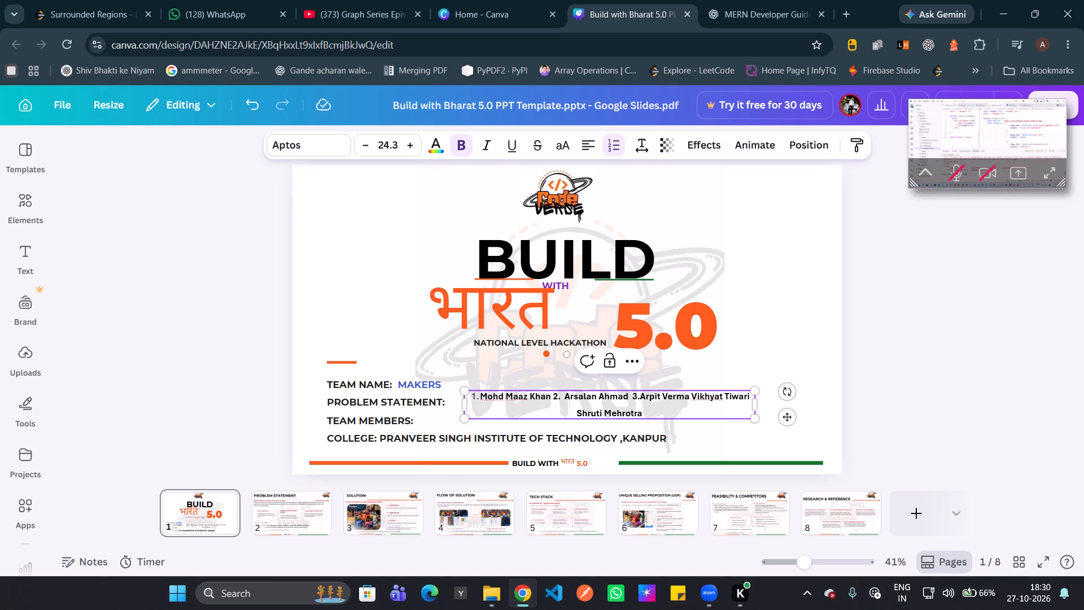
pyautogui.write('4.')
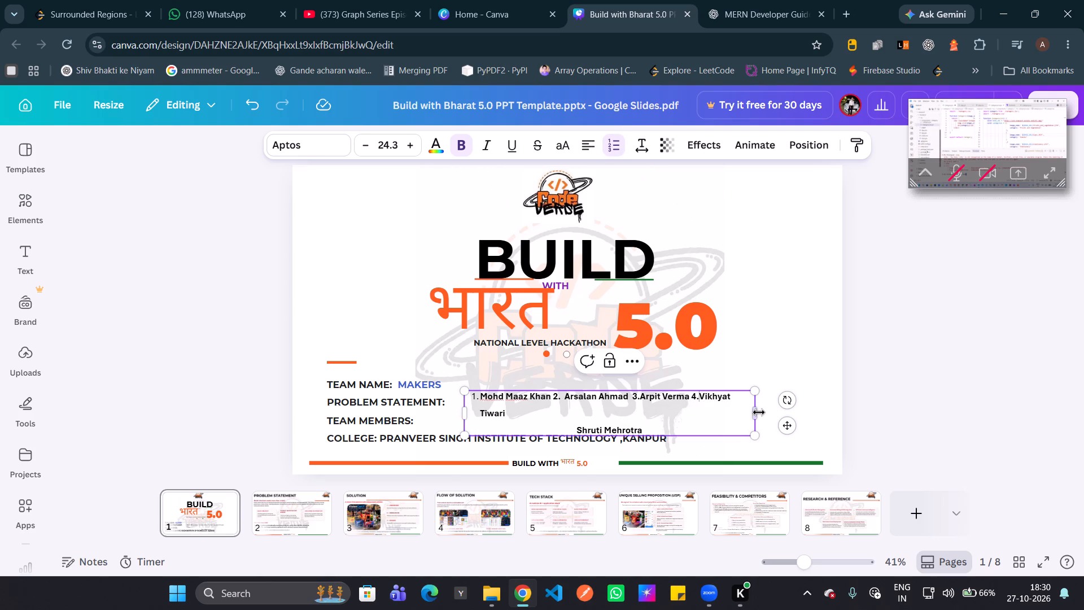
pyautogui.moveTo(759, 409); pyautogui.dragTo(829, 418)
pyautogui.hscroll(-1, 807, 420)
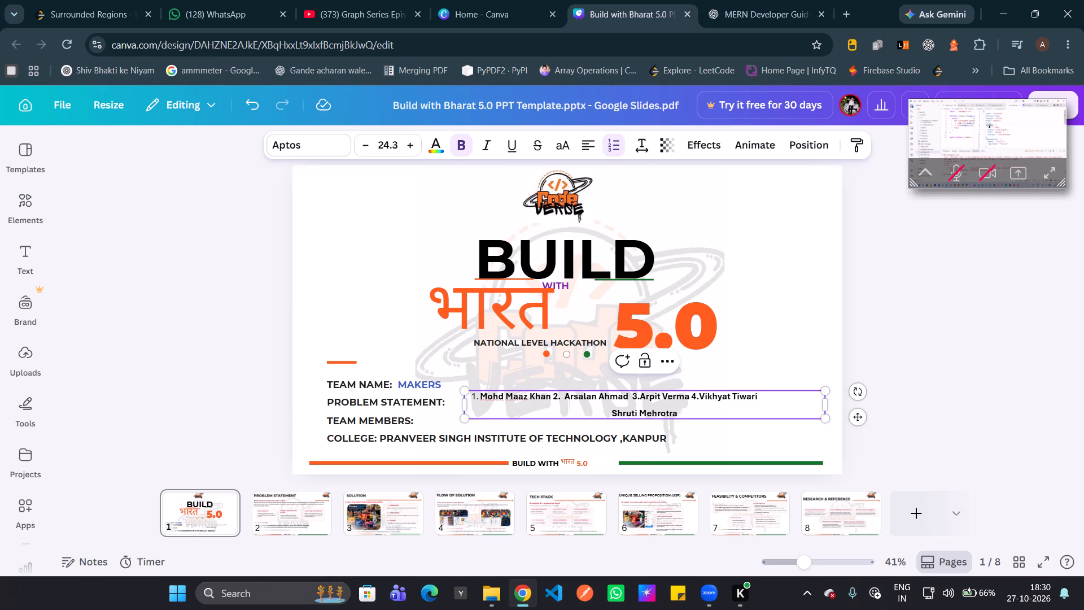
pyautogui.hscroll(-1, 603, 406)
pyautogui.click(611, 412)
pyautogui.hscroll(1, 630, 412)
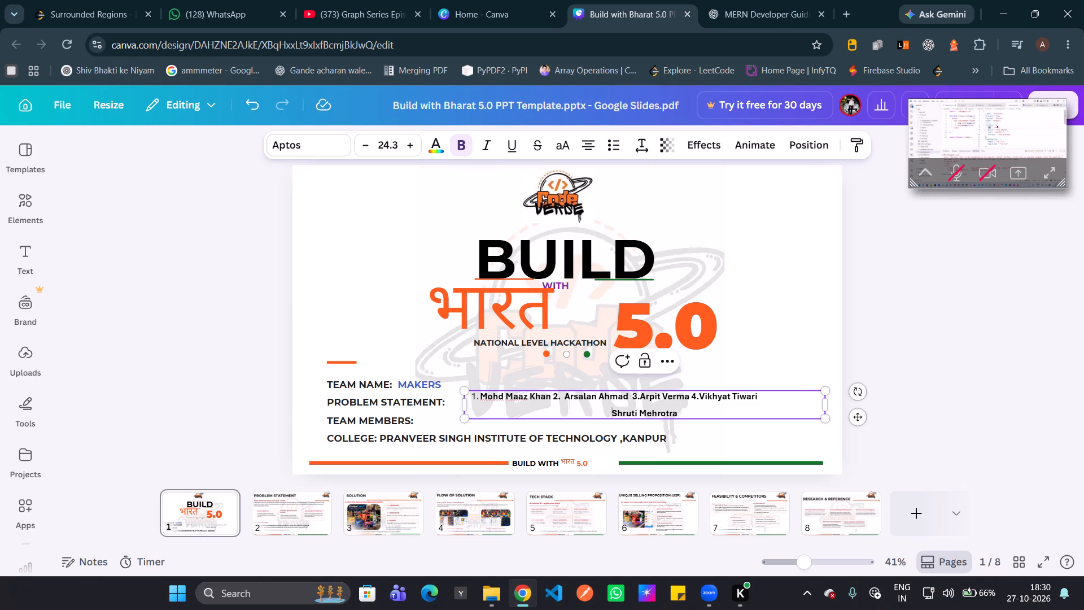
pyautogui.hscroll(1, 693, 395)
pyautogui.click(690, 394)
pyautogui.press('space')
pyautogui.press('space')
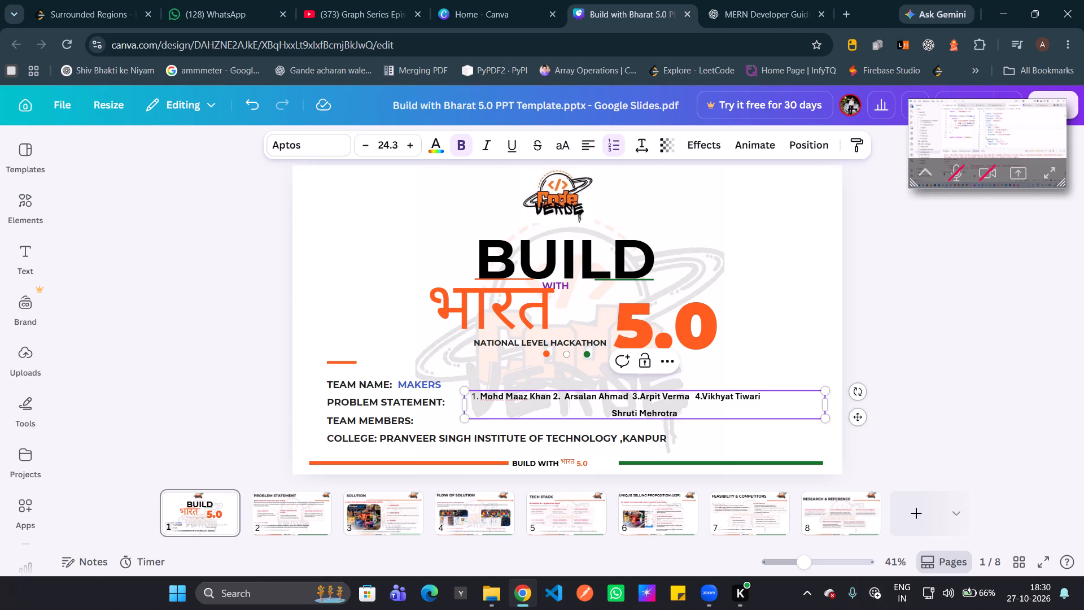
# Number the fifth member's name "5.", widen the text box past the slide edge, and join the name onto the line after two spaces.
pyautogui.click(613, 417)
pyautogui.write('5.')
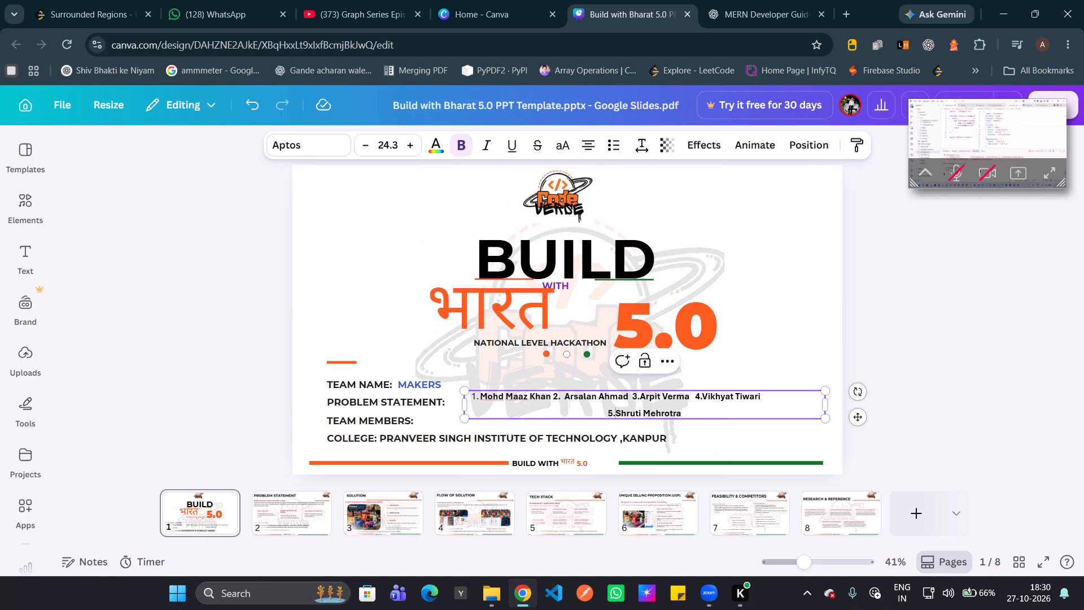
pyautogui.moveTo(827, 403); pyautogui.dragTo(904, 412)
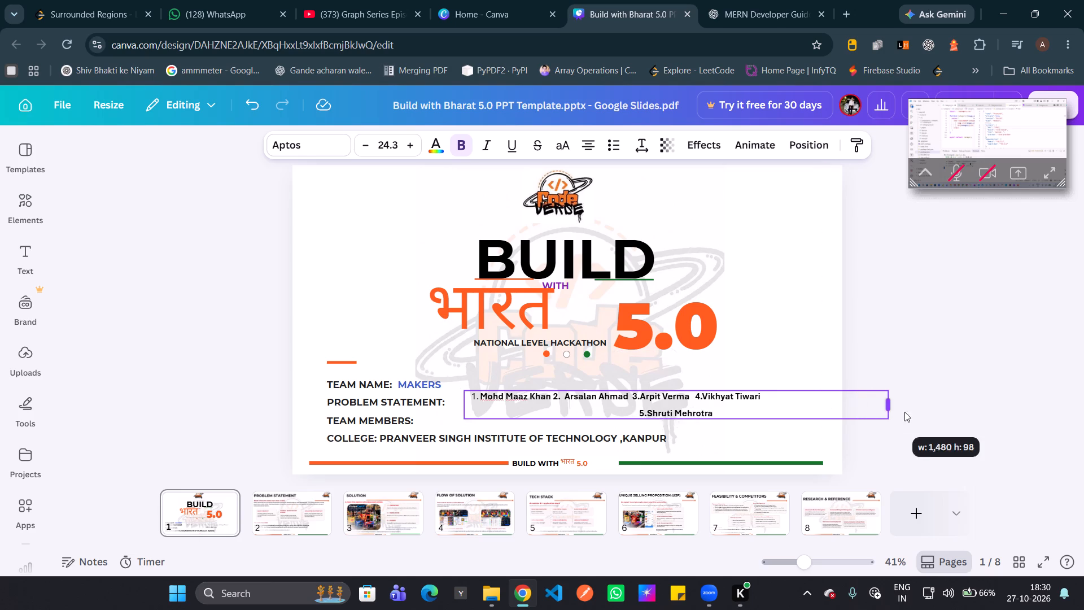
pyautogui.moveTo(904, 412); pyautogui.dragTo(861, 413)
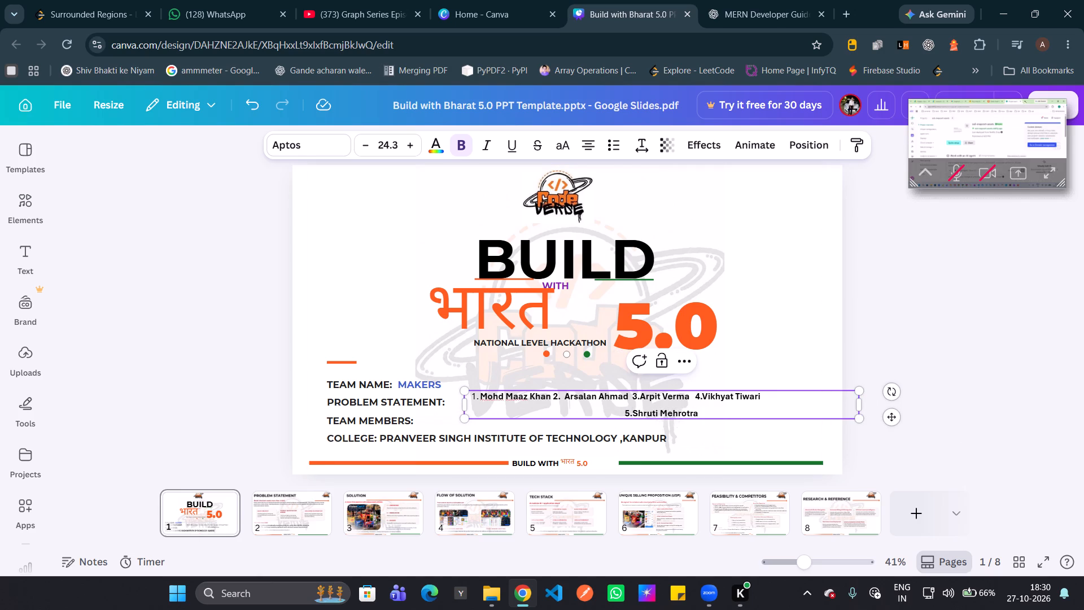
pyautogui.click(619, 411)
pyautogui.press('BackSpace')
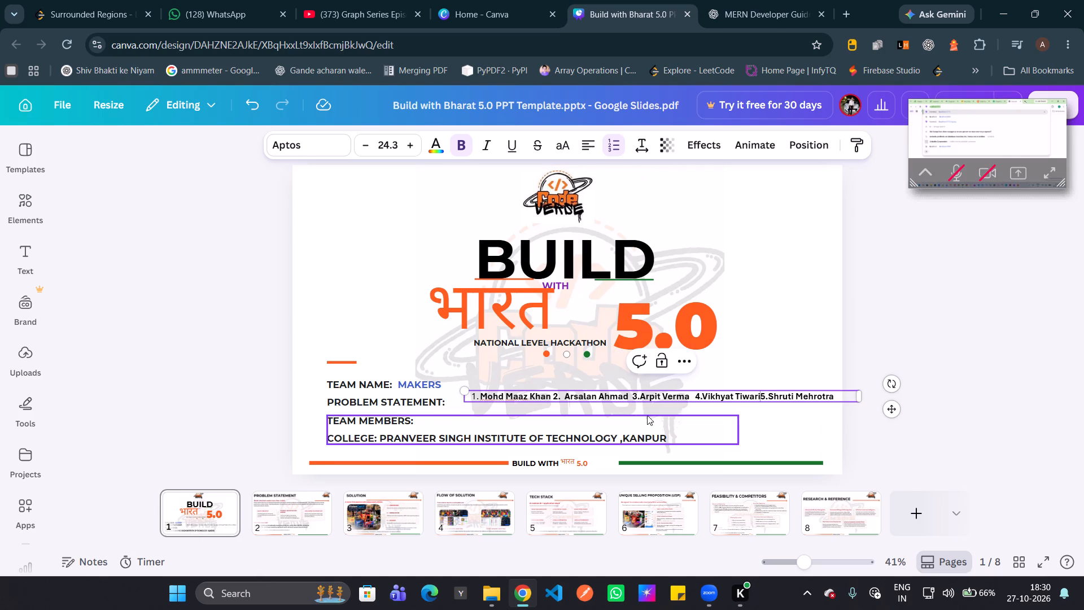
pyautogui.press('space')
pyautogui.press('space')
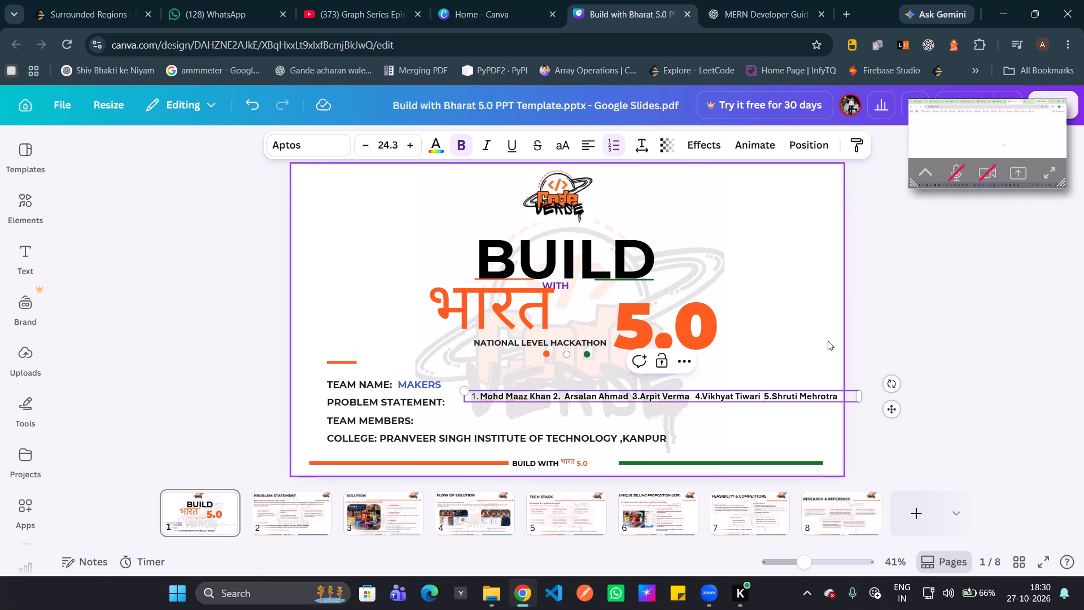
pyautogui.click(305, 342)
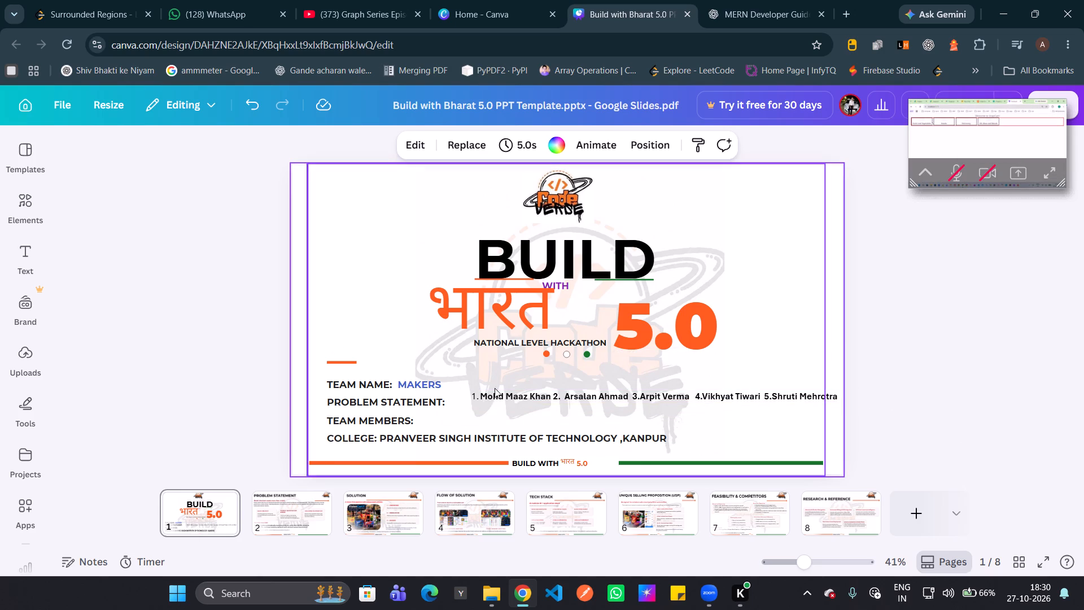
# Move the numbered names line onto the slide, directly after the TEAM MEMBERS label and level with it.
pyautogui.click(517, 393)
pyautogui.moveTo(517, 393); pyautogui.dragTo(471, 417)
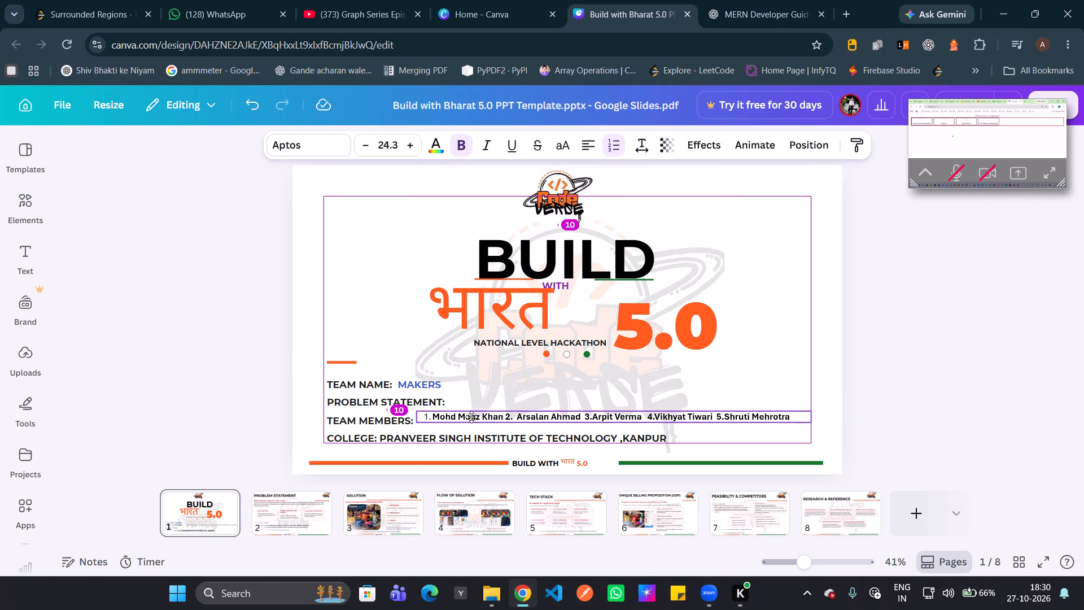
pyautogui.moveTo(471, 417); pyautogui.dragTo(466, 416)
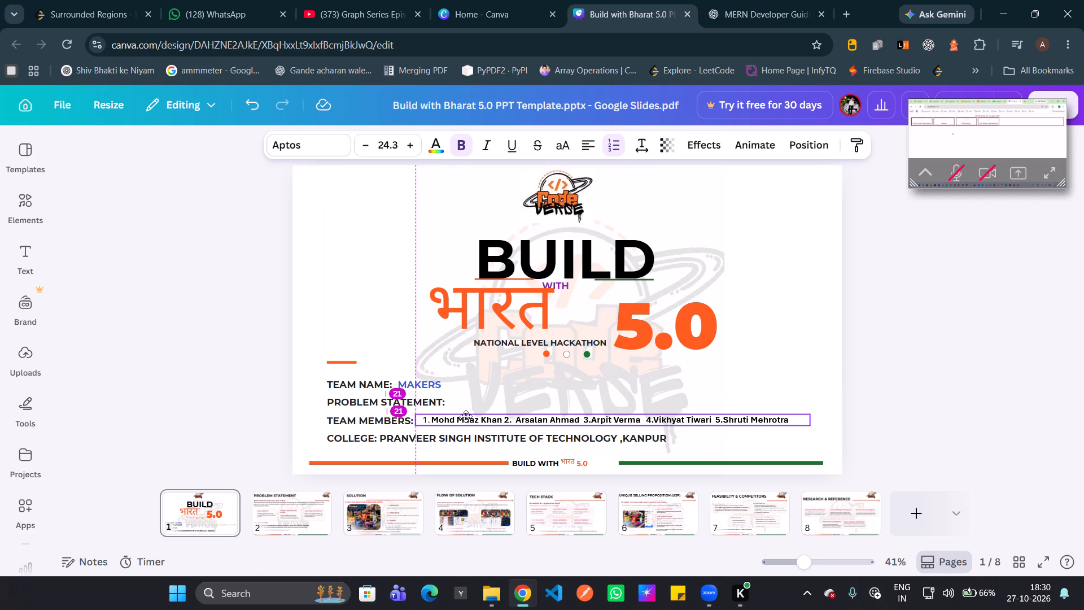
pyautogui.moveTo(466, 416); pyautogui.dragTo(462, 417)
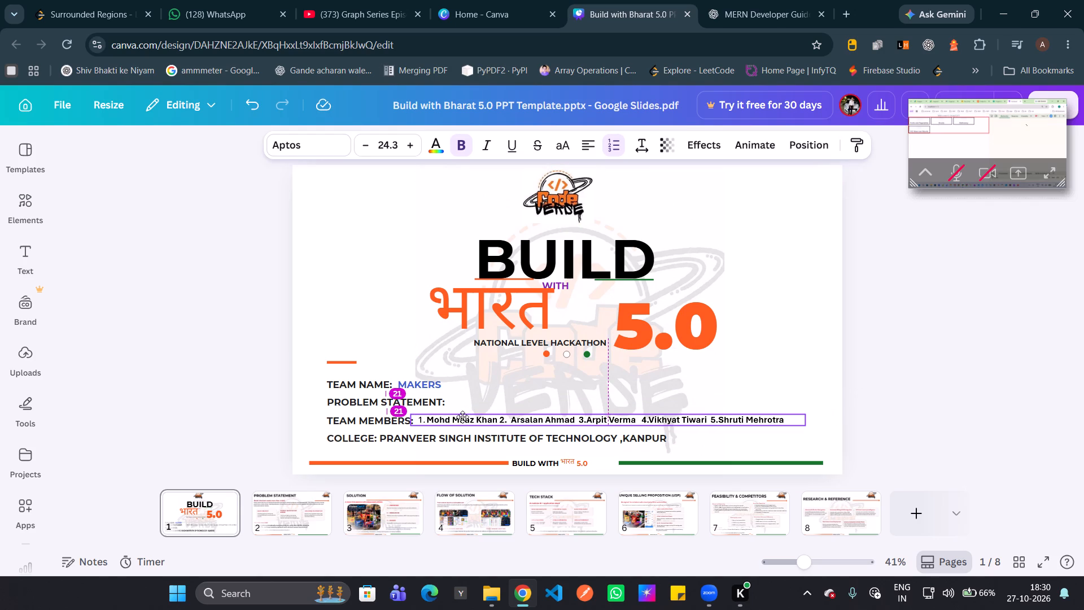
pyautogui.moveTo(462, 417); pyautogui.dragTo(459, 419)
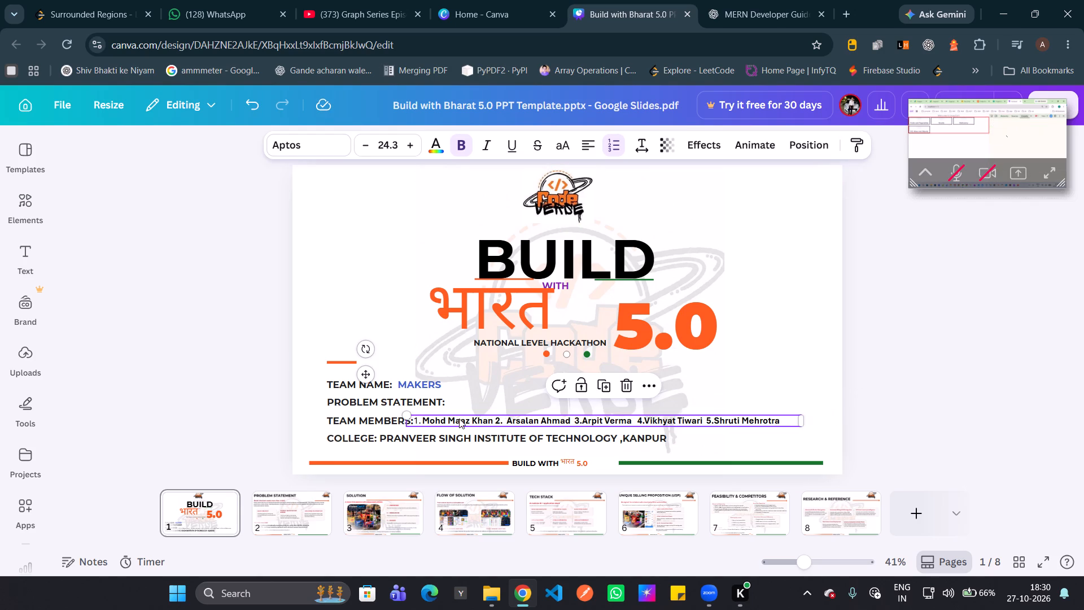
pyautogui.click(229, 373)
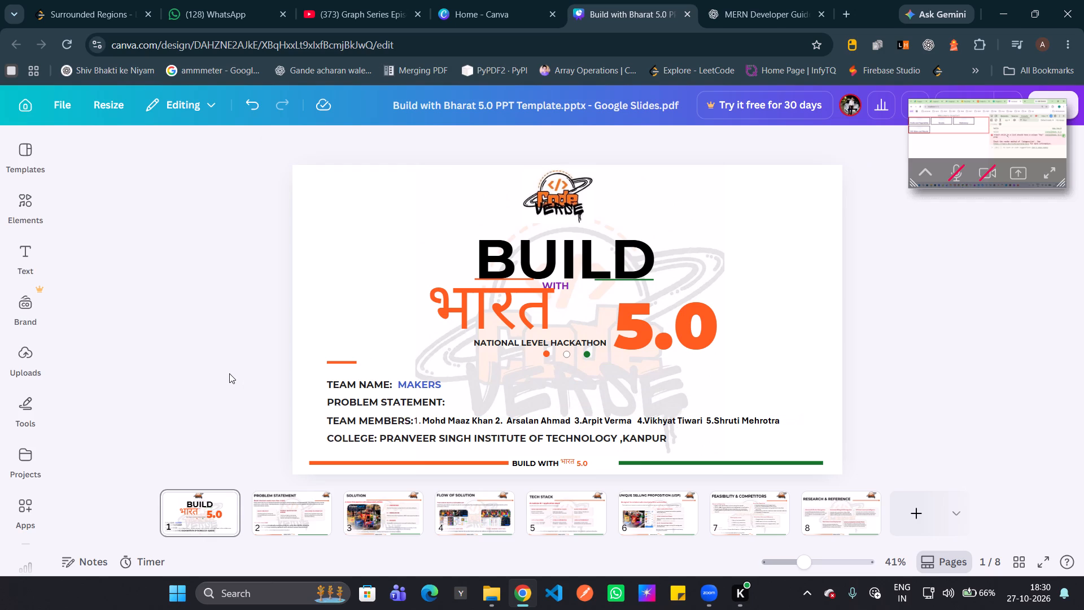
pyautogui.press('shift+super+s')
pyautogui.click(308, 368)
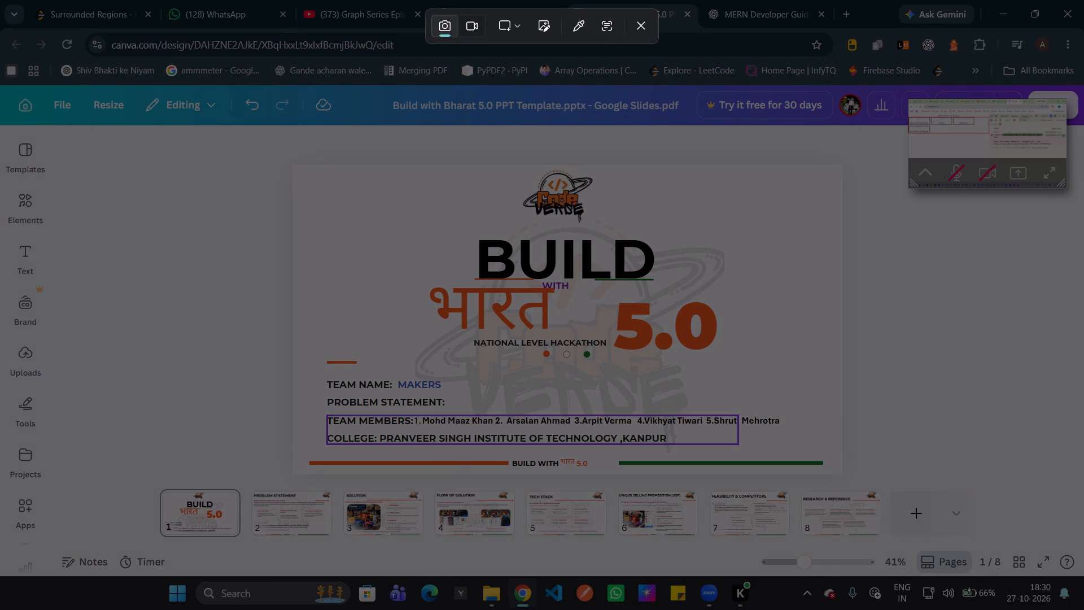
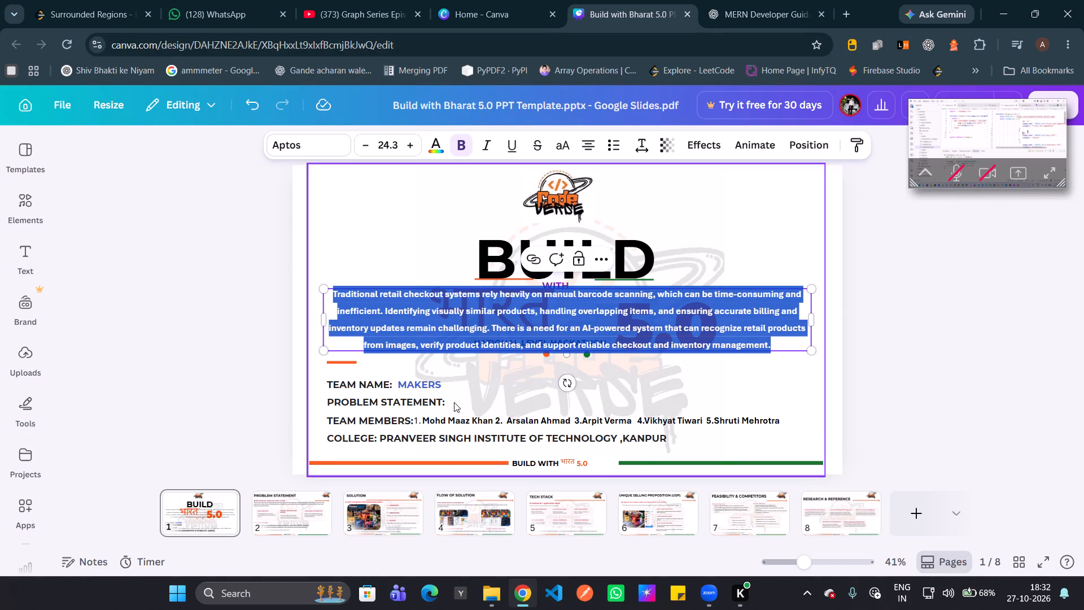
# Move the pasted problem statement text box down off the title to the bottom of the slide, below the team members line.
pyautogui.click(270, 322)
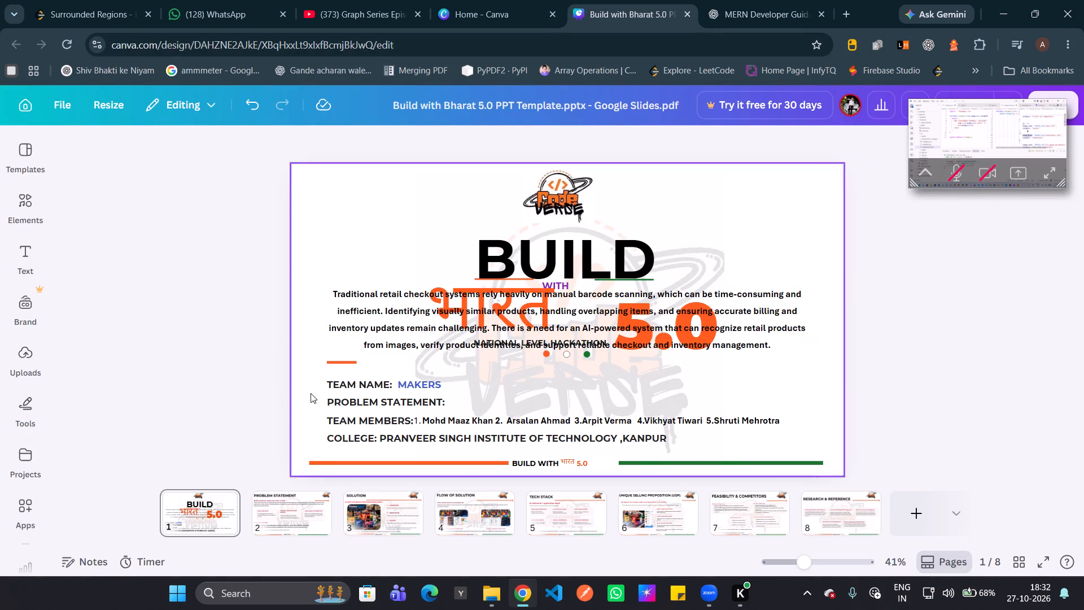
pyautogui.moveTo(479, 314); pyautogui.dragTo(539, 448)
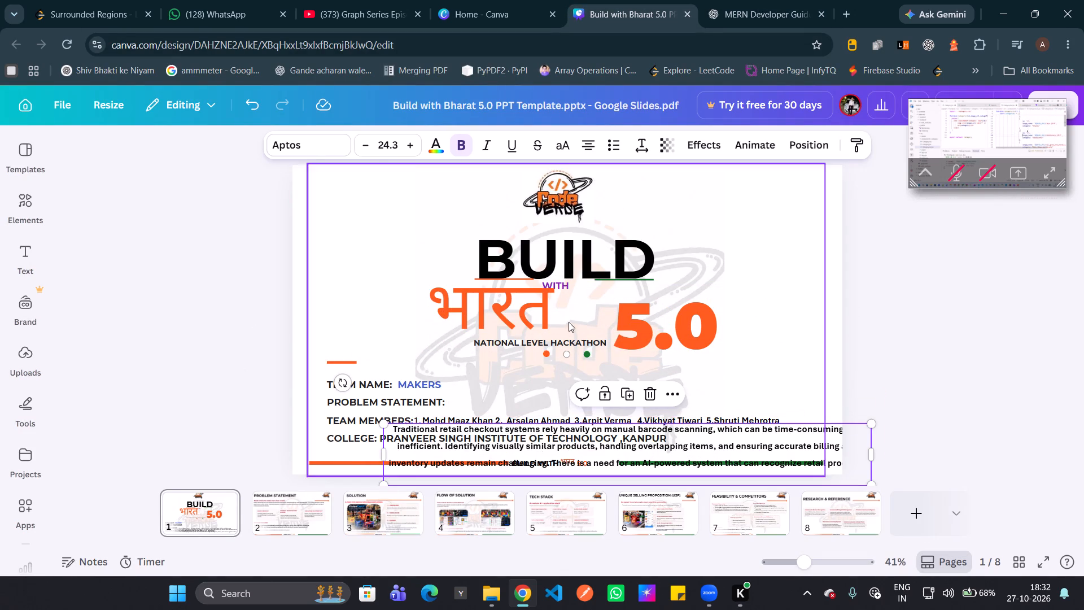
# Move the orange भारत title text slightly right so it sits closer to the 5.0.
pyautogui.moveTo(514, 324); pyautogui.dragTo(544, 333)
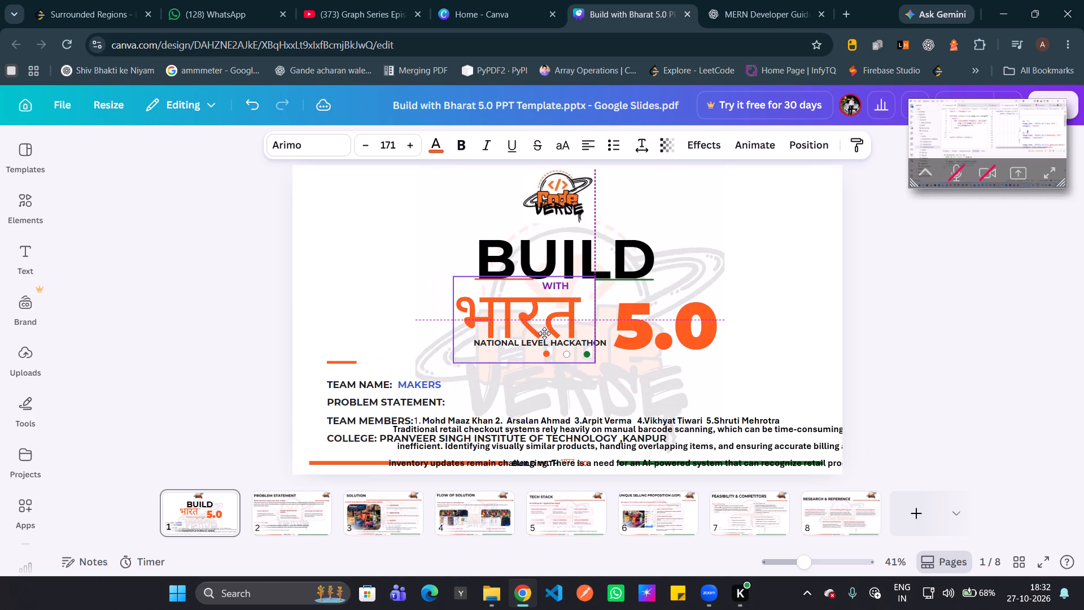
pyautogui.moveTo(544, 333); pyautogui.dragTo(545, 330)
pyautogui.doubleClick(656, 315)
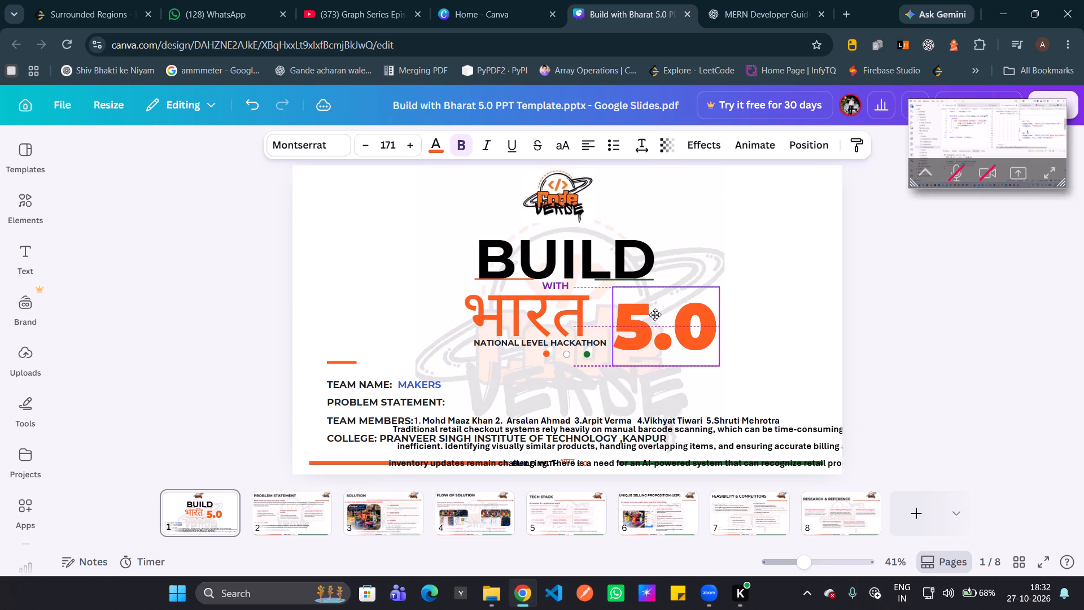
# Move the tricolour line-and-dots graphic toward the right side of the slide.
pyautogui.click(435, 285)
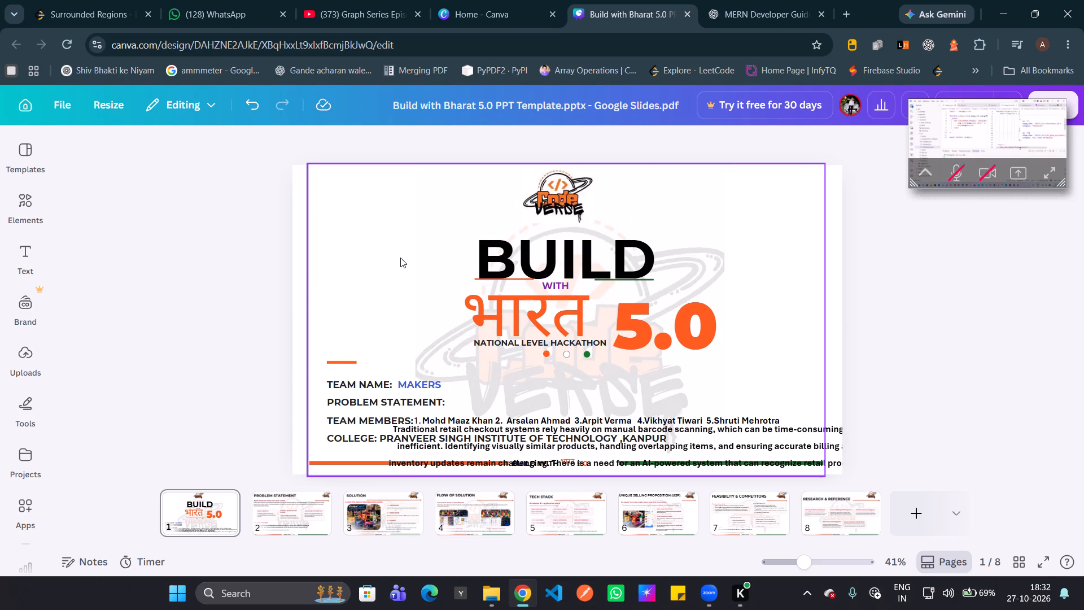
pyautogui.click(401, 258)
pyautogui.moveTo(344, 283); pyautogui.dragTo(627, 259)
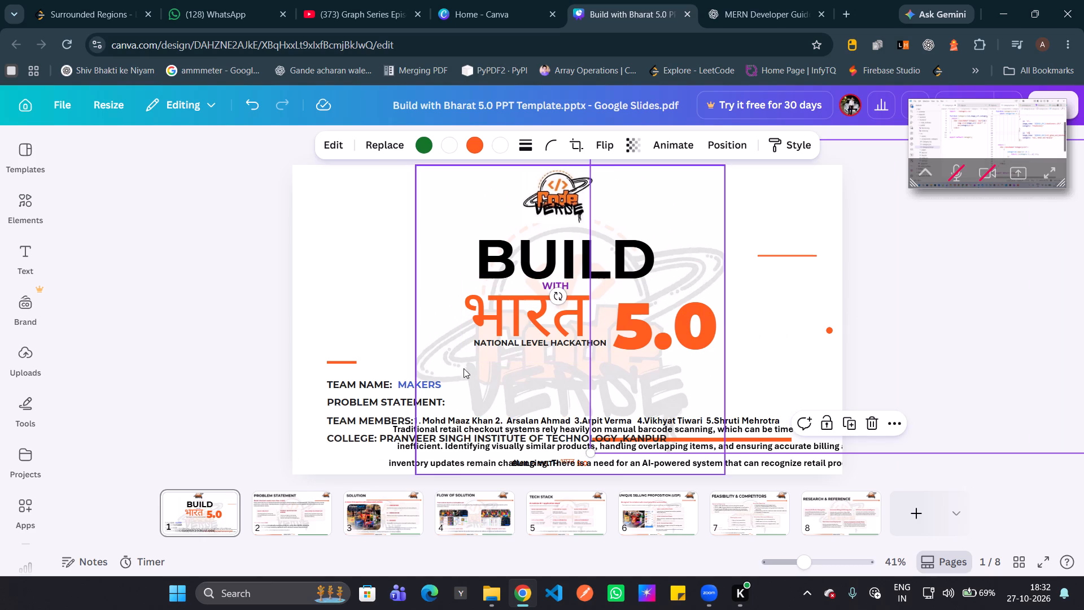
# Lock the faded Code Verse watermark image behind the title.
pyautogui.click(460, 387)
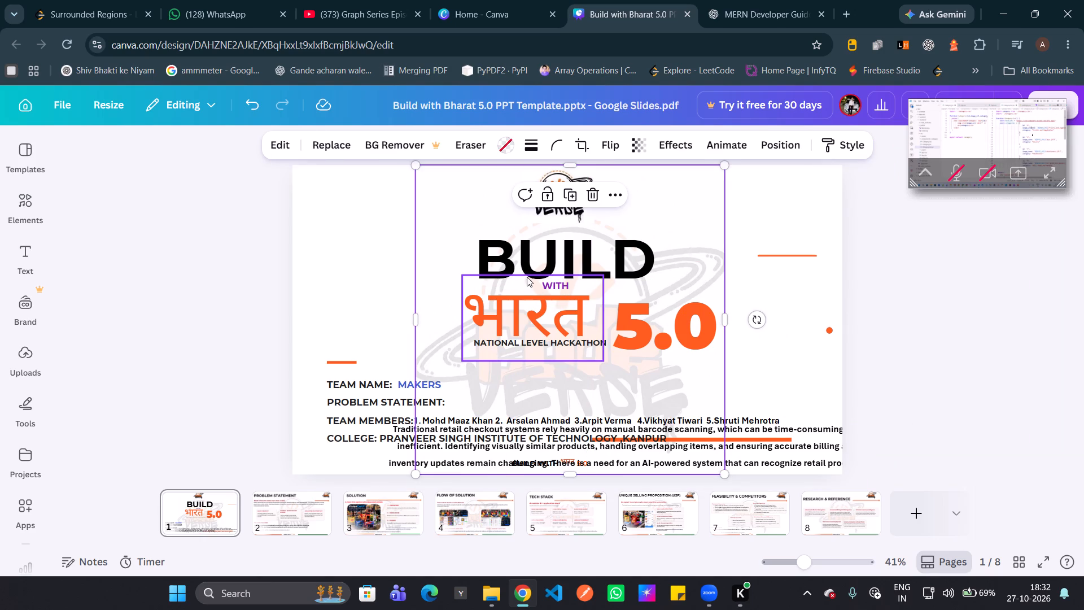
pyautogui.click(550, 194)
pyautogui.click(293, 274)
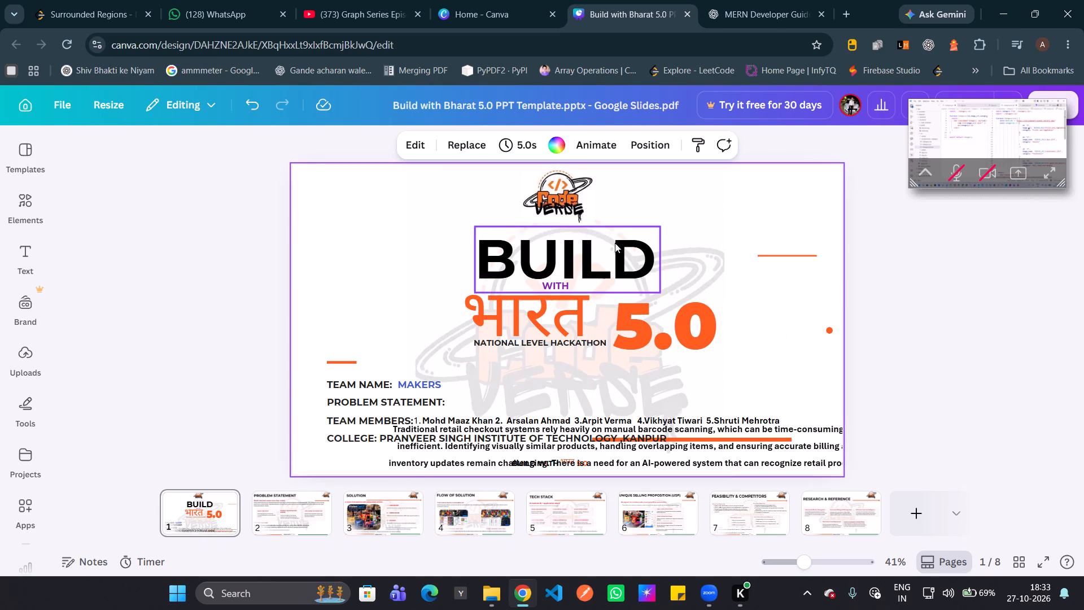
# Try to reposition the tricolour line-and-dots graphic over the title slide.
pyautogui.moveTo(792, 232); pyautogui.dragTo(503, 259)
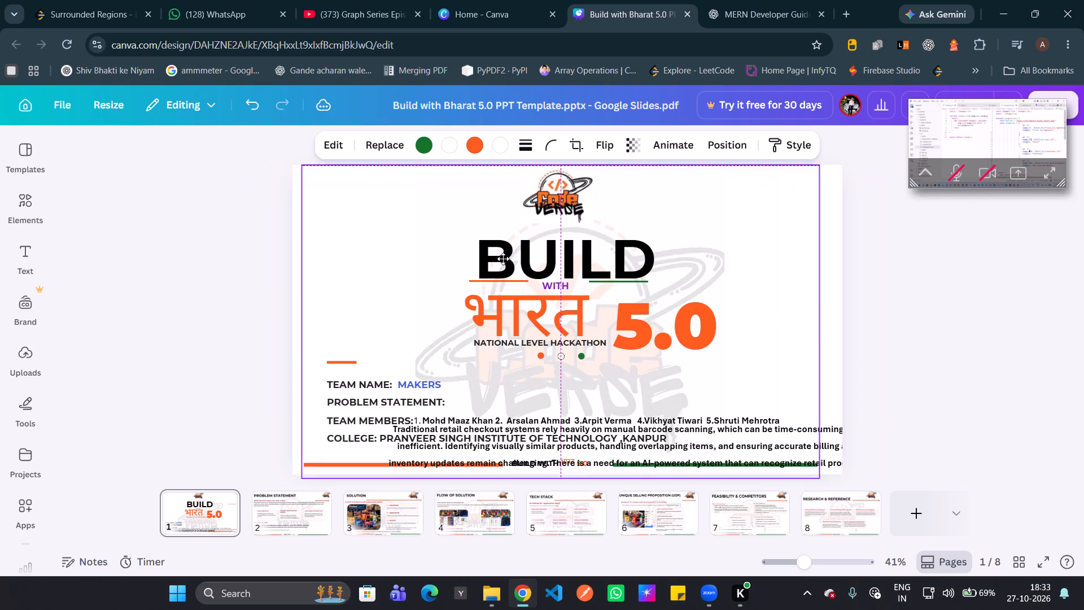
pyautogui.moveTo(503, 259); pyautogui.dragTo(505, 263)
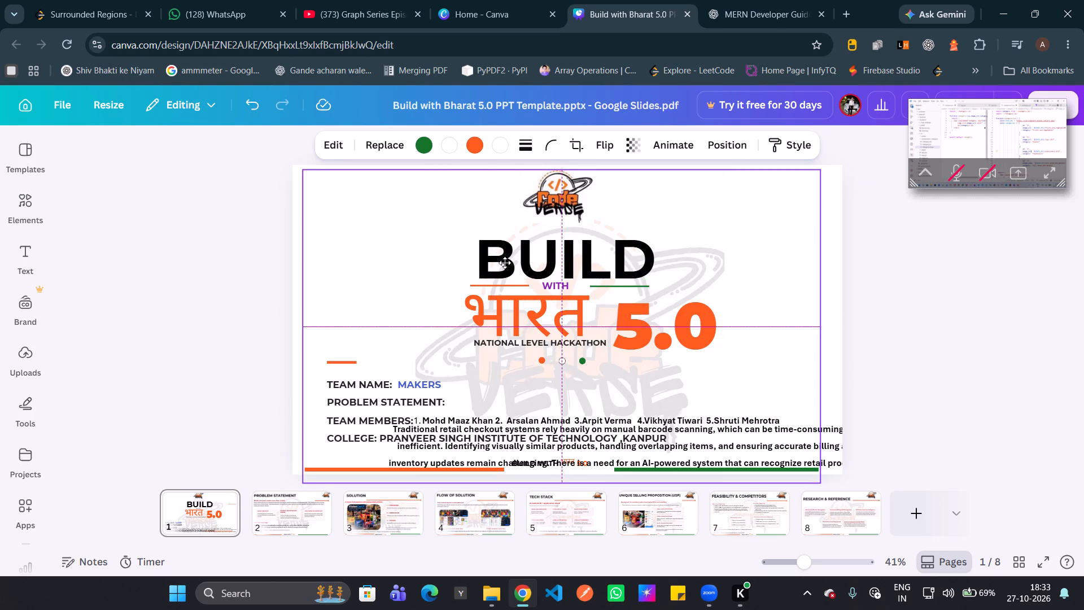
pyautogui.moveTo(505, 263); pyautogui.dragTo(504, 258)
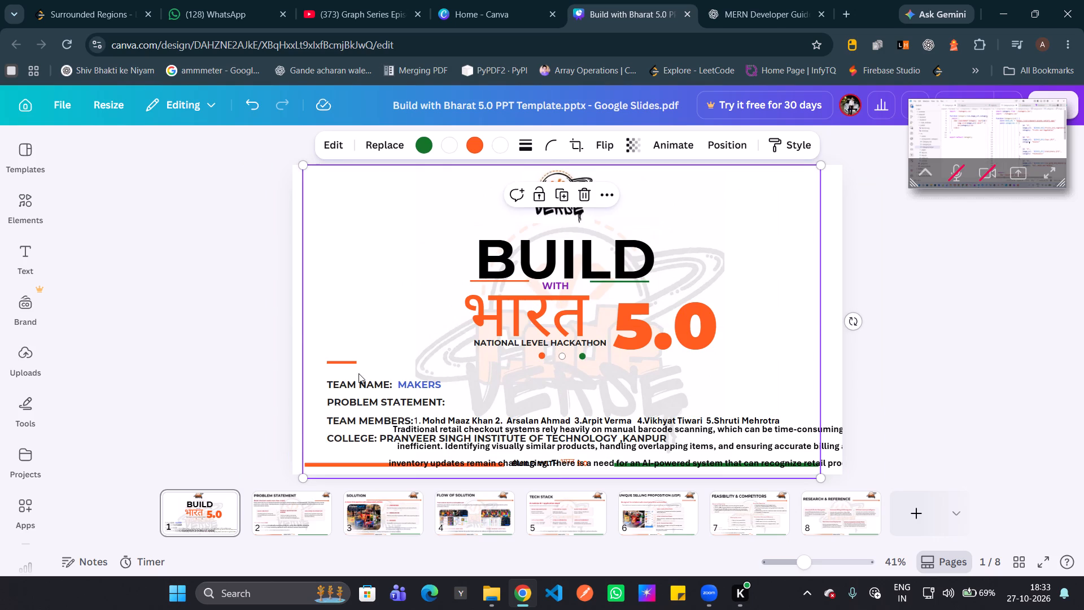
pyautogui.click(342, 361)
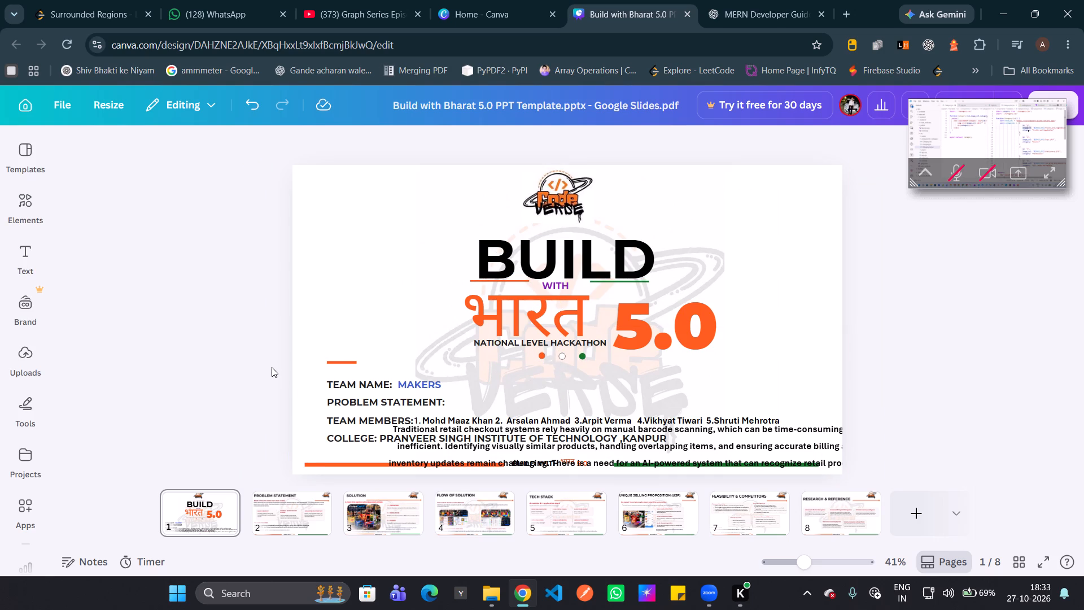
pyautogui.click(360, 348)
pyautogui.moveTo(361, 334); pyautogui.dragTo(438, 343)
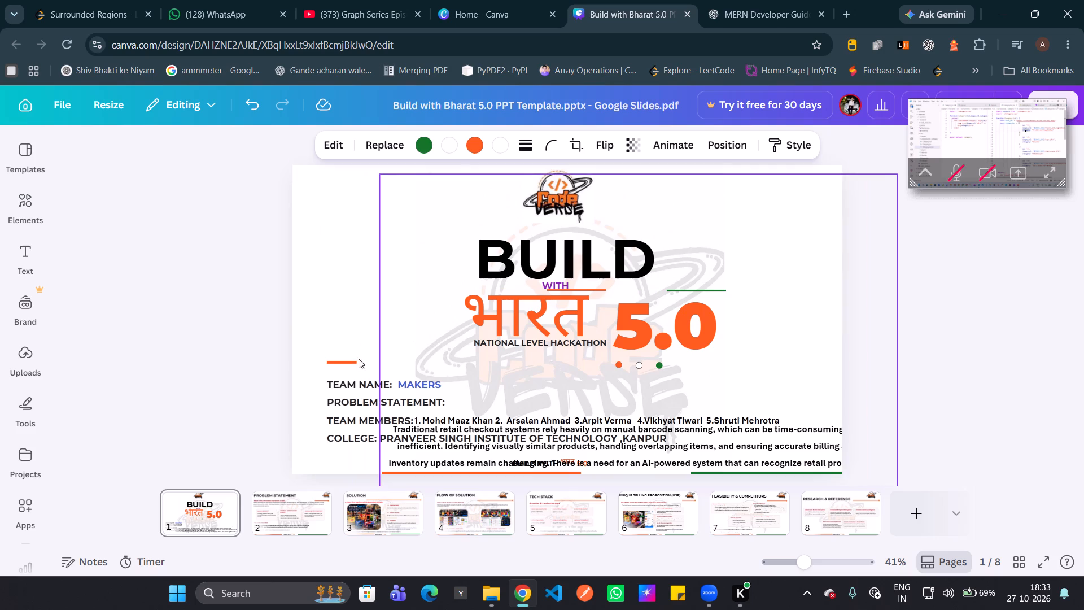
# Delete the short orange dash above the team name line.
pyautogui.click(342, 361)
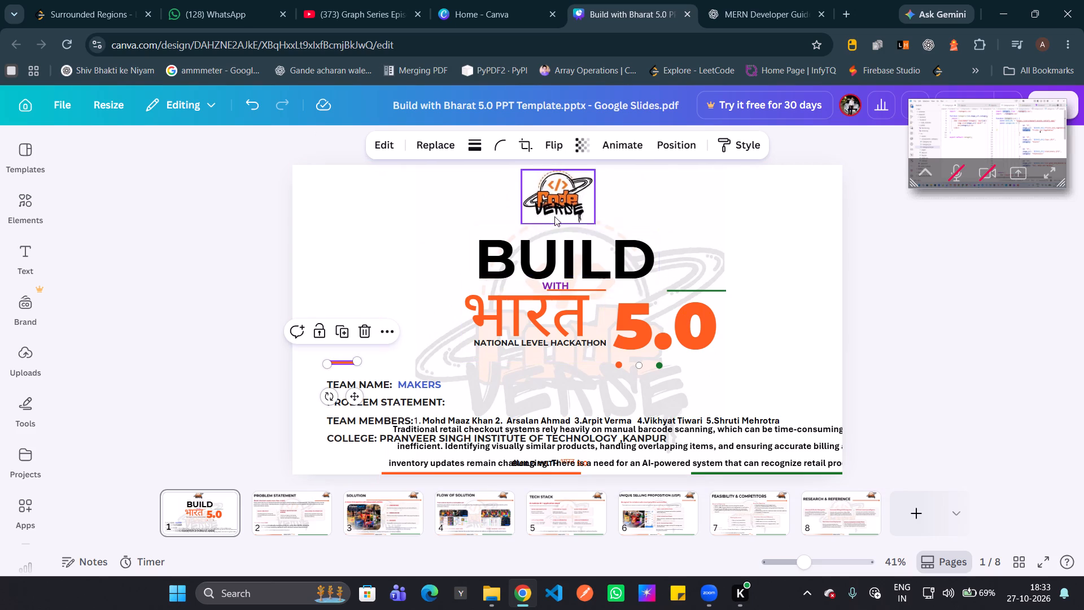
pyautogui.click(370, 339)
# Move the tricolour line-and-dots graphic back in line with the BUILD title and lock it in place.
pyautogui.moveTo(578, 376); pyautogui.dragTo(484, 377)
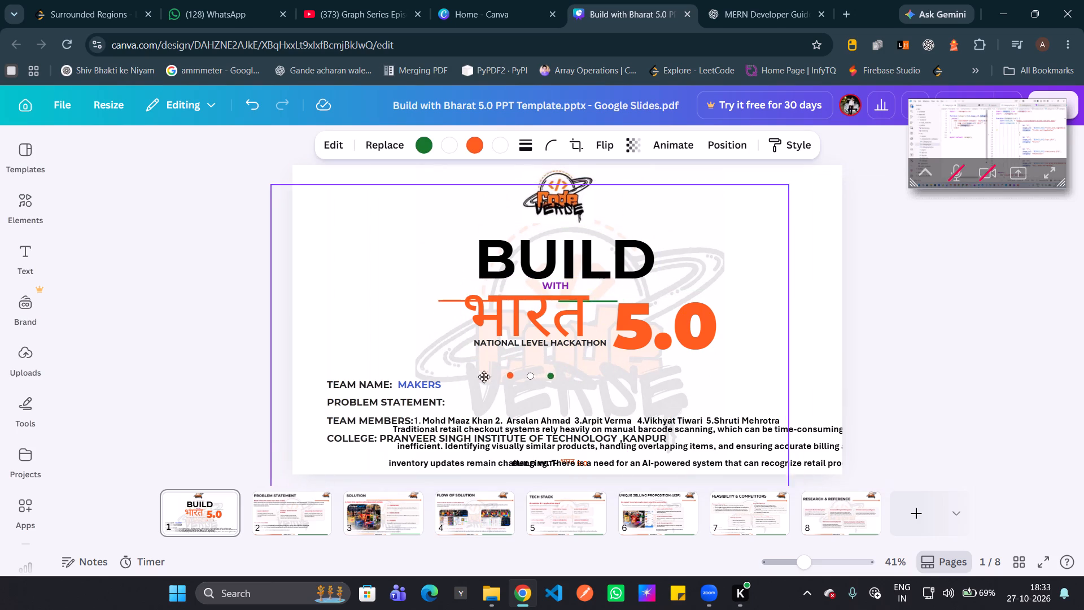
pyautogui.moveTo(484, 377); pyautogui.dragTo(489, 366)
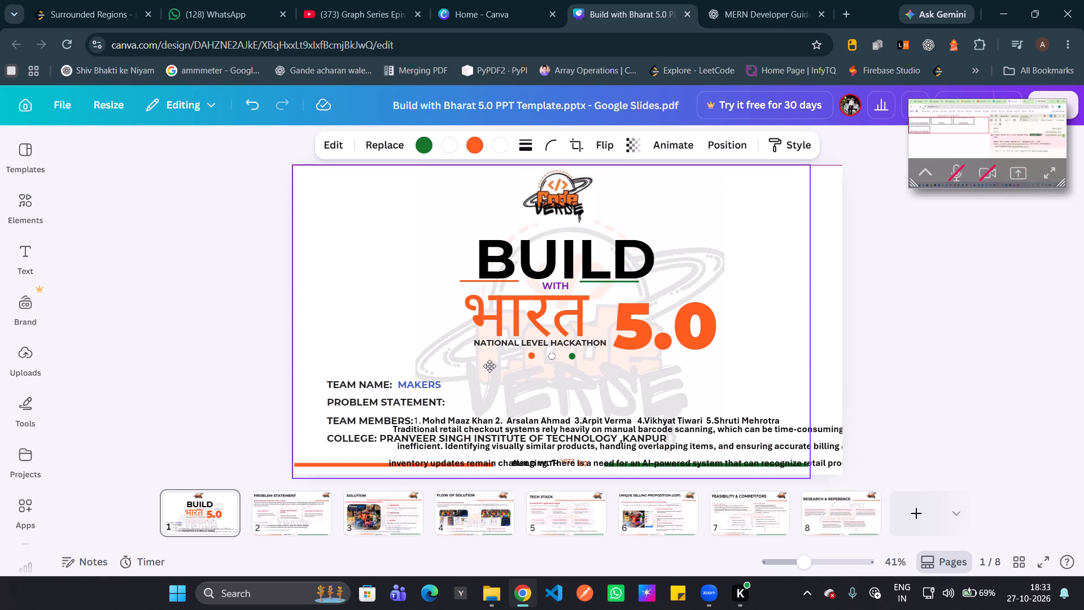
pyautogui.moveTo(489, 366); pyautogui.dragTo(491, 369)
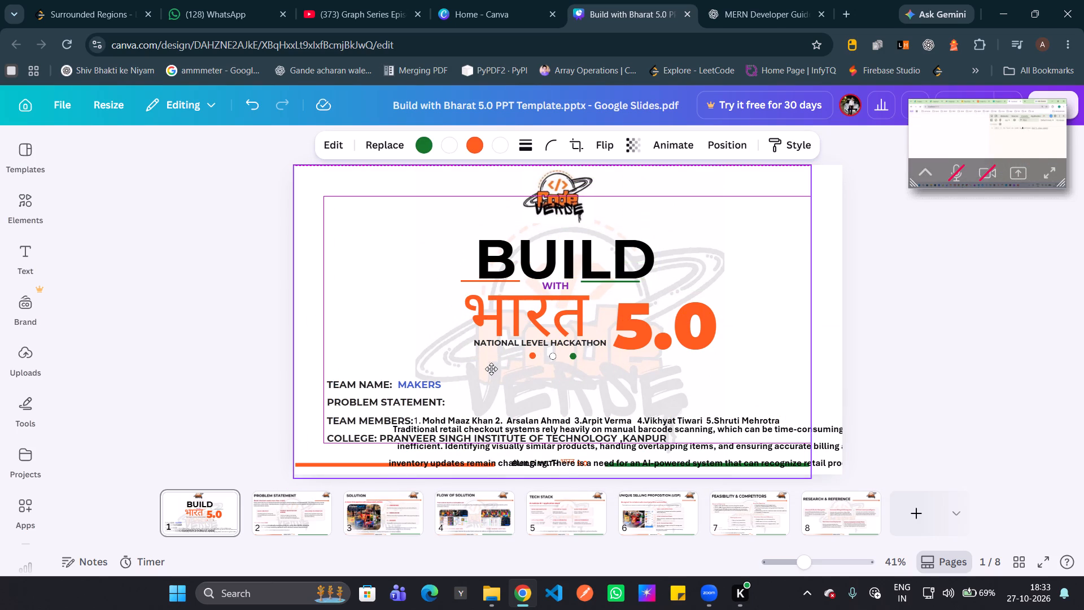
pyautogui.moveTo(491, 369); pyautogui.dragTo(499, 365)
pyautogui.click(538, 193)
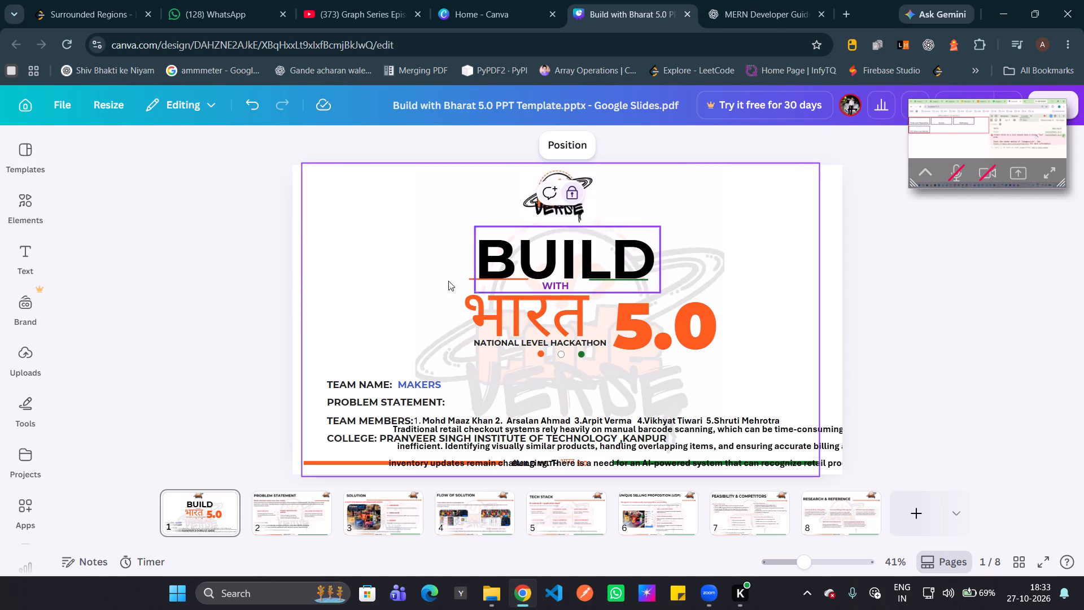
# Group the team name, problem statement, team members and college lines and move the group slightly up and left on the slide.
pyautogui.click(217, 373)
pyautogui.moveTo(290, 371); pyautogui.dragTo(417, 433)
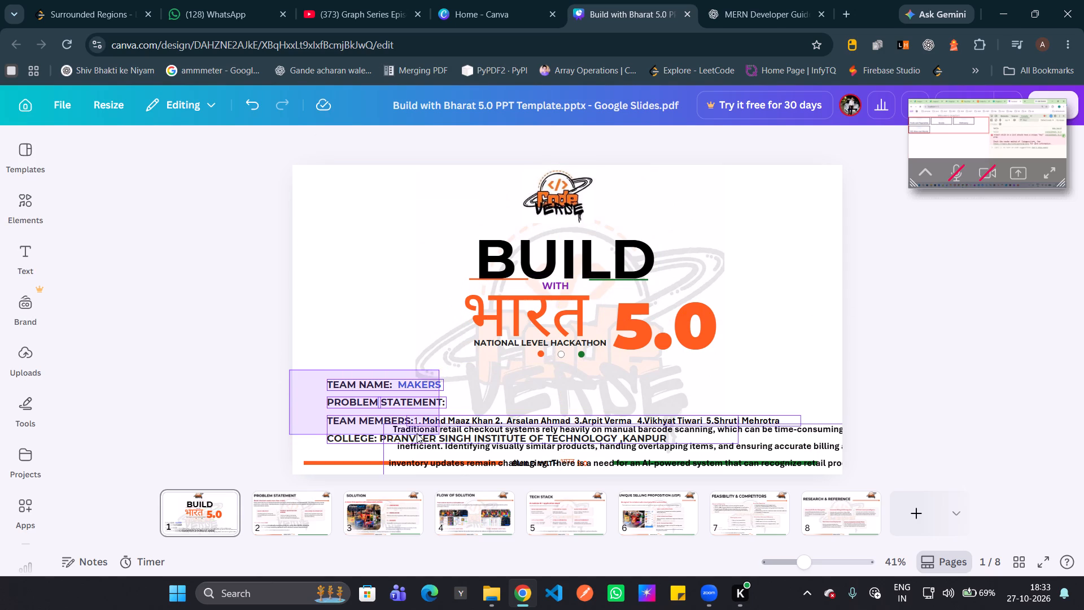
pyautogui.moveTo(417, 433); pyautogui.dragTo(374, 440)
pyautogui.click(478, 347)
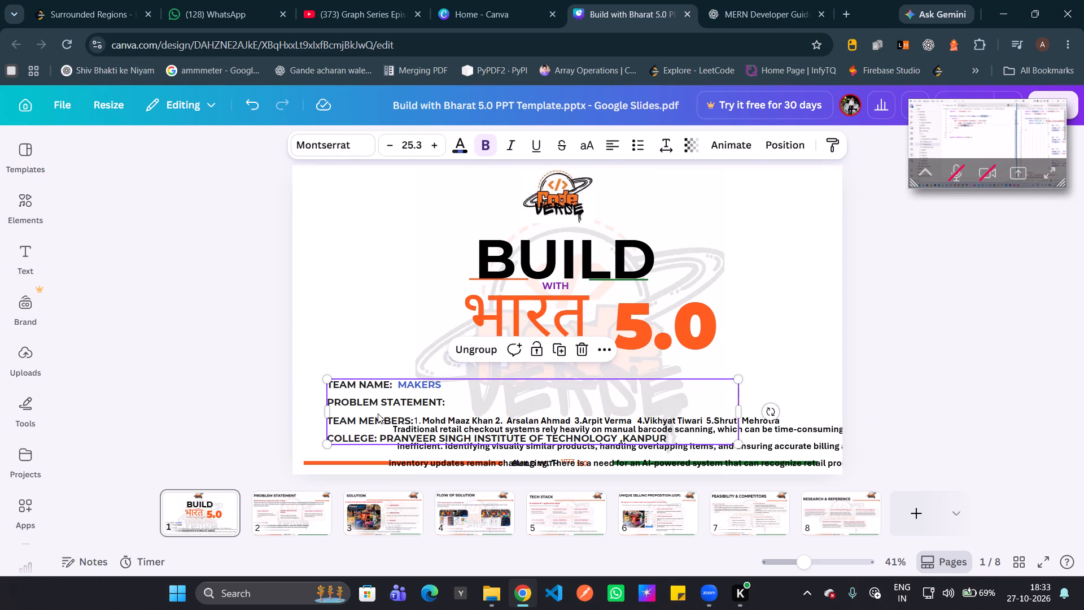
pyautogui.moveTo(378, 413); pyautogui.dragTo(363, 394)
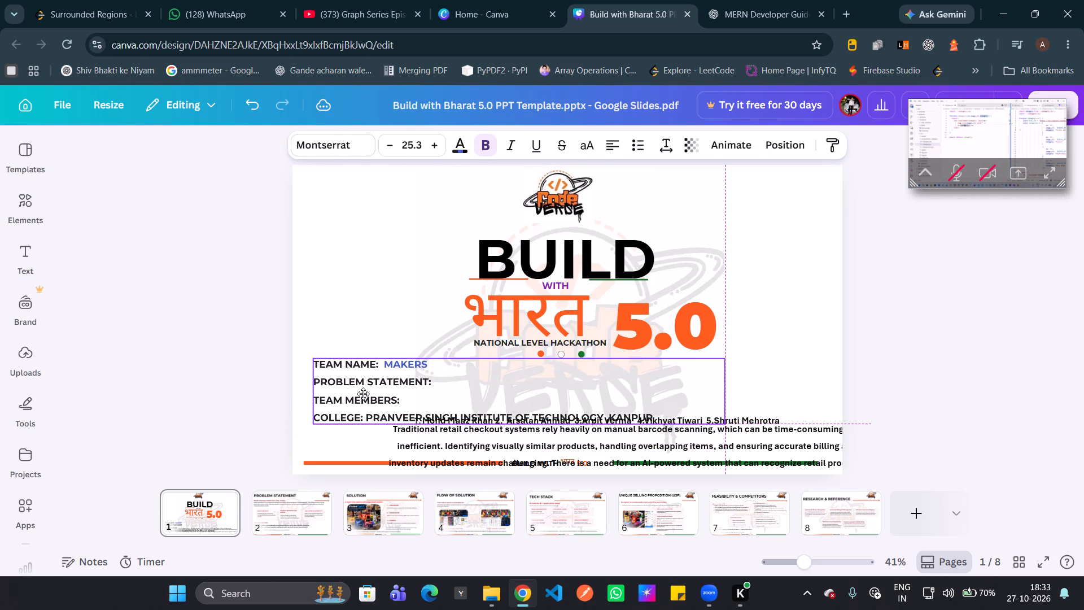
pyautogui.moveTo(363, 394); pyautogui.dragTo(369, 398)
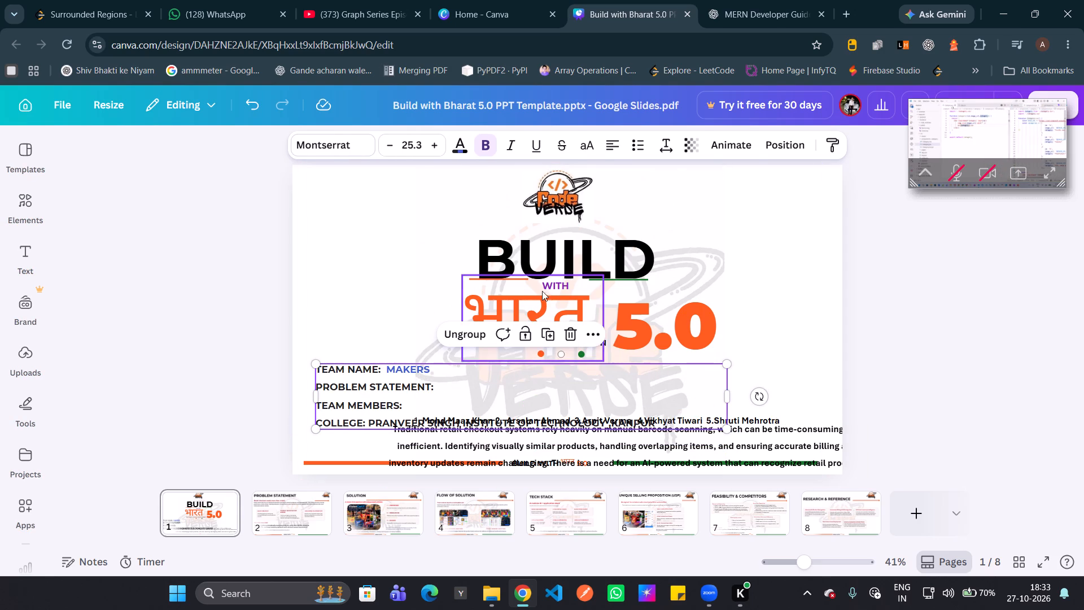
# Group the BUILD, WITH, भारत, 5.0 and NATIONAL LEVEL HACKATHON title texts and nudge the group slightly up and left.
pyautogui.click(409, 293)
pyautogui.moveTo(461, 245); pyautogui.dragTo(549, 316)
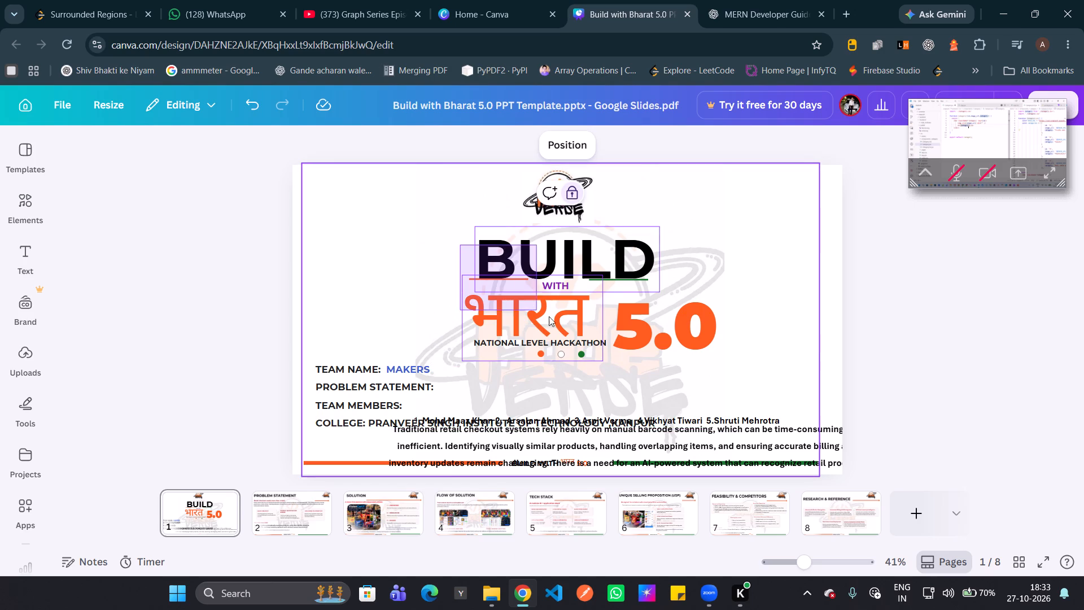
pyautogui.moveTo(549, 316); pyautogui.dragTo(635, 334)
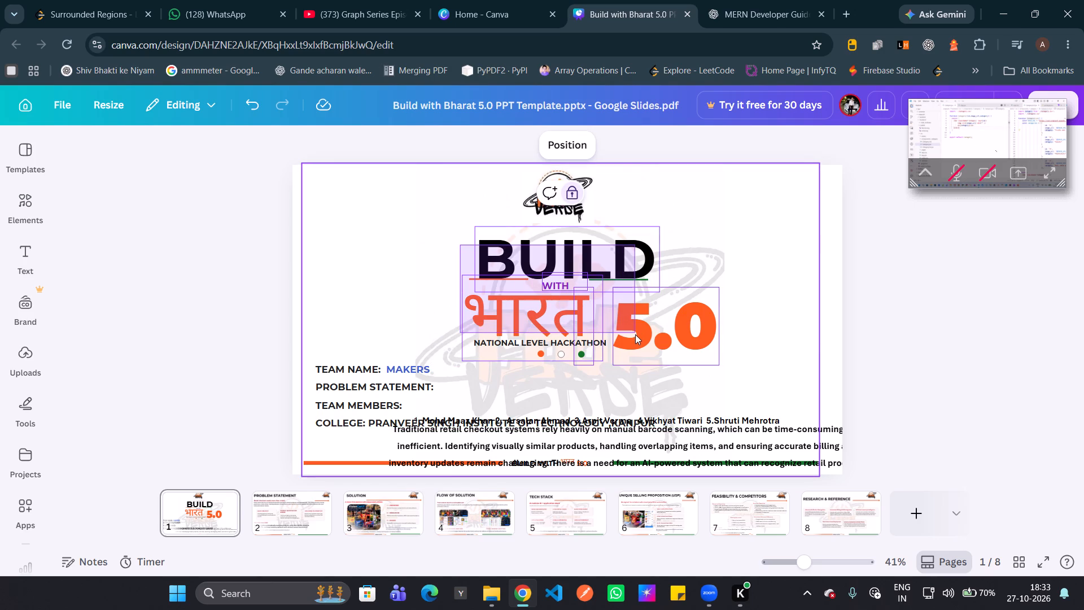
pyautogui.moveTo(635, 334); pyautogui.dragTo(655, 342)
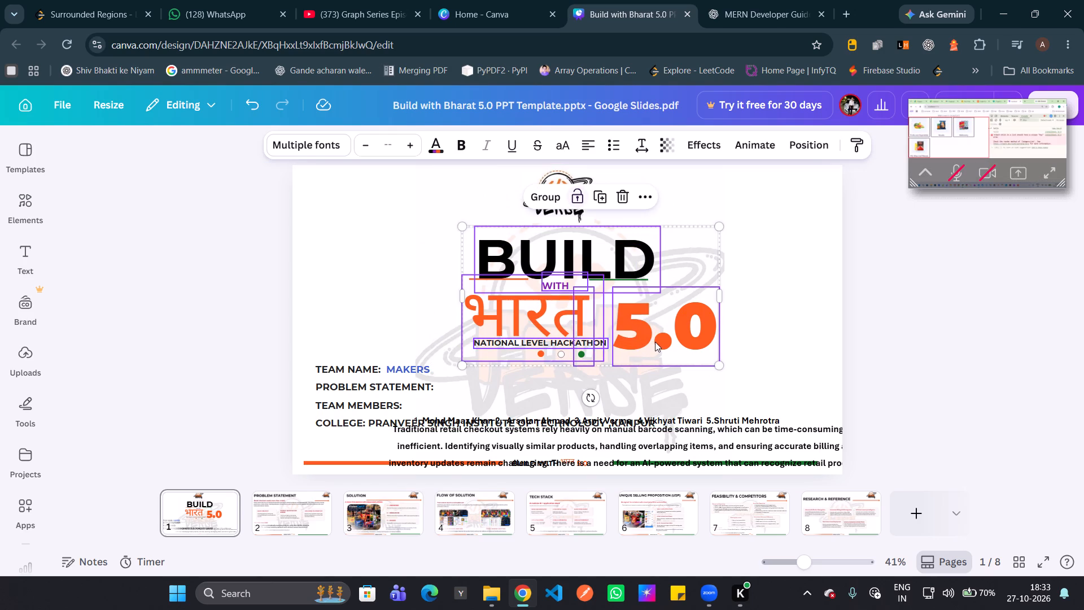
pyautogui.click(546, 203)
pyautogui.moveTo(588, 320); pyautogui.dragTo(583, 308)
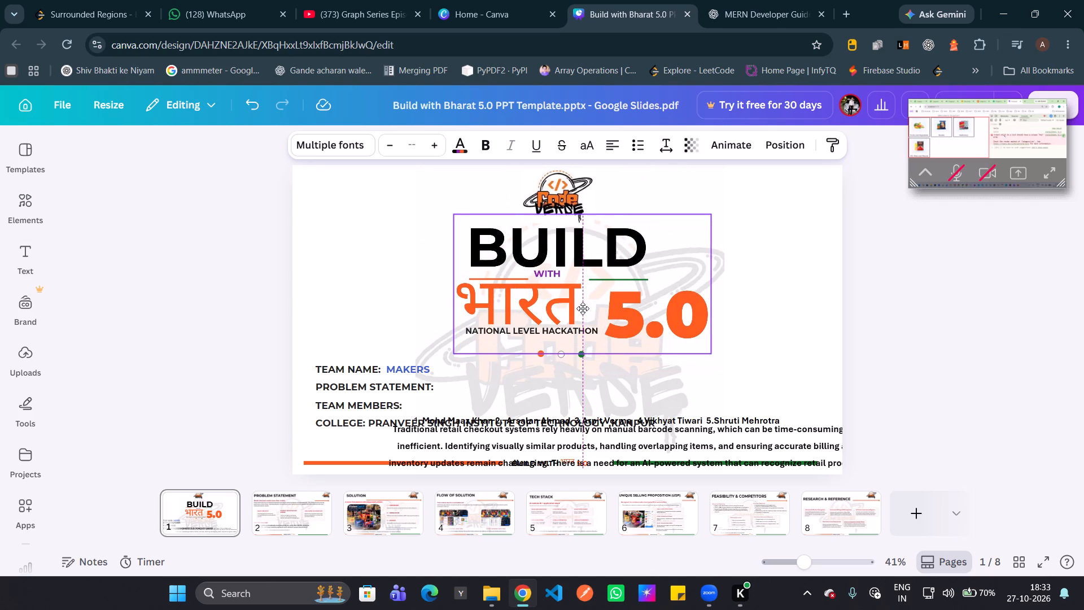
pyautogui.moveTo(583, 308); pyautogui.dragTo(585, 315)
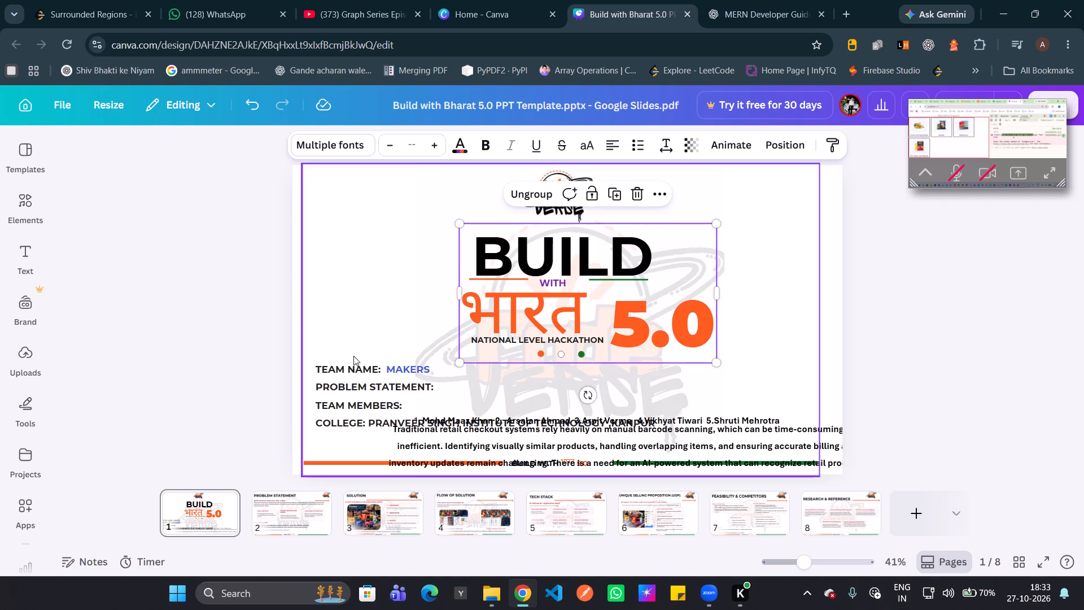
# Ungroup the BUILD WITH भारत 5.0 title texts.
pyautogui.click(405, 315)
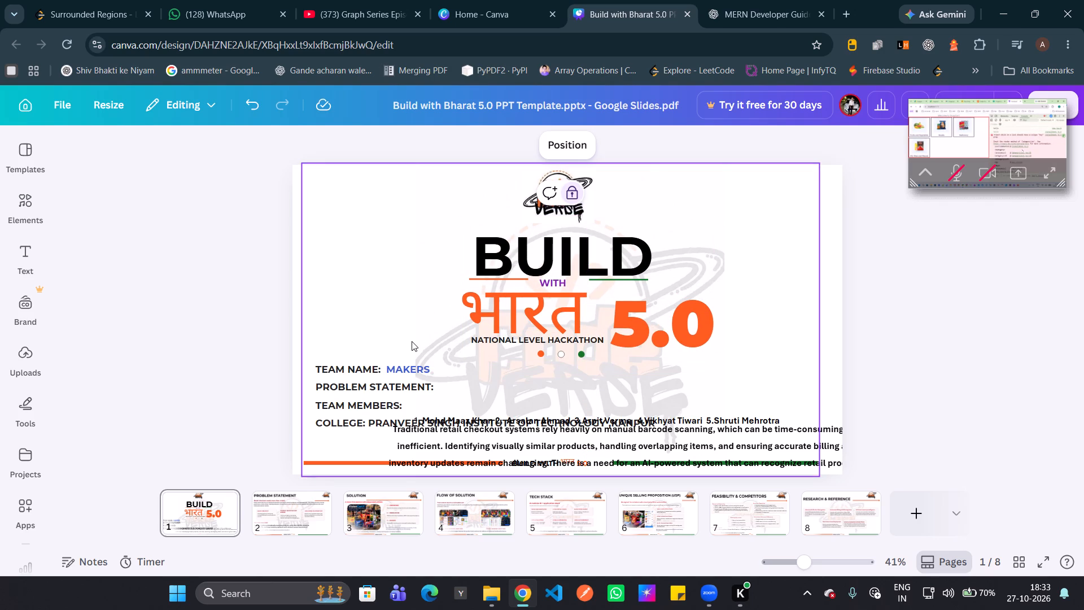
pyautogui.click(640, 311)
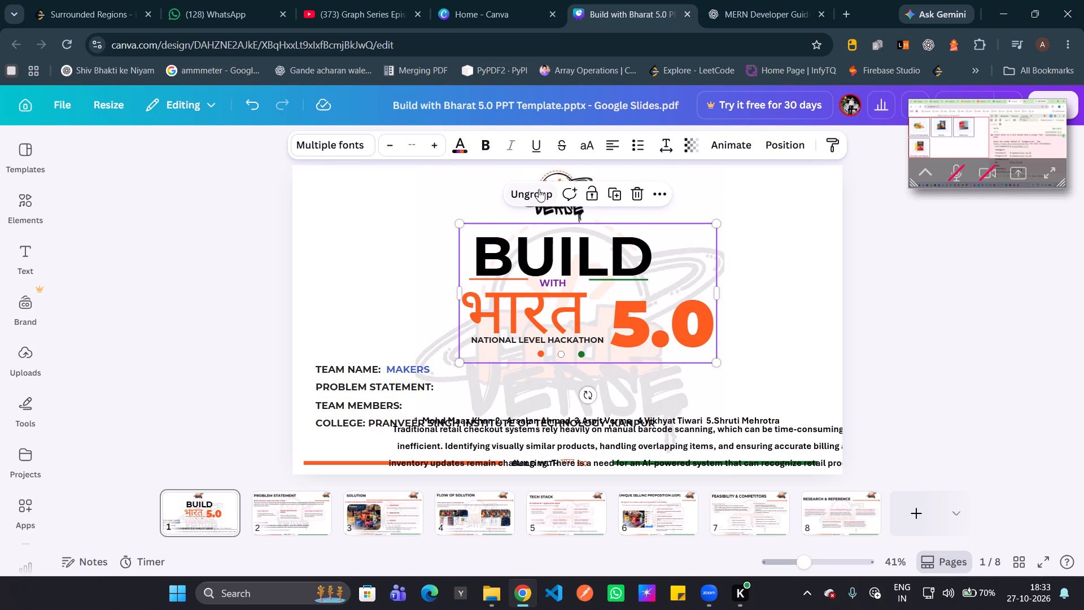
pyautogui.click(539, 189)
pyautogui.click(667, 315)
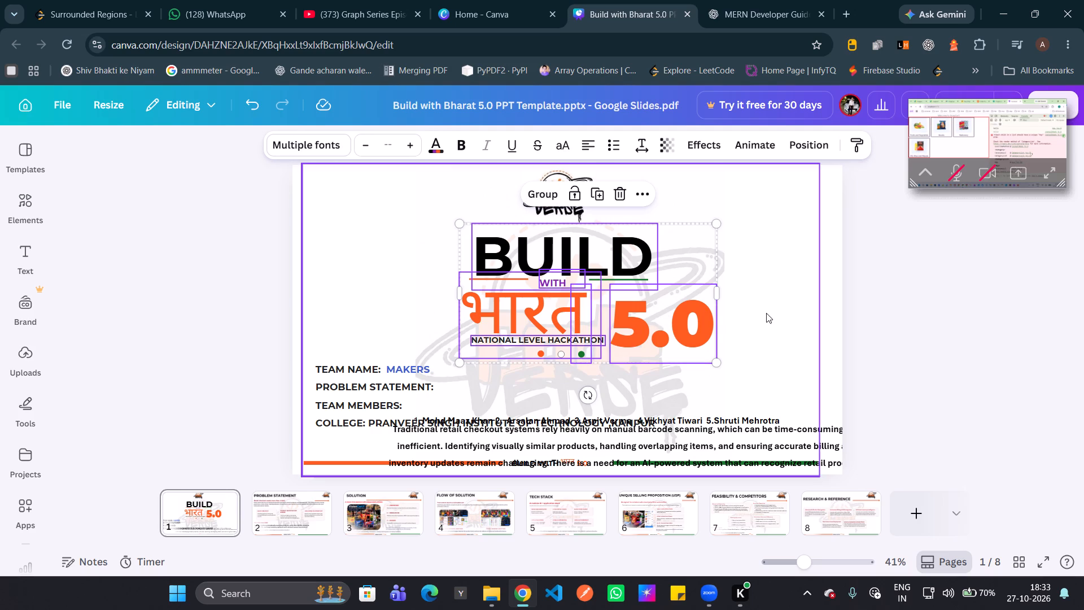
# Nudge the 5.0 title text slightly left, closer to the भारत title.
pyautogui.click(772, 302)
pyautogui.click(672, 336)
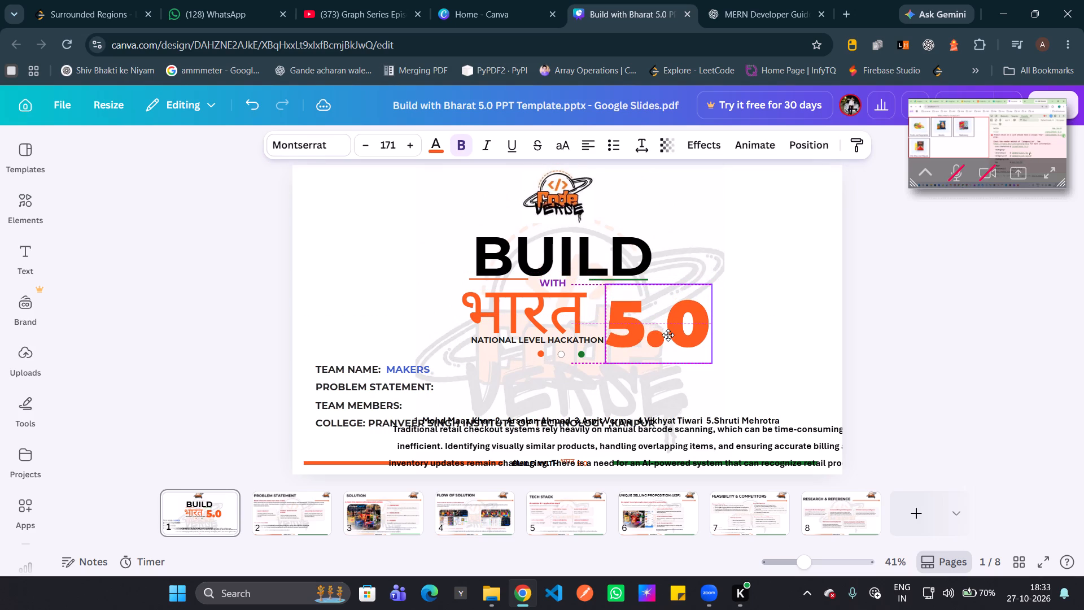
pyautogui.click(211, 354)
# Move the group of team name, problem statement, team members and college lines slightly up and left.
pyautogui.moveTo(347, 381); pyautogui.dragTo(342, 375)
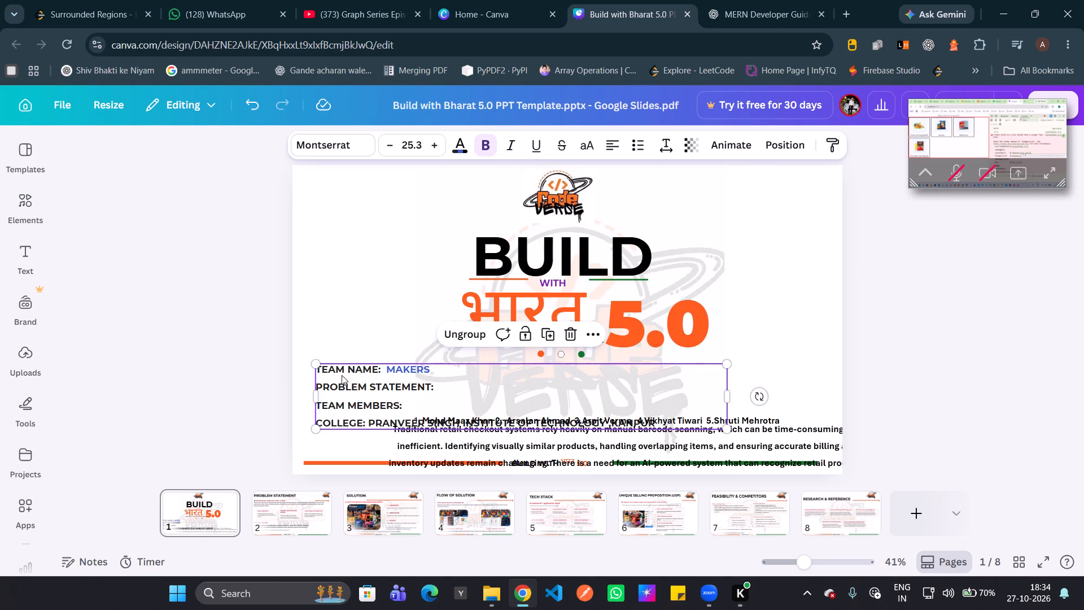
pyautogui.moveTo(342, 375); pyautogui.dragTo(340, 367)
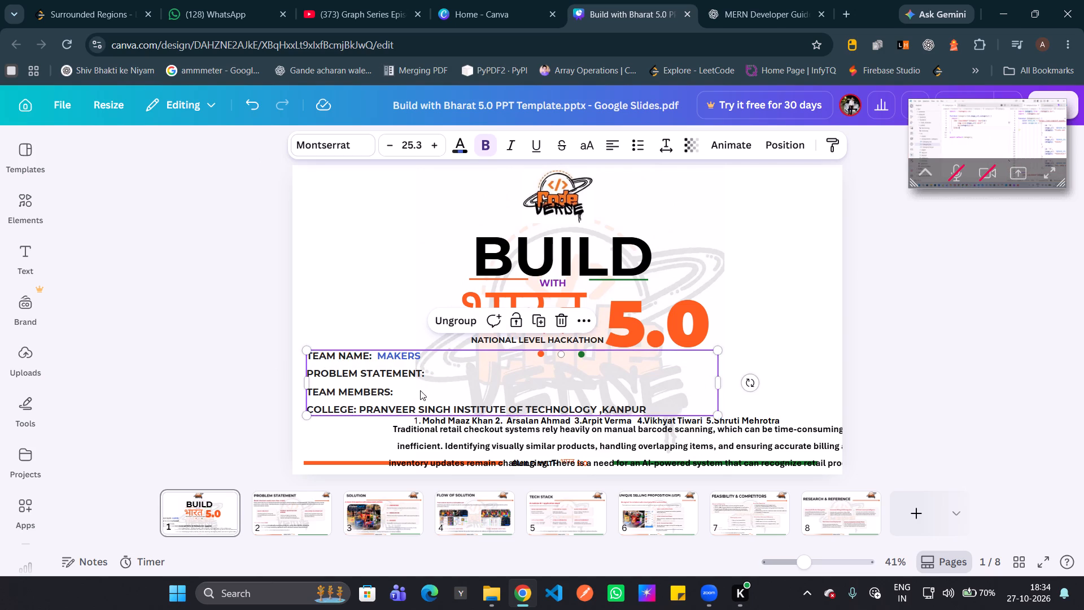
# Move the list of member names up beside the TEAM MEMBERS label.
pyautogui.click(442, 419)
pyautogui.moveTo(442, 419); pyautogui.dragTo(440, 396)
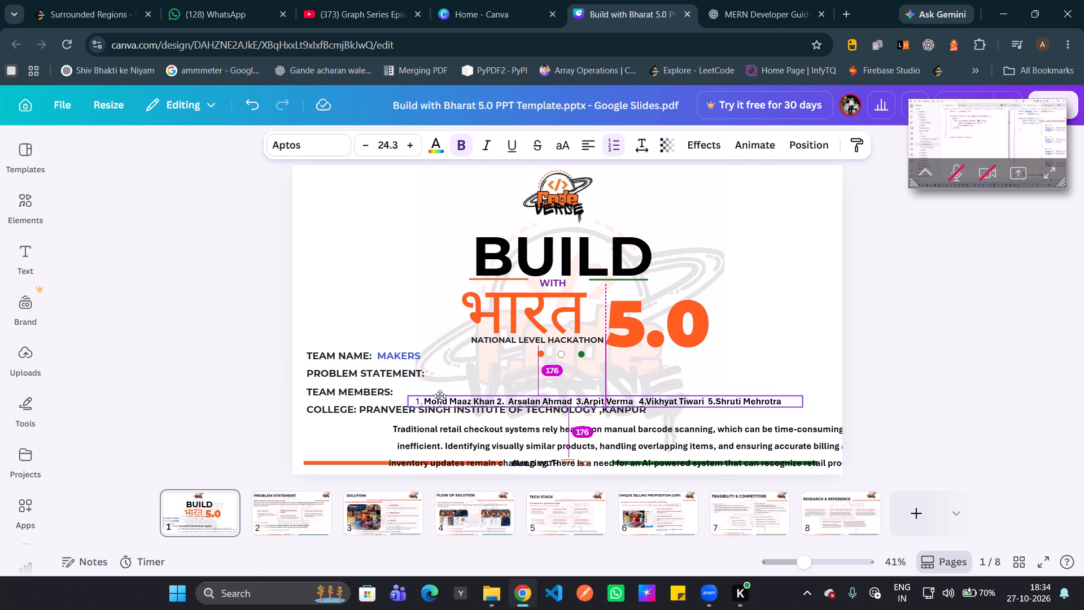
pyautogui.moveTo(440, 396); pyautogui.dragTo(434, 392)
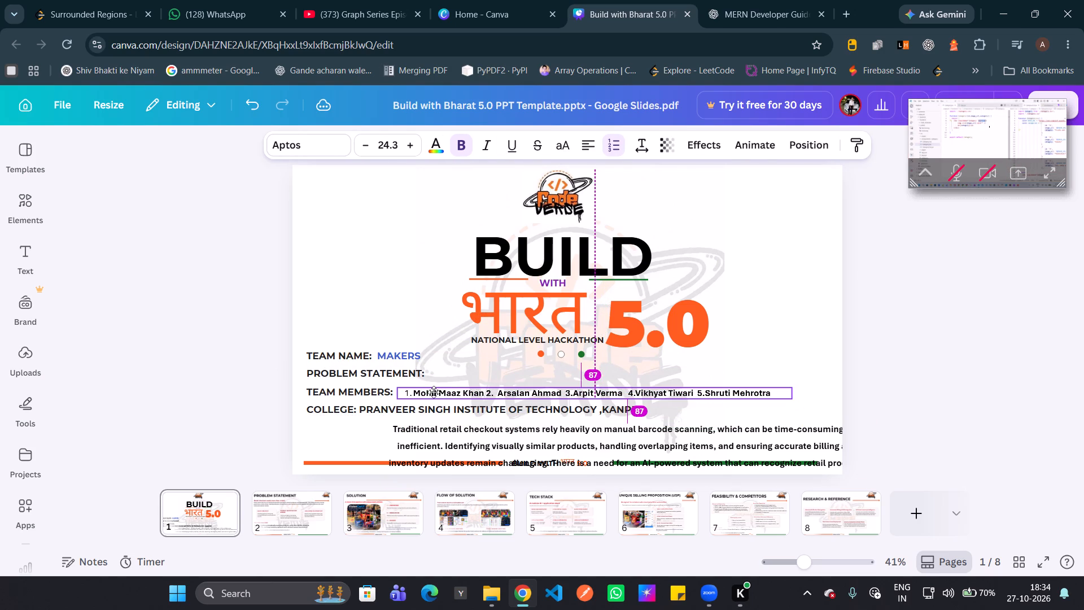
pyautogui.moveTo(434, 392); pyautogui.dragTo(431, 392)
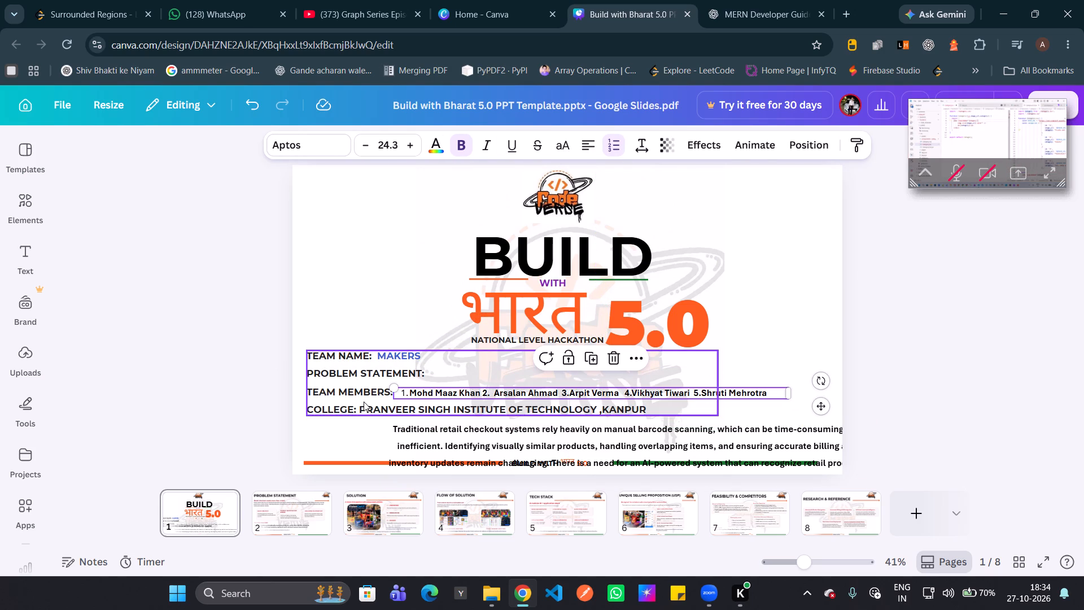
# Shrink the problem statement paragraph to font size 19.3 and move it up over the BUILD title, clear of the team details.
pyautogui.click(408, 432)
pyautogui.moveTo(432, 435); pyautogui.dragTo(444, 389)
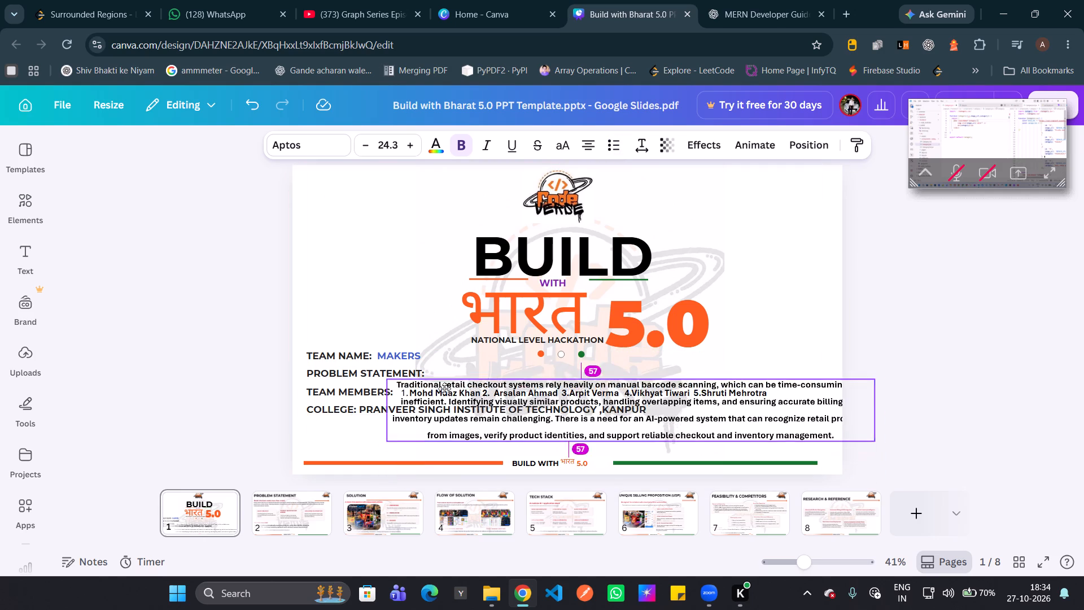
pyautogui.moveTo(444, 389); pyautogui.dragTo(460, 381)
pyautogui.moveTo(465, 395); pyautogui.dragTo(416, 372)
pyautogui.moveTo(684, 357); pyautogui.dragTo(587, 368)
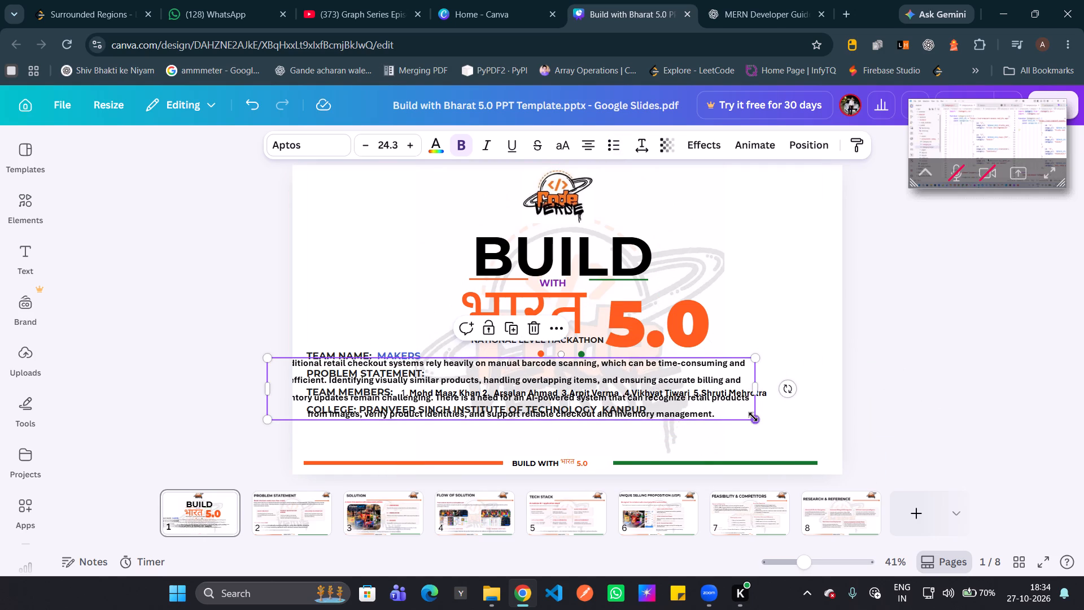
pyautogui.moveTo(753, 417); pyautogui.dragTo(657, 380)
pyautogui.moveTo(528, 412); pyautogui.dragTo(650, 424)
pyautogui.click(251, 103)
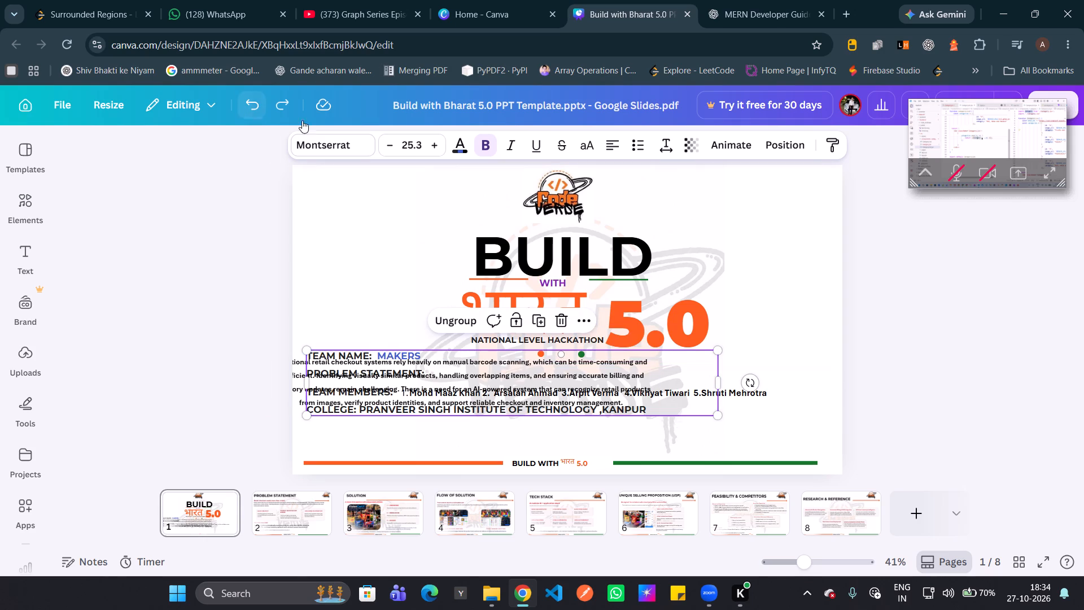
pyautogui.click(582, 378)
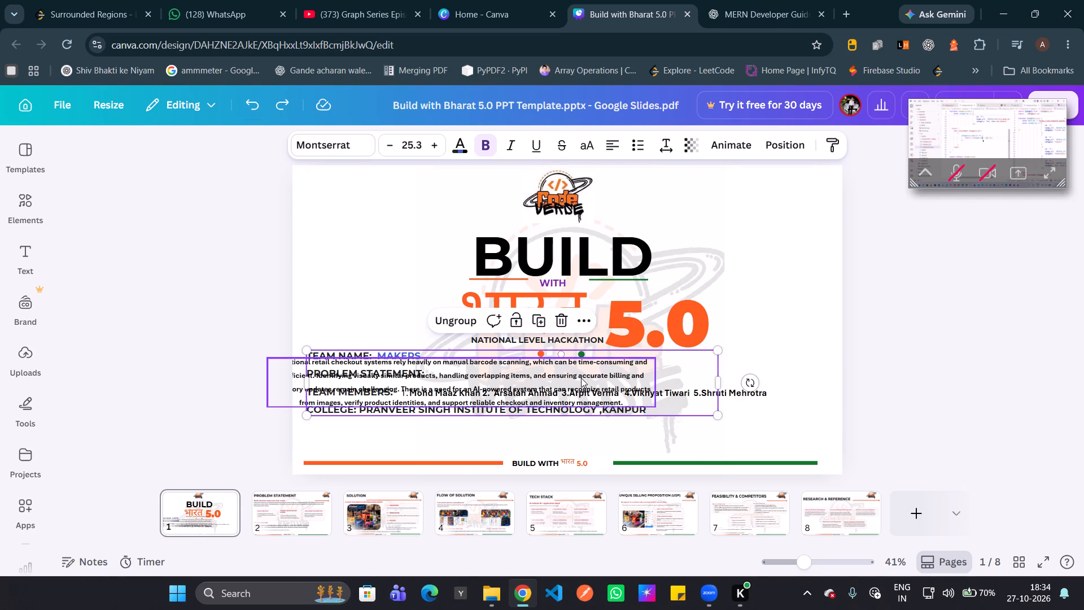
pyautogui.moveTo(581, 378); pyautogui.dragTo(619, 232)
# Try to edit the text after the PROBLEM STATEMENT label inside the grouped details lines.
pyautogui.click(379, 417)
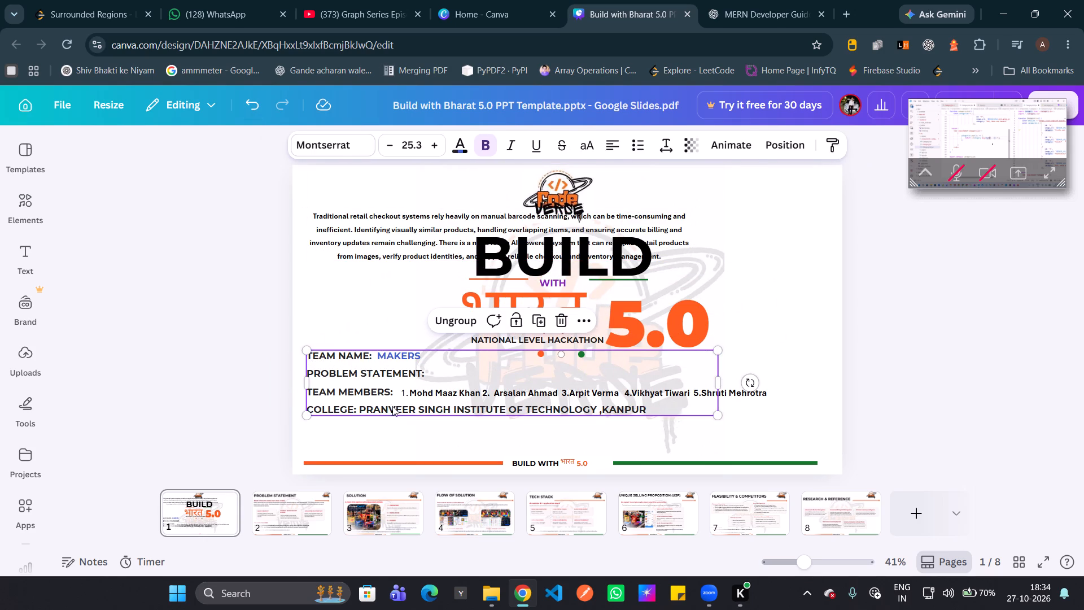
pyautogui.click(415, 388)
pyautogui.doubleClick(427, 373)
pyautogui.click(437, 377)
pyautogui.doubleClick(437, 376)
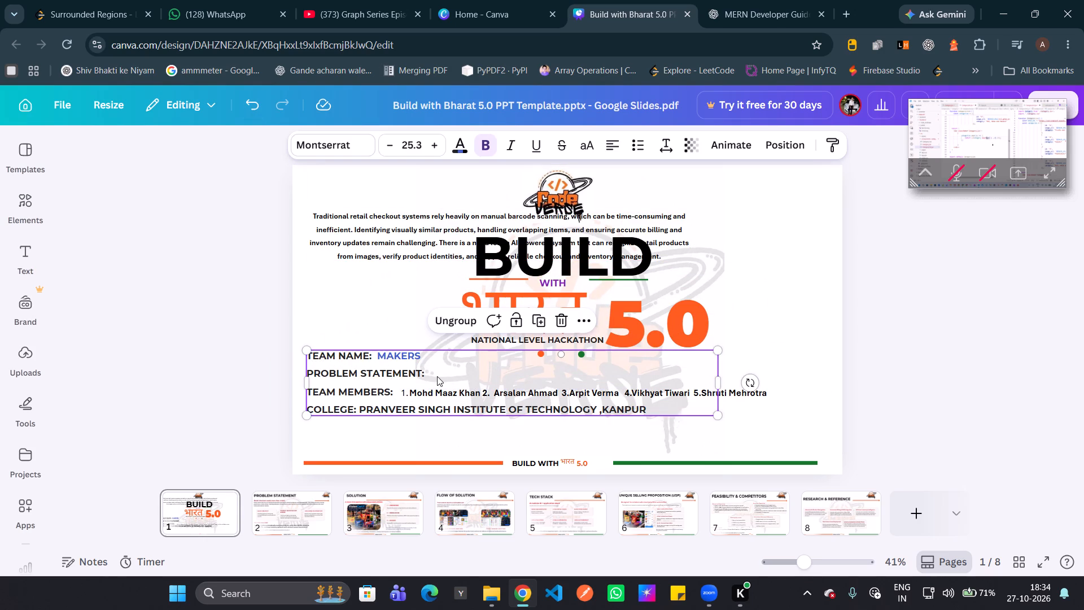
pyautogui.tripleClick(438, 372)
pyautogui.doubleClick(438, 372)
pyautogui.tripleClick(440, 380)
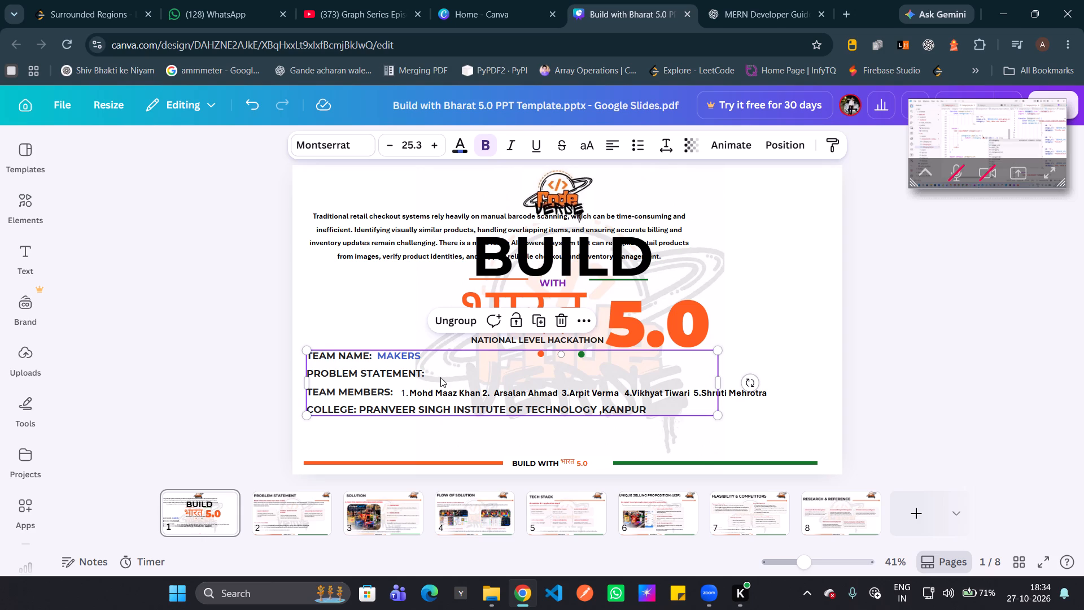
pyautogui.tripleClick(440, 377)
# Move the grouped details lines slightly down and widen the group a little.
pyautogui.moveTo(488, 366); pyautogui.dragTo(478, 384)
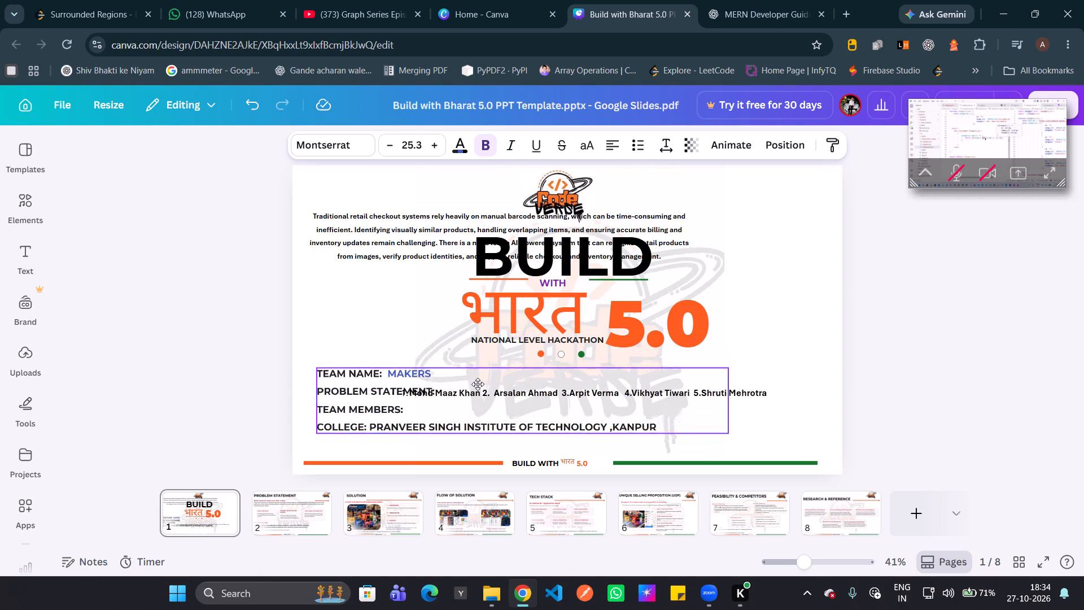
pyautogui.moveTo(478, 384); pyautogui.dragTo(482, 379)
pyautogui.tripleClick(482, 379)
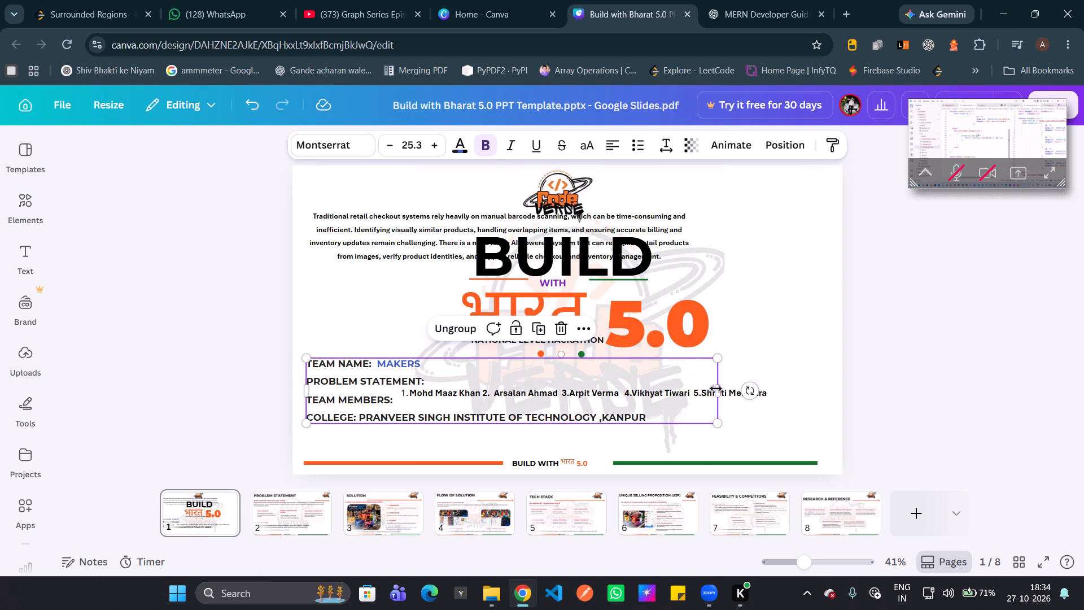
pyautogui.moveTo(719, 387); pyautogui.dragTo(722, 399)
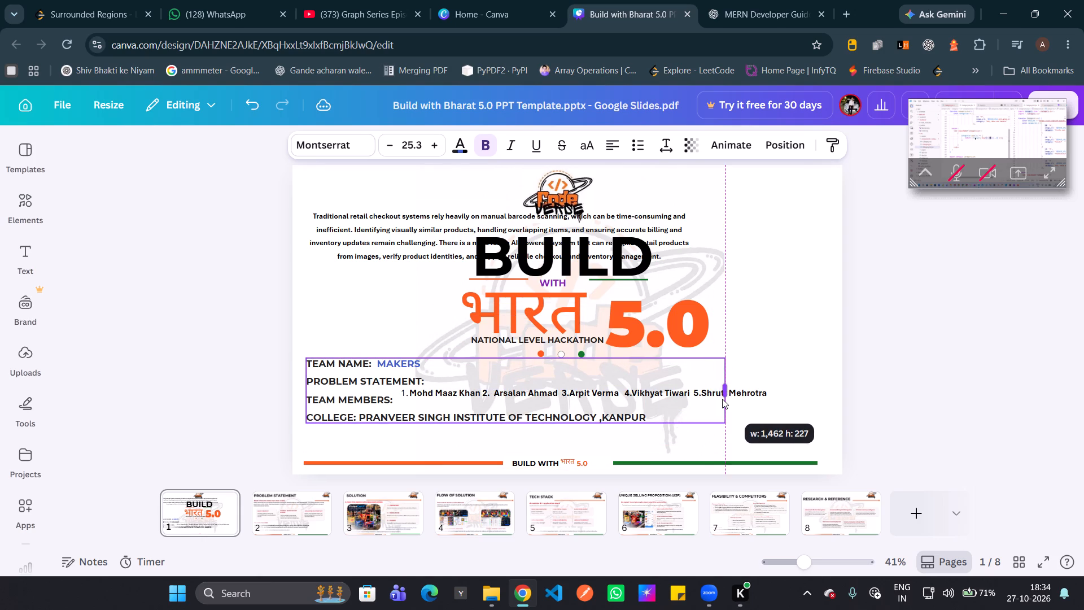
pyautogui.moveTo(722, 399); pyautogui.dragTo(722, 399)
# Ungroup the team name, problem statement, and team members and college text lines.
pyautogui.doubleClick(367, 383)
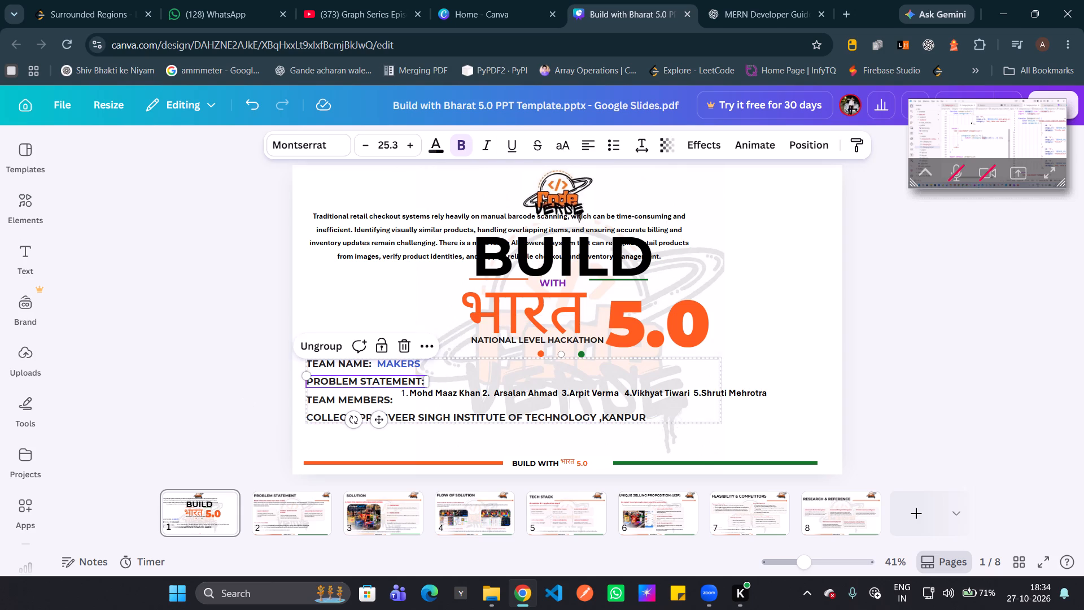
pyautogui.click(281, 412)
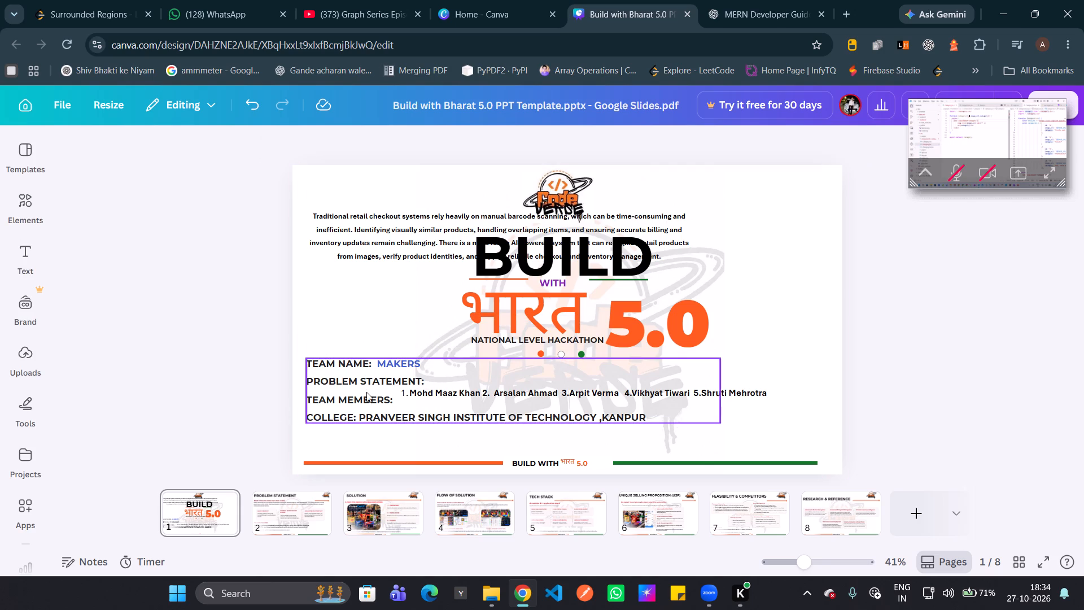
pyautogui.click(353, 400)
pyautogui.click(458, 329)
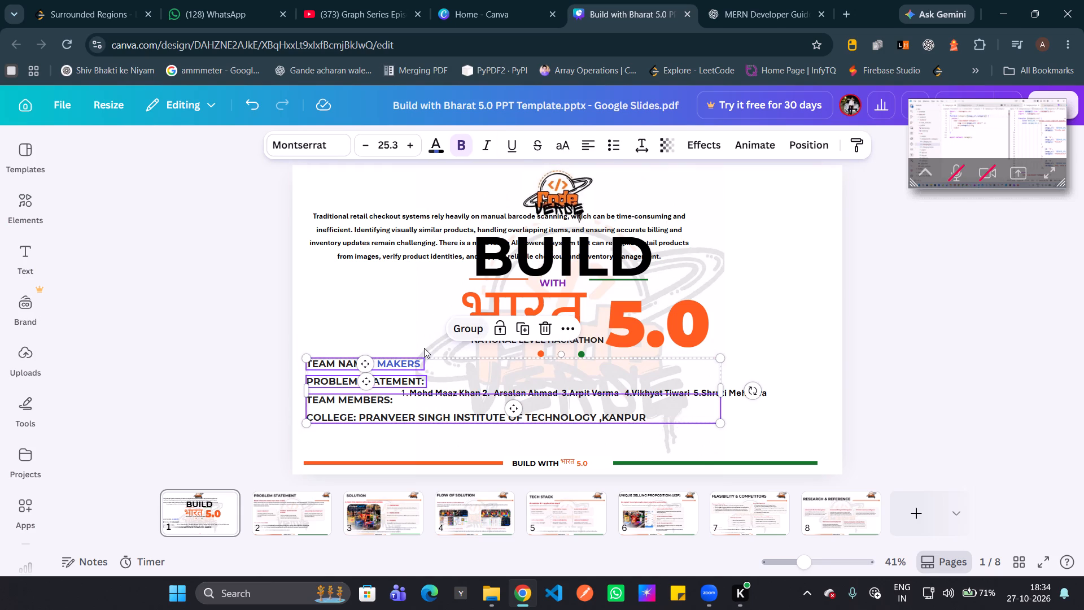
pyautogui.click(462, 325)
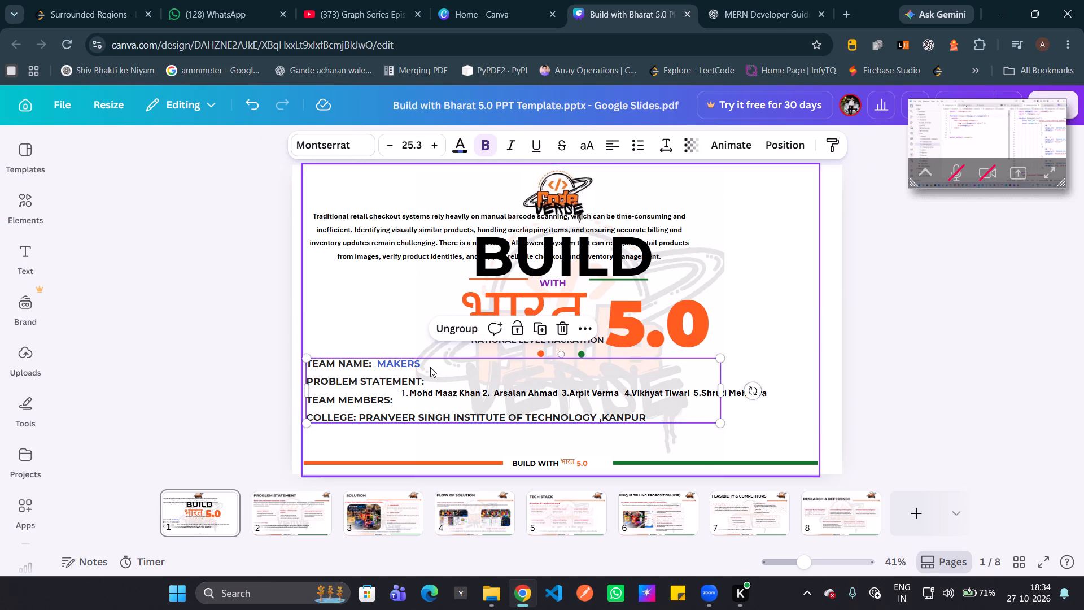
pyautogui.click(429, 375)
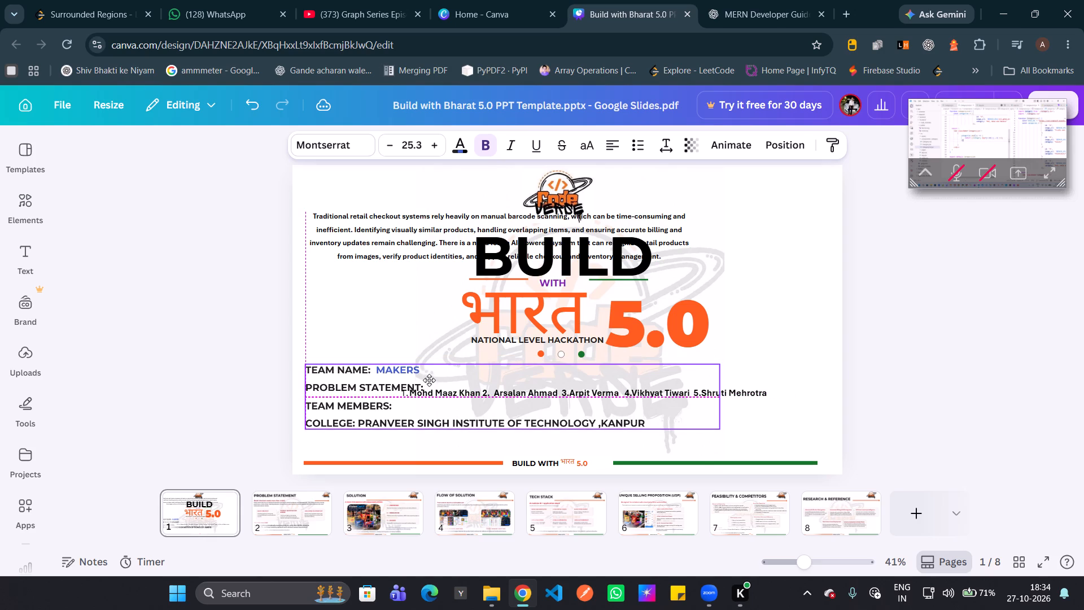
pyautogui.click(370, 395)
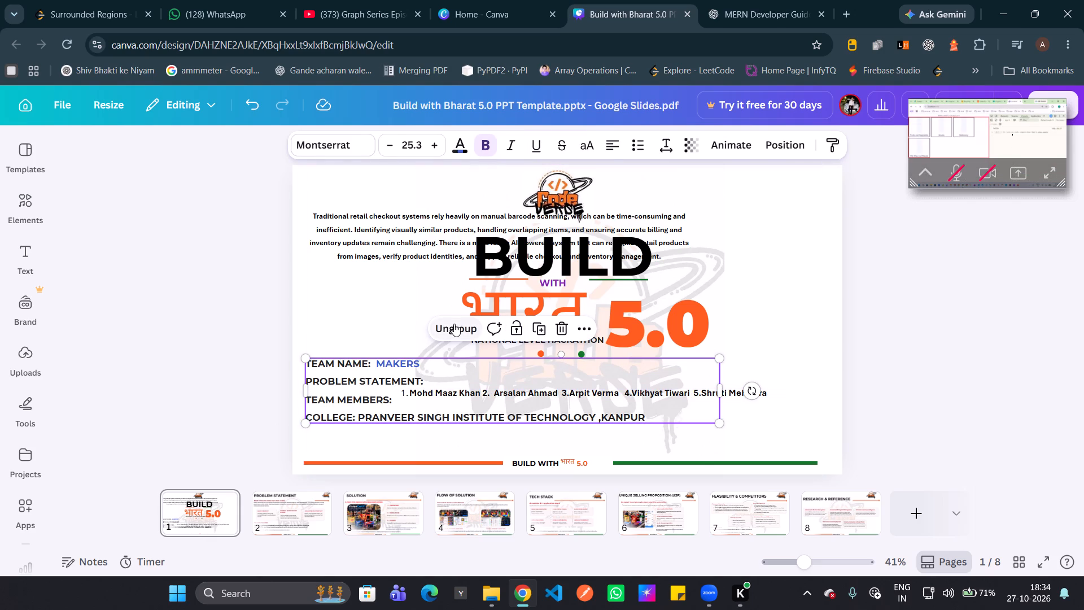
pyautogui.click(453, 324)
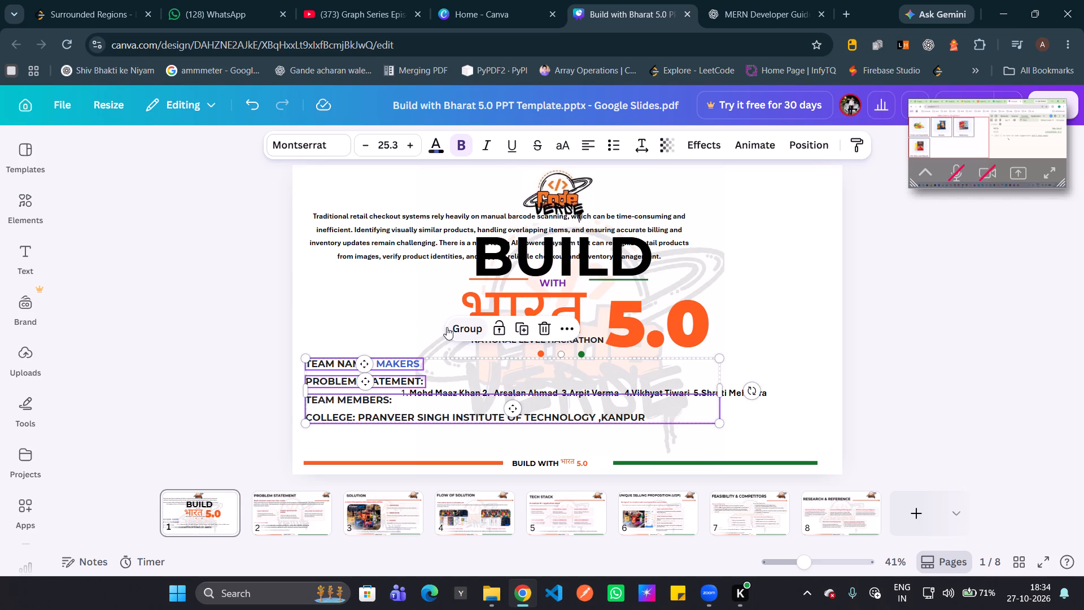
pyautogui.click(217, 377)
# Move the TEAM MEMBERS and COLLEGE lines down to leave space under PROBLEM STATEMENT, and realign the member names beside their label.
pyautogui.moveTo(328, 409); pyautogui.dragTo(329, 422)
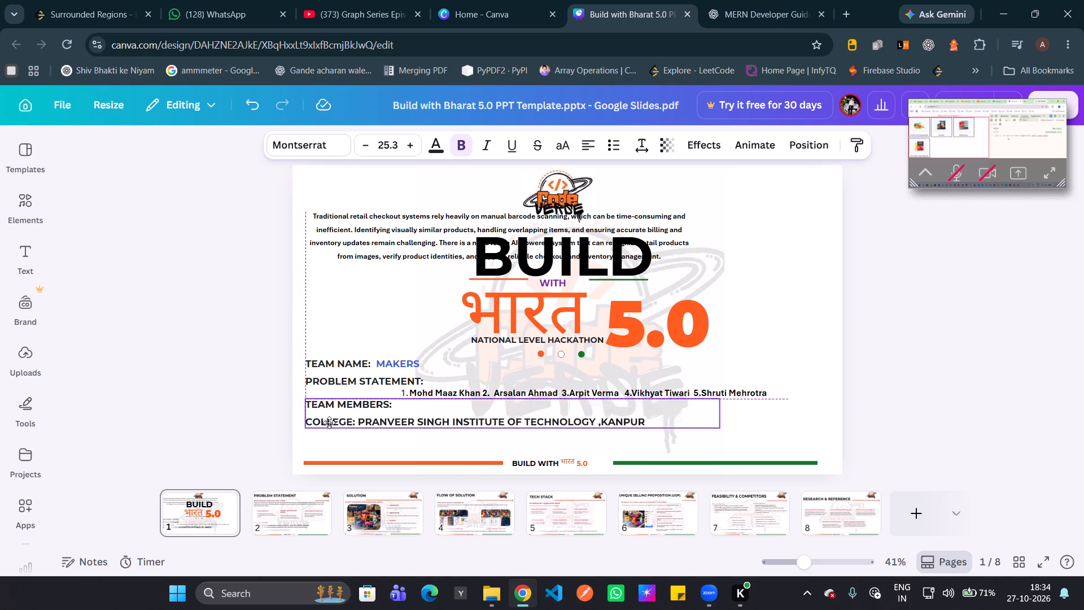
pyautogui.moveTo(329, 422); pyautogui.dragTo(327, 439)
pyautogui.click(427, 394)
pyautogui.moveTo(429, 394); pyautogui.dragTo(427, 429)
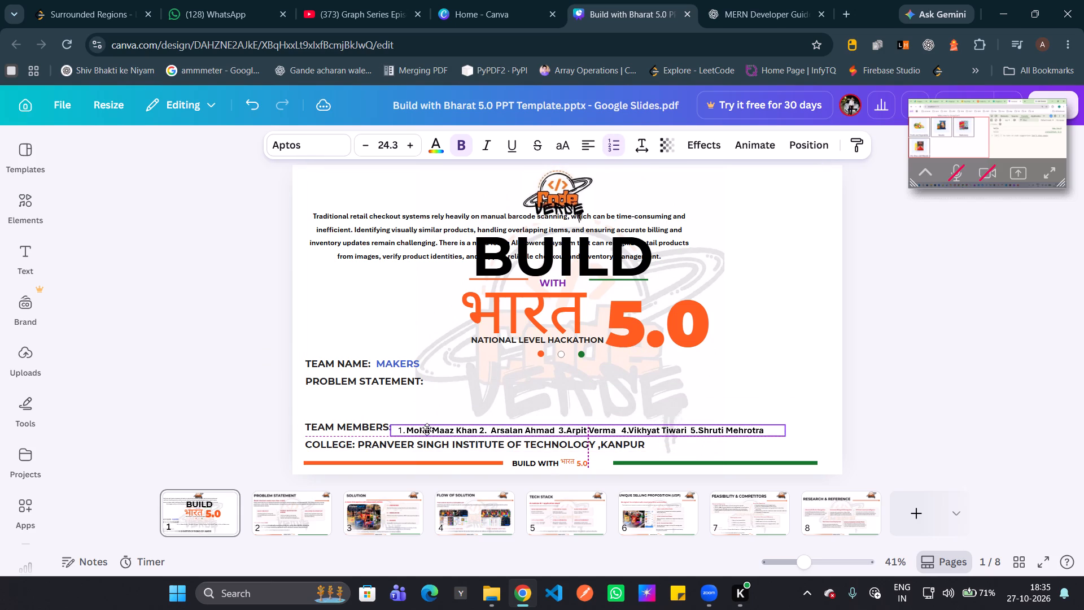
pyautogui.moveTo(427, 429); pyautogui.dragTo(423, 428)
# Colour all the member names the same blue as the MAKERS team name.
pyautogui.click(423, 428)
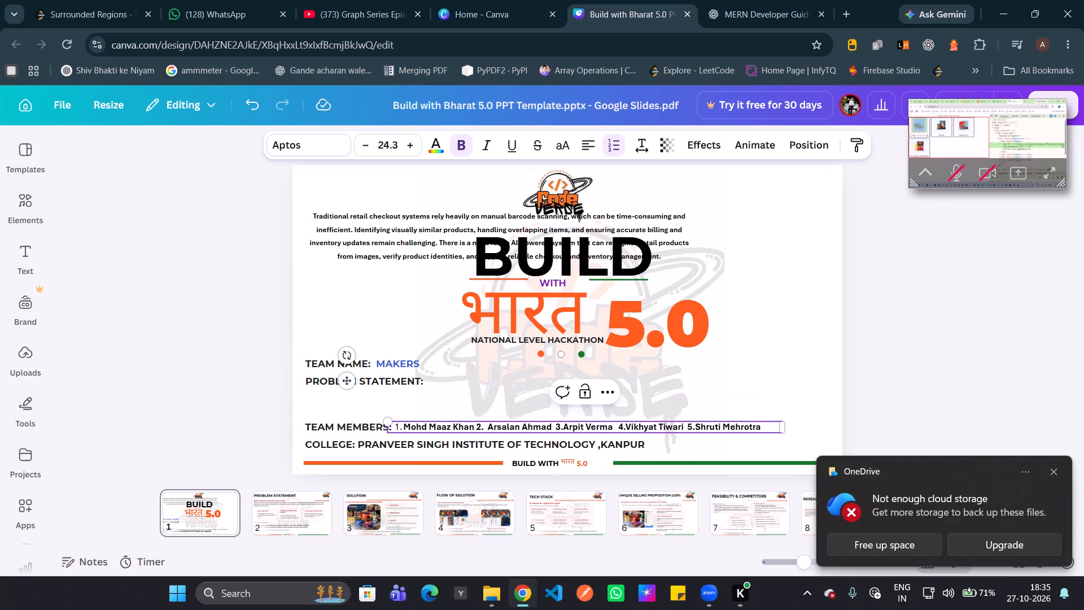
pyautogui.hotkey('ctrl', 'a')
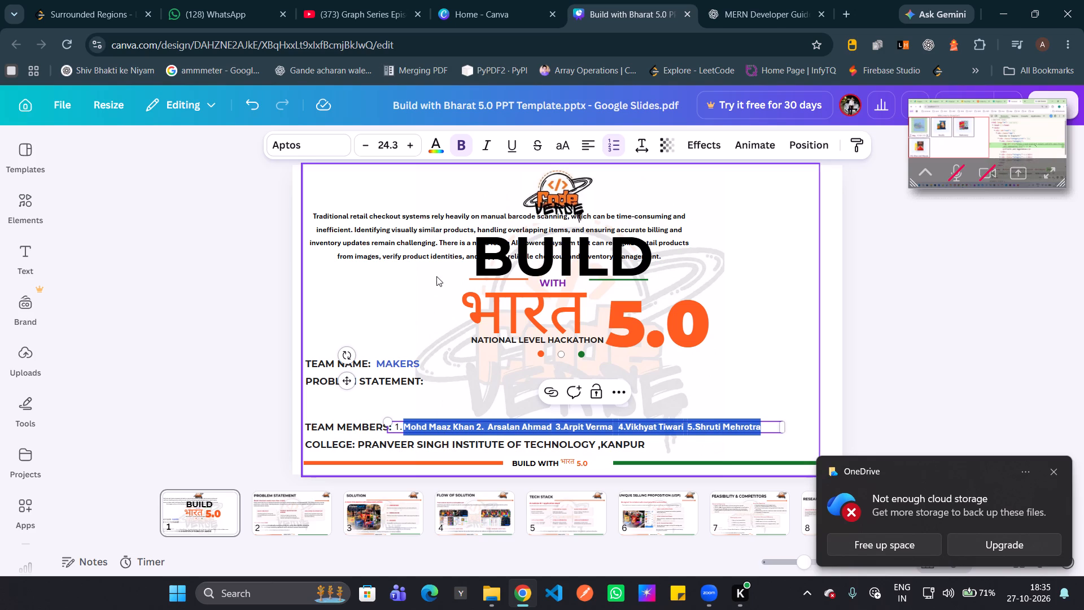
pyautogui.click(432, 147)
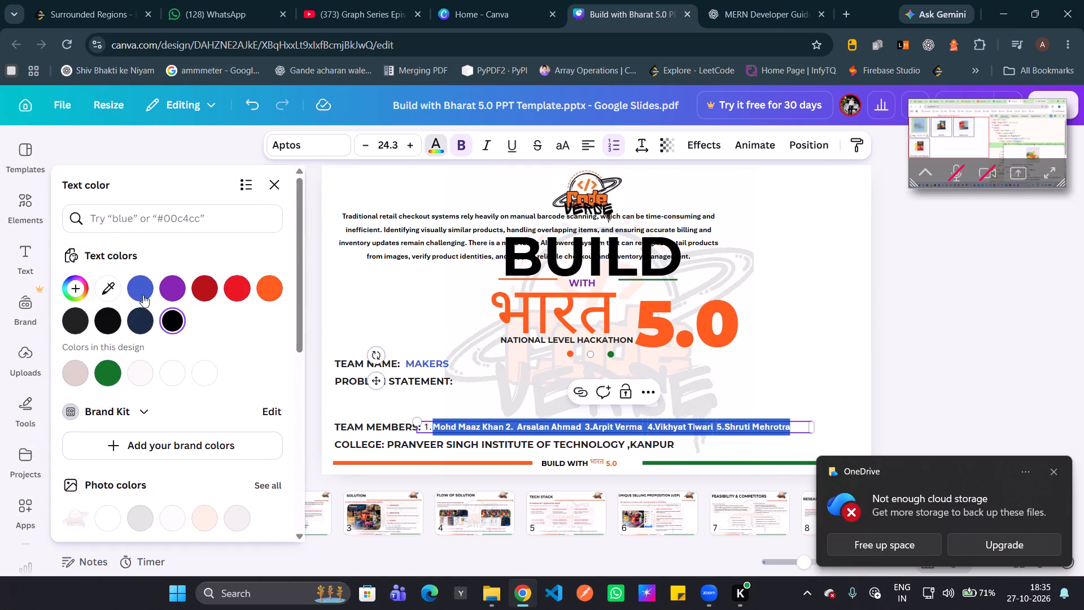
pyautogui.click(149, 285)
pyautogui.doubleClick(311, 332)
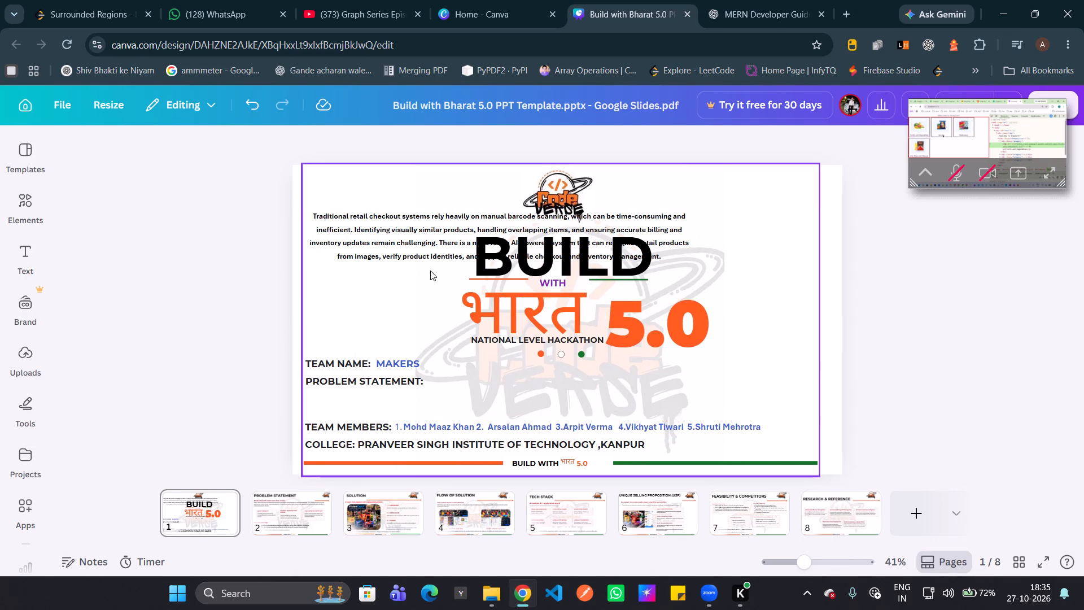
# Move the problem statement paragraph beside the PROBLEM STATEMENT label and set its font size to 20.3.
pyautogui.moveTo(429, 245); pyautogui.dragTo(547, 411)
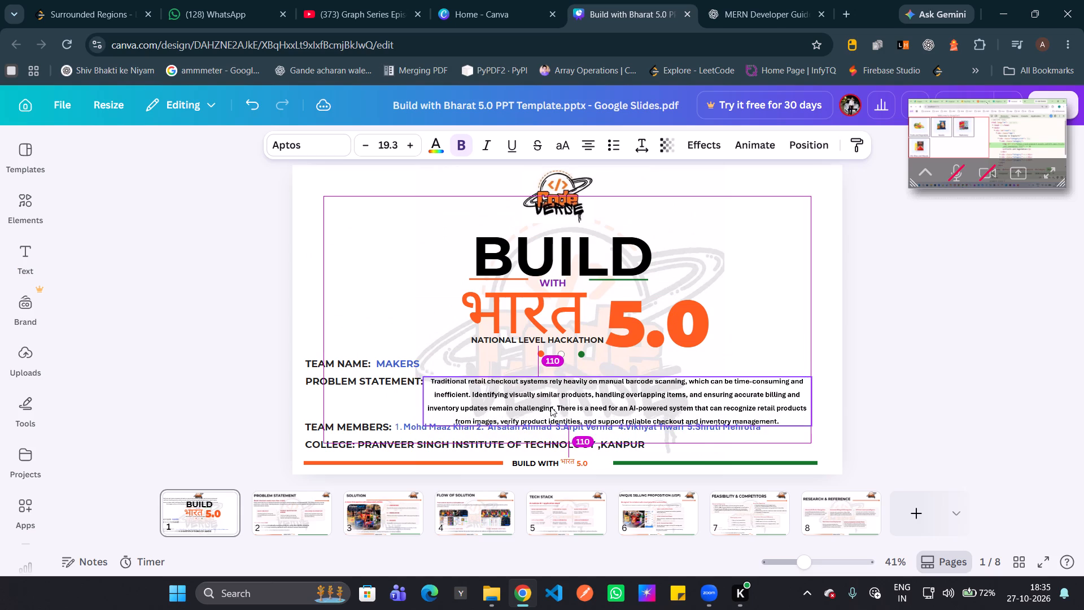
pyautogui.click(410, 146)
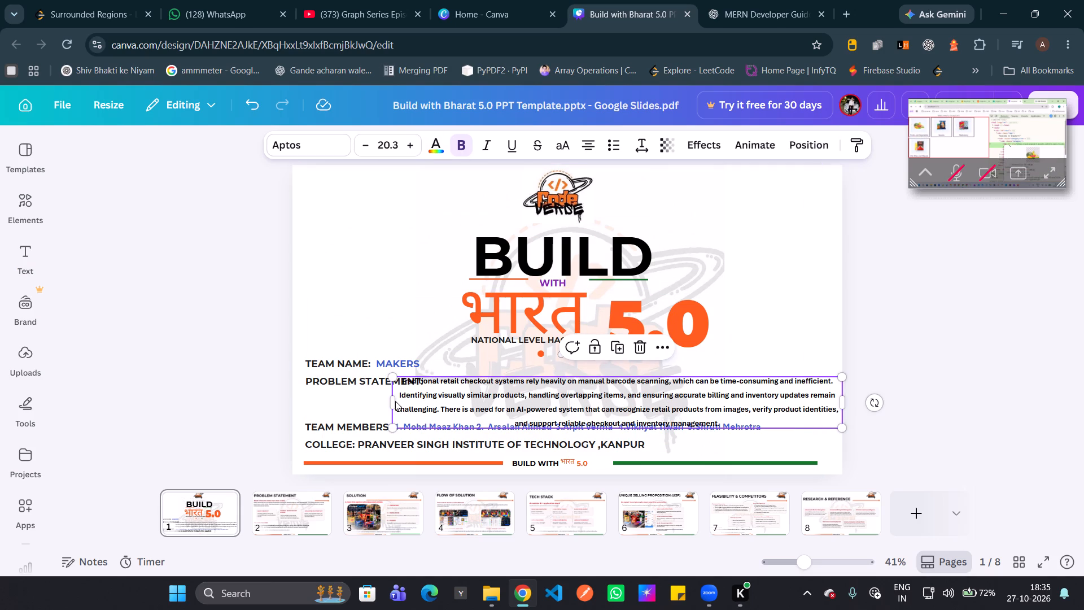
pyautogui.moveTo(395, 401); pyautogui.dragTo(442, 401)
# Copy the whole problem statement paragraph and clear the text from its text box.
pyautogui.click(416, 383)
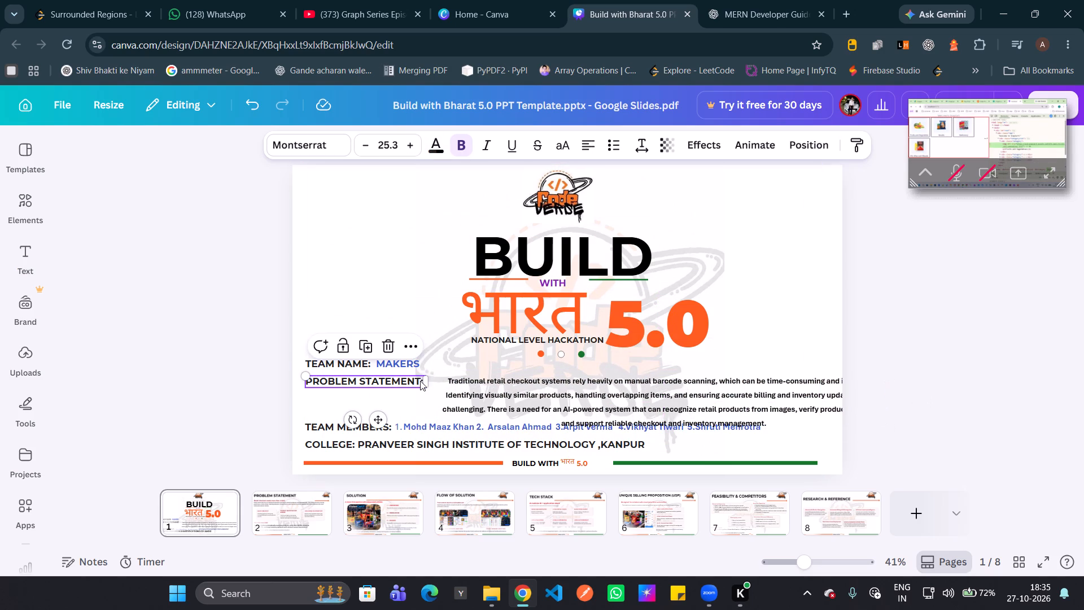
pyautogui.doubleClick(448, 385)
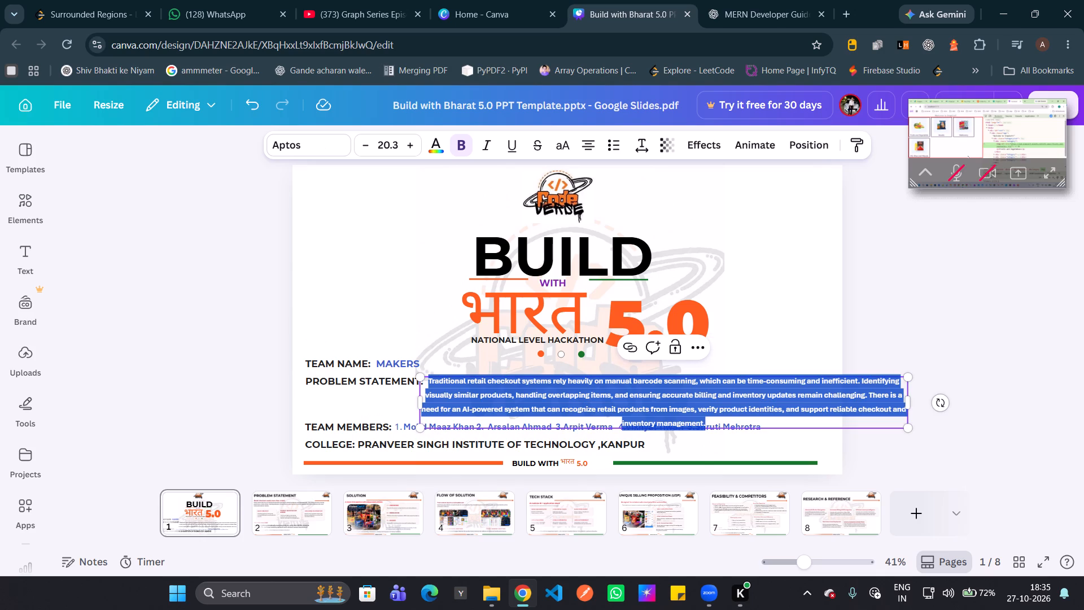
pyautogui.hotkey('ctrl', 'c')
pyautogui.hotkey('ctrl', 'c')
pyautogui.press('BackSpace')
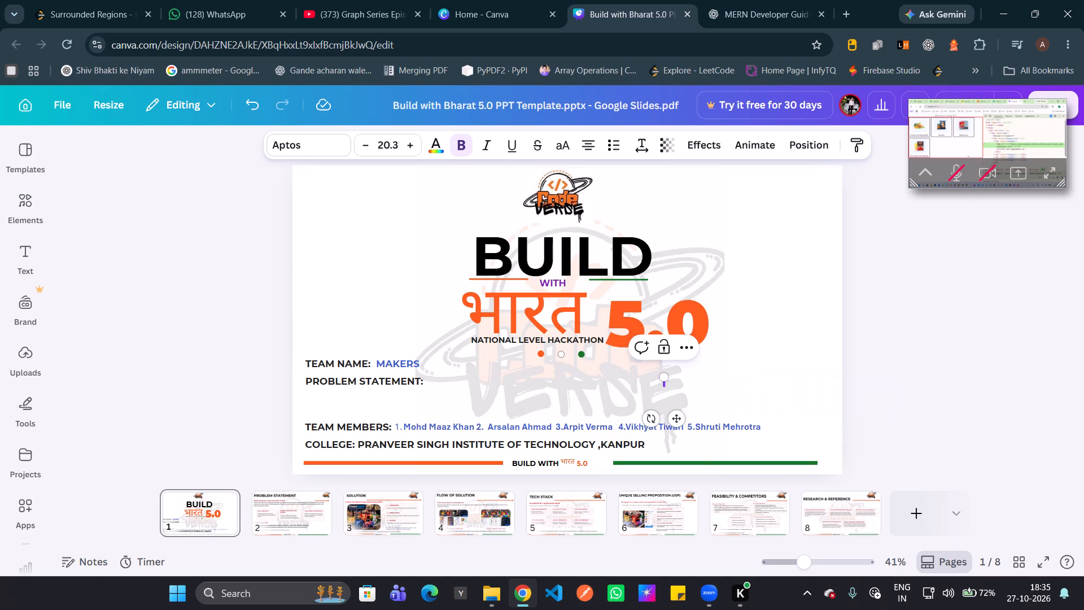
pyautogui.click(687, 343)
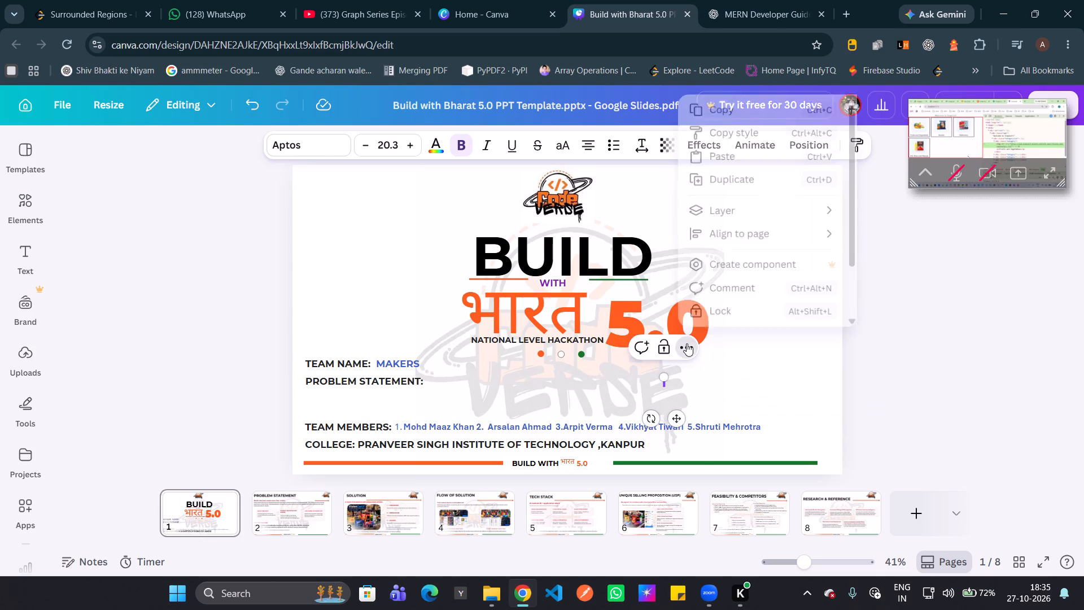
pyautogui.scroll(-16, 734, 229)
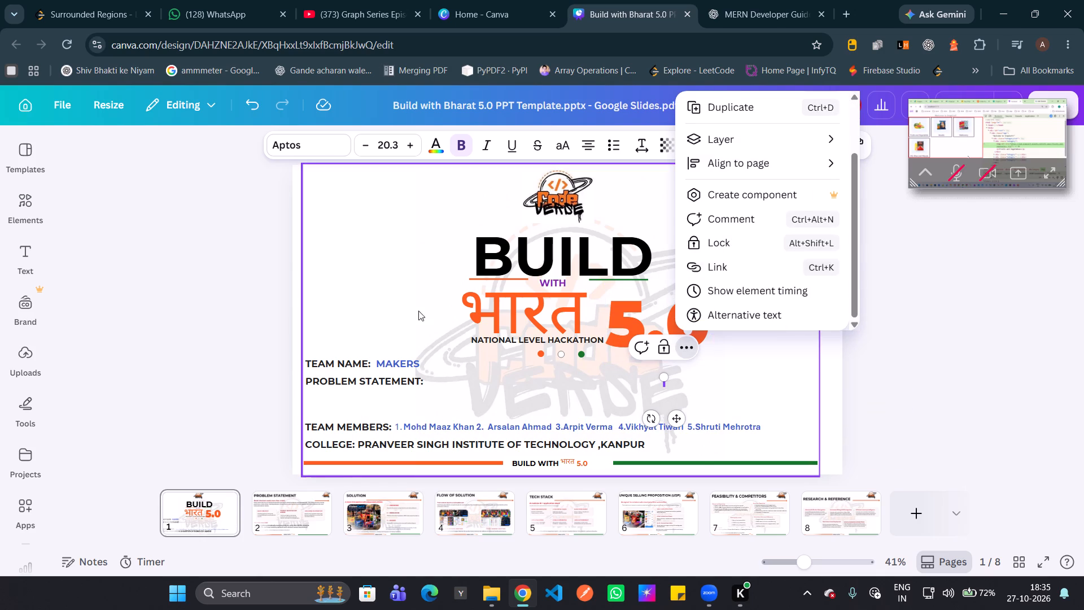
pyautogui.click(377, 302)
# Paste the copied problem statement paragraph directly after the PROBLEM STATEMENT: label, inside the label's own text box.
pyautogui.click(410, 382)
pyautogui.click(421, 381)
pyautogui.click(421, 381)
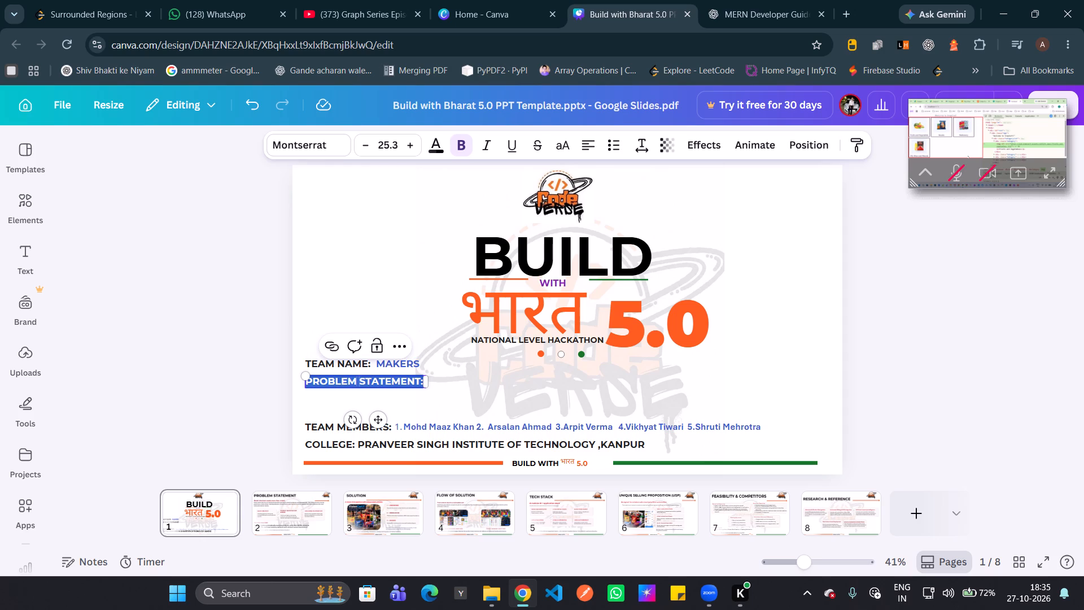
pyautogui.click(421, 381)
pyautogui.press('Right')
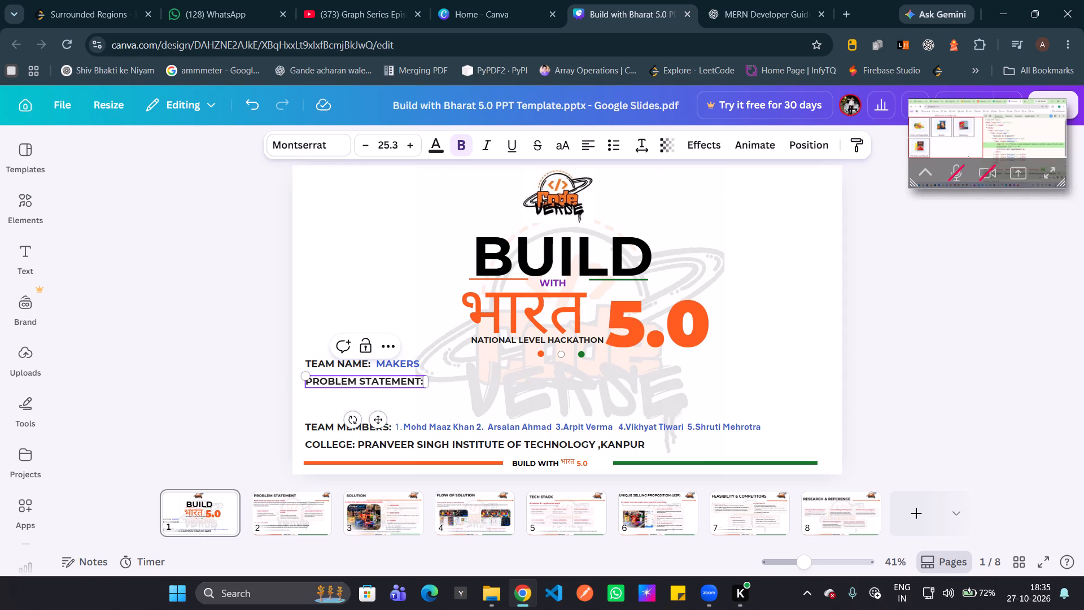
pyautogui.press('space')
pyautogui.press('space')
pyautogui.press('space')
pyautogui.press('space')
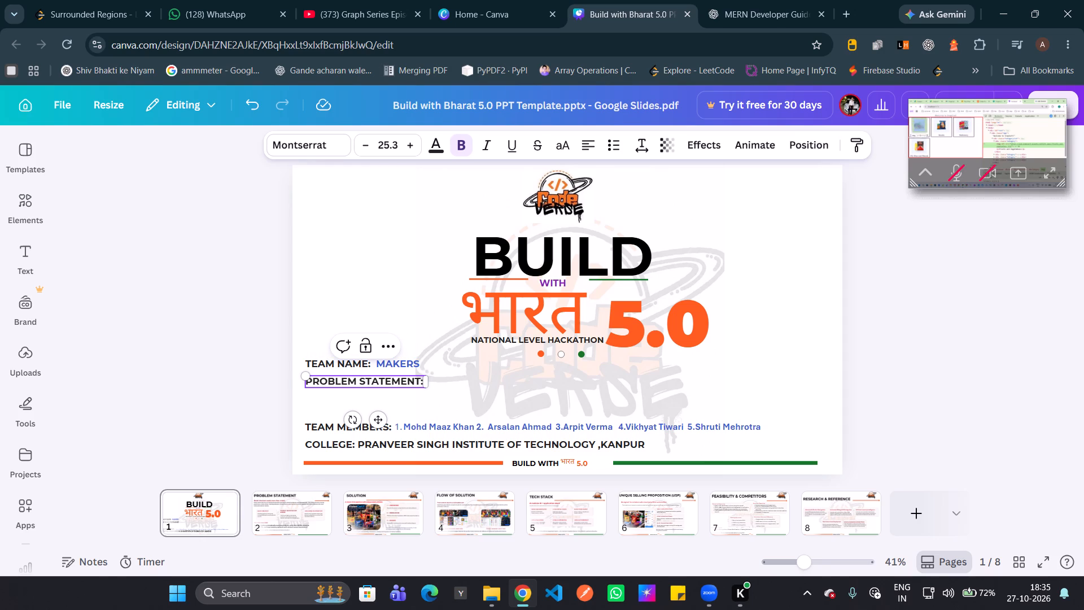
pyautogui.press('space')
pyautogui.press('space')
pyautogui.press('space')
pyautogui.press('space')
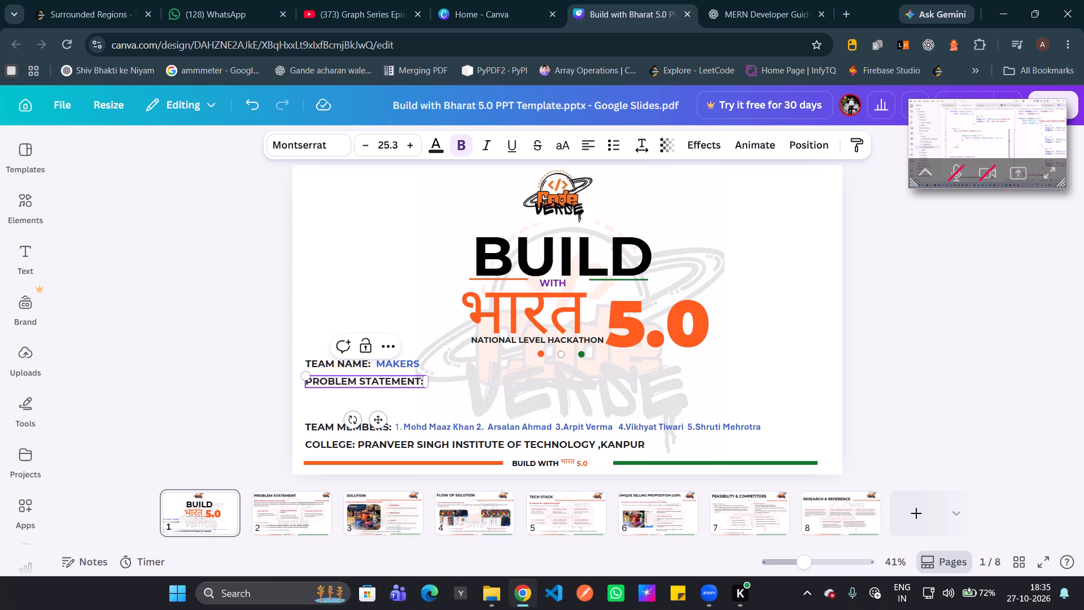
pyautogui.click(421, 380)
pyautogui.press('Right')
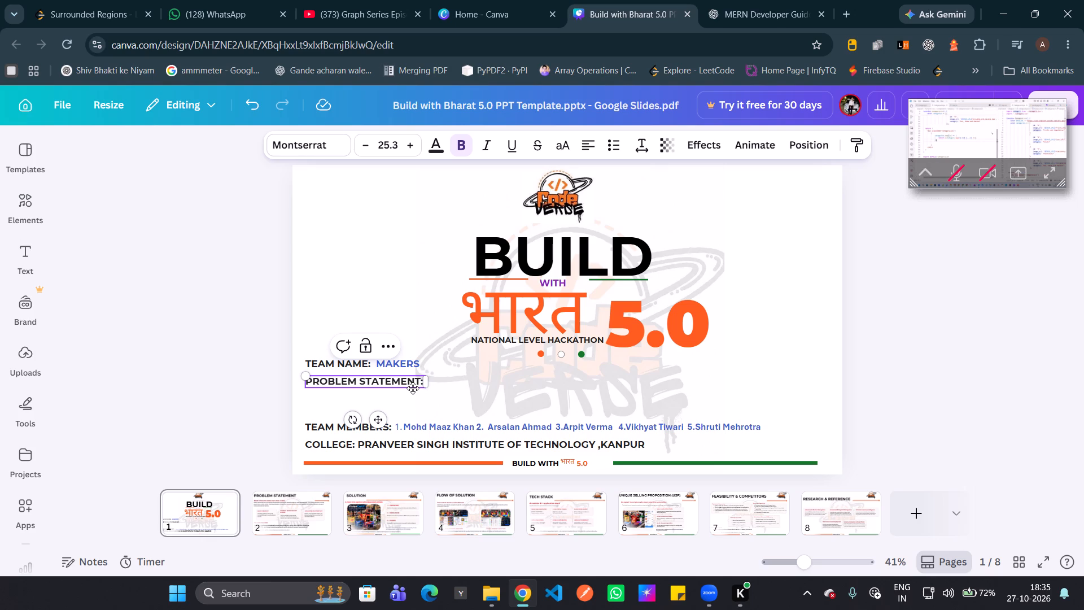
pyautogui.press('space')
pyautogui.press('space')
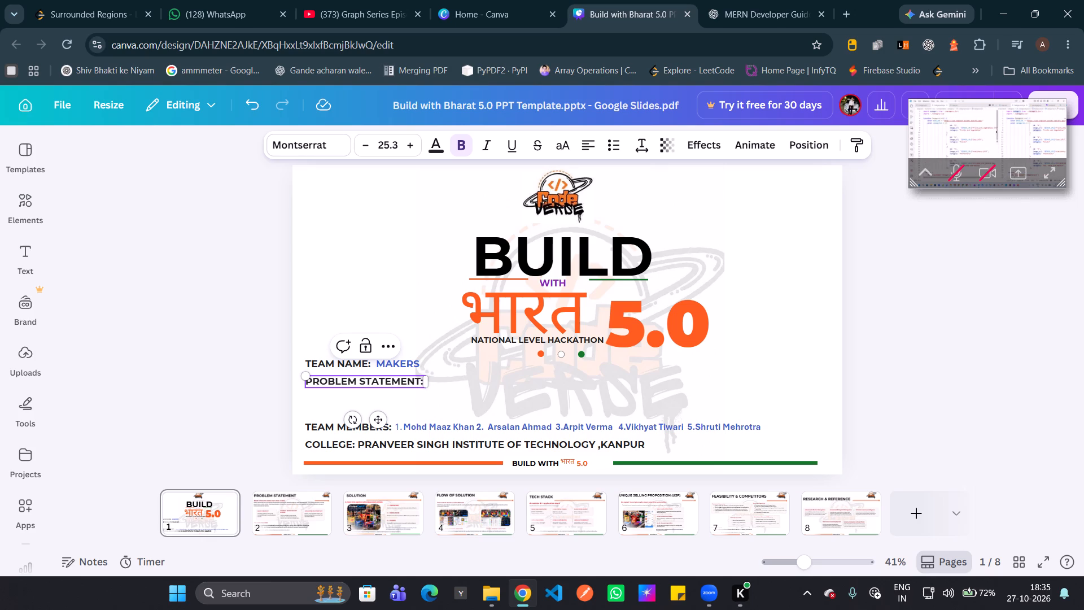
pyautogui.hotkey('ctrl', 'v')
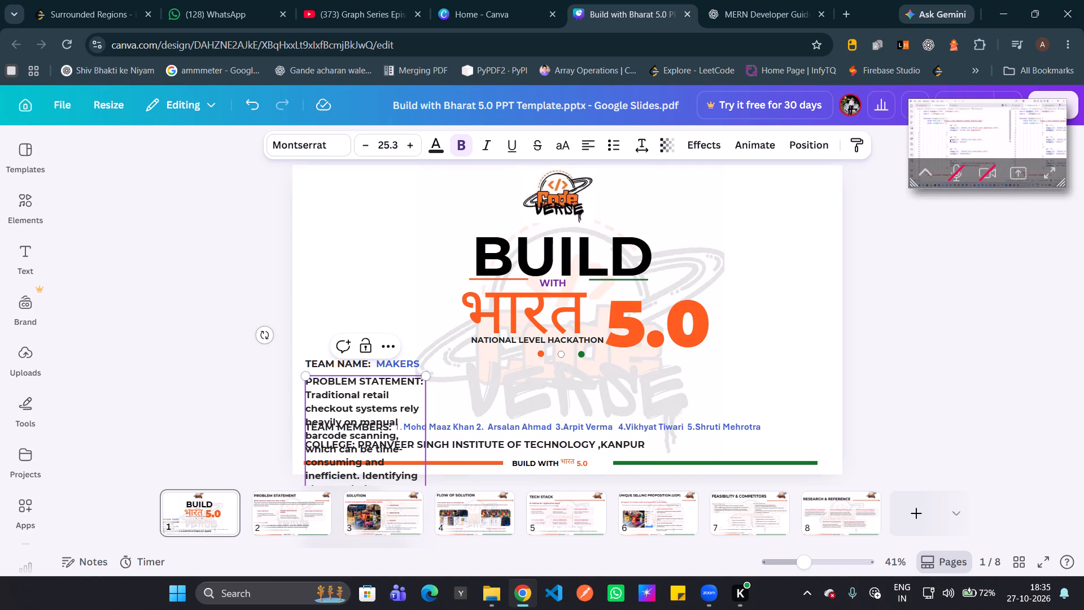
# Widen the PROBLEM STATEMENT text box to roughly the full width of the slide.
pyautogui.moveTo(426, 460); pyautogui.dragTo(795, 368)
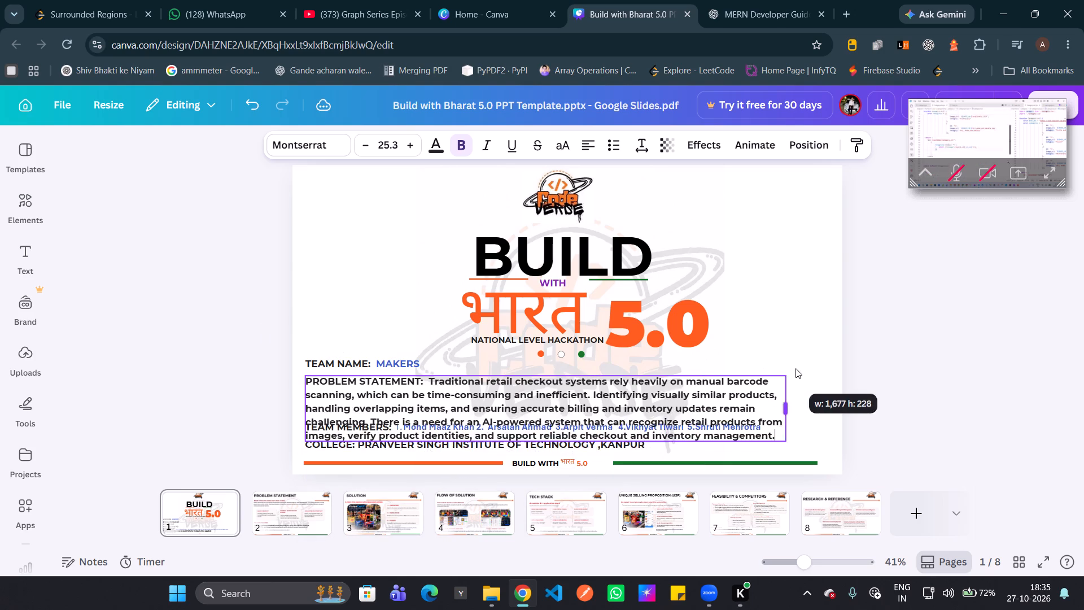
pyautogui.moveTo(795, 368); pyautogui.dragTo(861, 378)
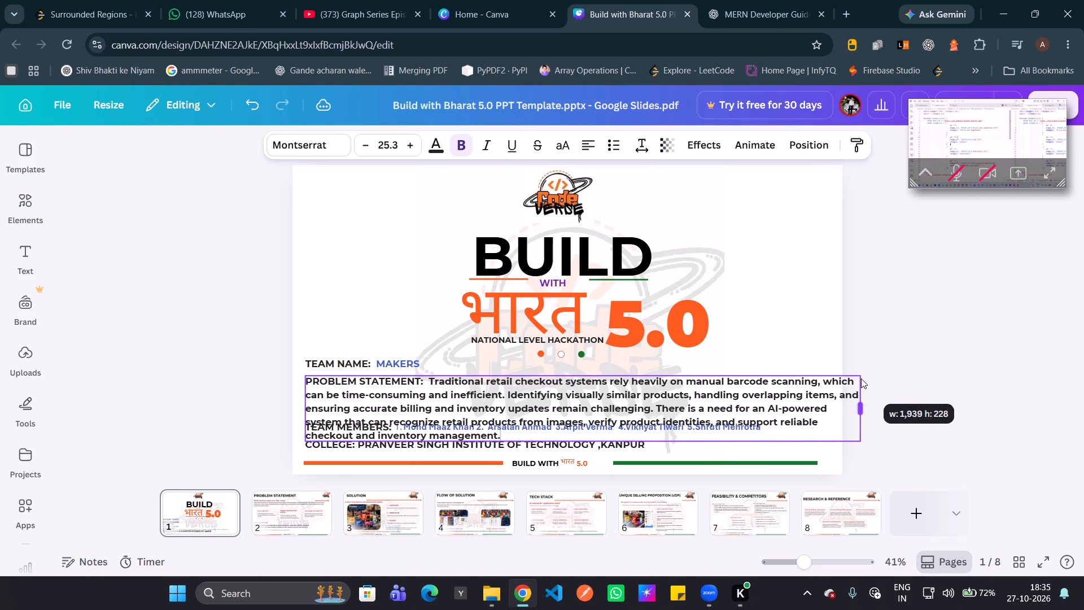
pyautogui.moveTo(861, 378); pyautogui.dragTo(850, 382)
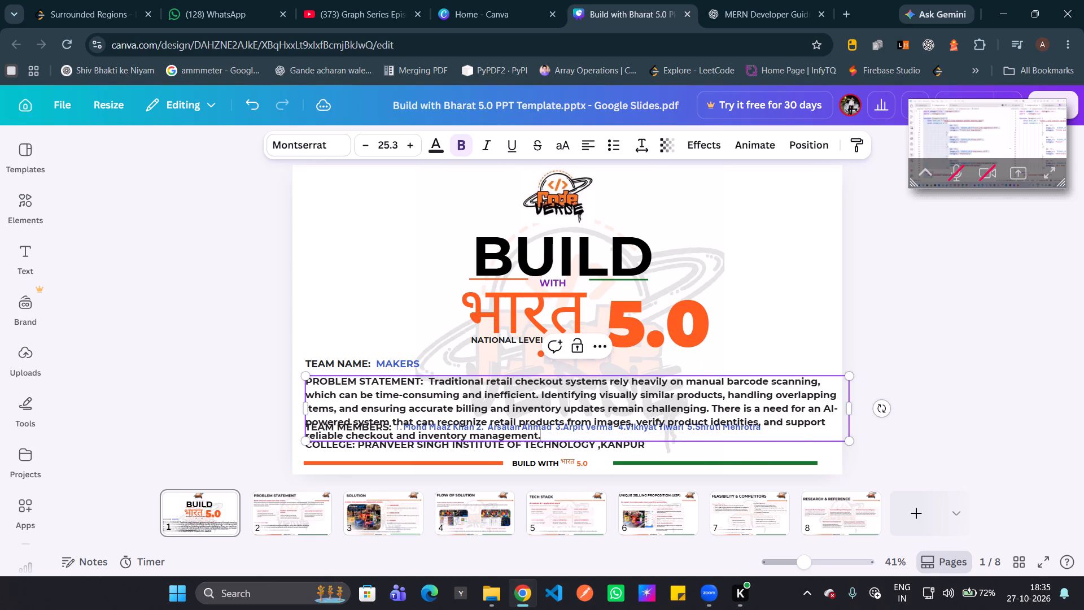
# Reduce the font size of the problem statement paragraph after the label to 24.3.
pyautogui.click(609, 393)
pyautogui.moveTo(430, 379); pyautogui.dragTo(529, 409)
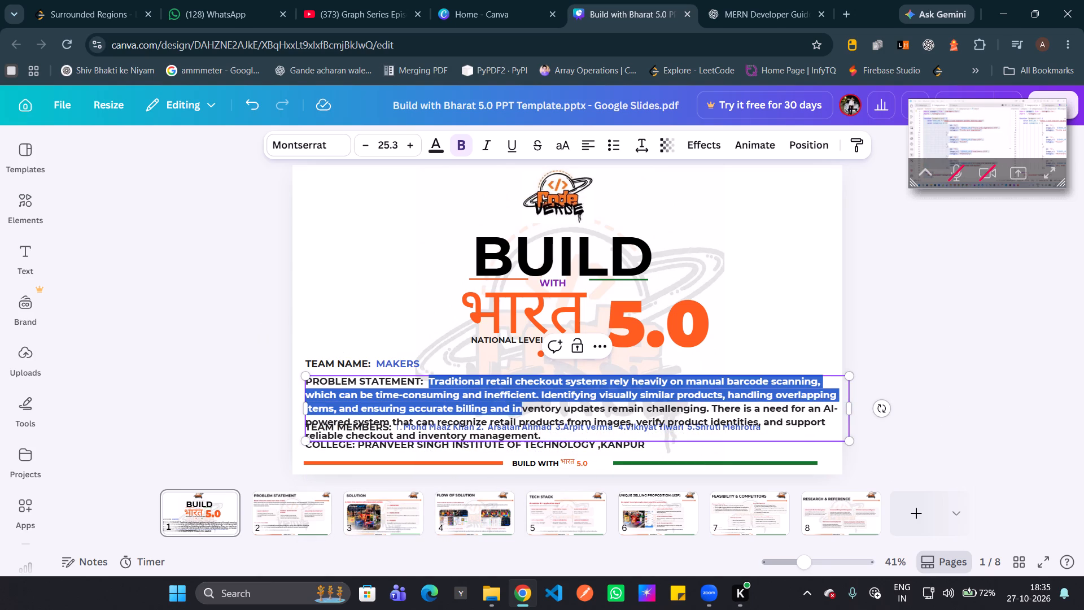
pyautogui.moveTo(529, 409); pyautogui.dragTo(785, 424)
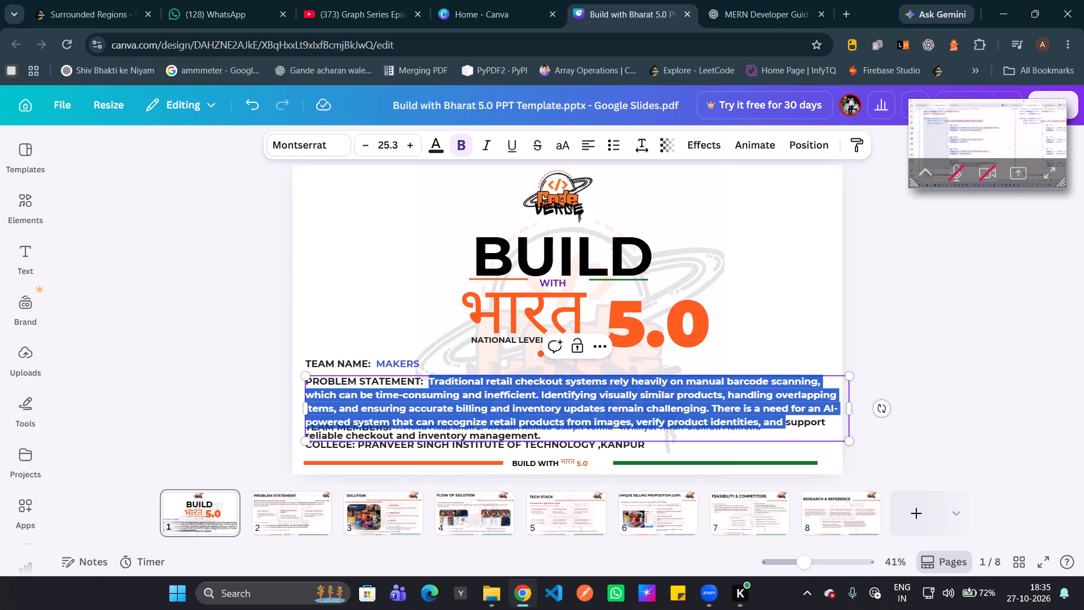
pyautogui.moveTo(785, 424); pyautogui.dragTo(785, 439)
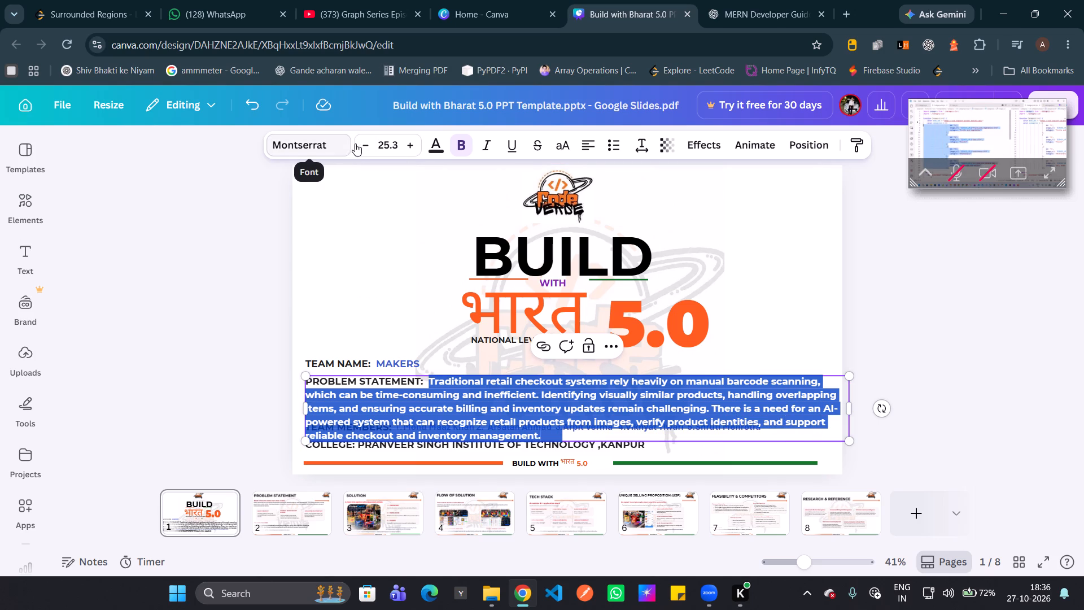
pyautogui.click(360, 141)
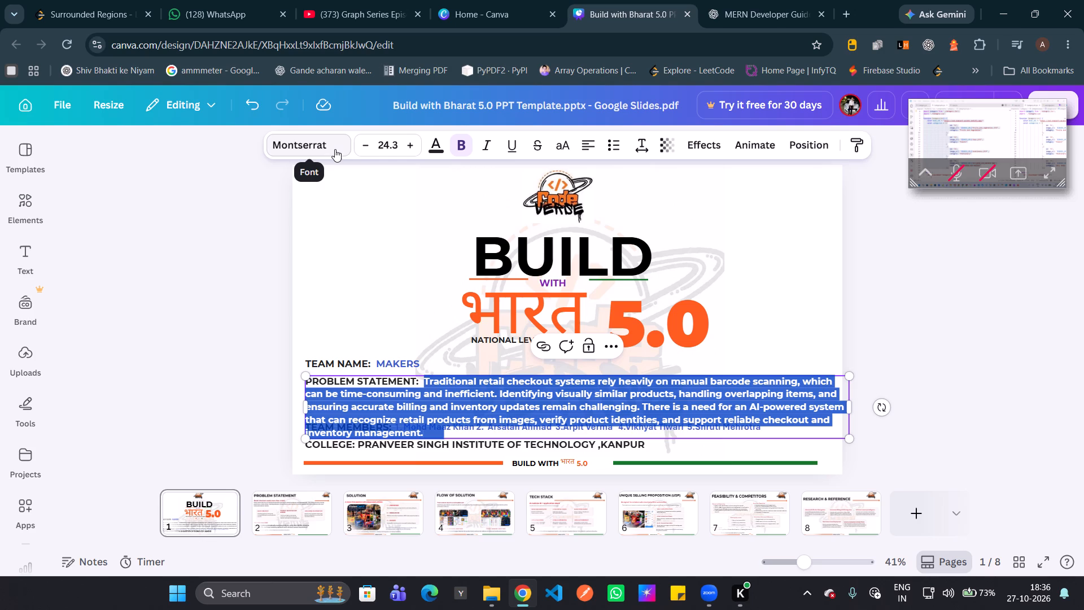
pyautogui.click(196, 274)
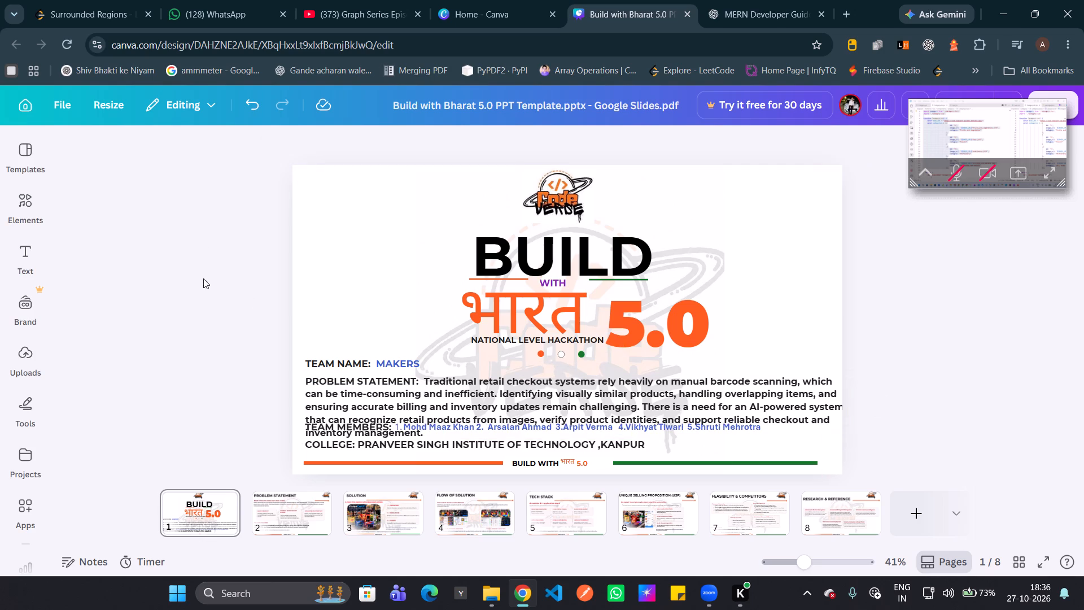
# Scale the whole PROBLEM STATEMENT text box down slightly, to a font size of 24.1.
pyautogui.click(421, 398)
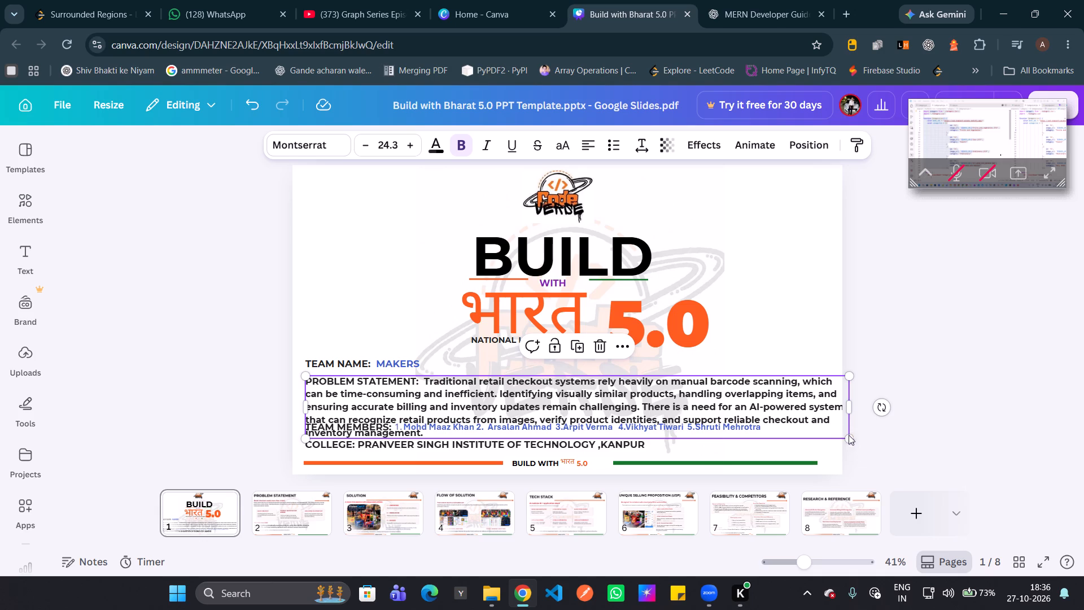
pyautogui.moveTo(851, 439); pyautogui.dragTo(804, 403)
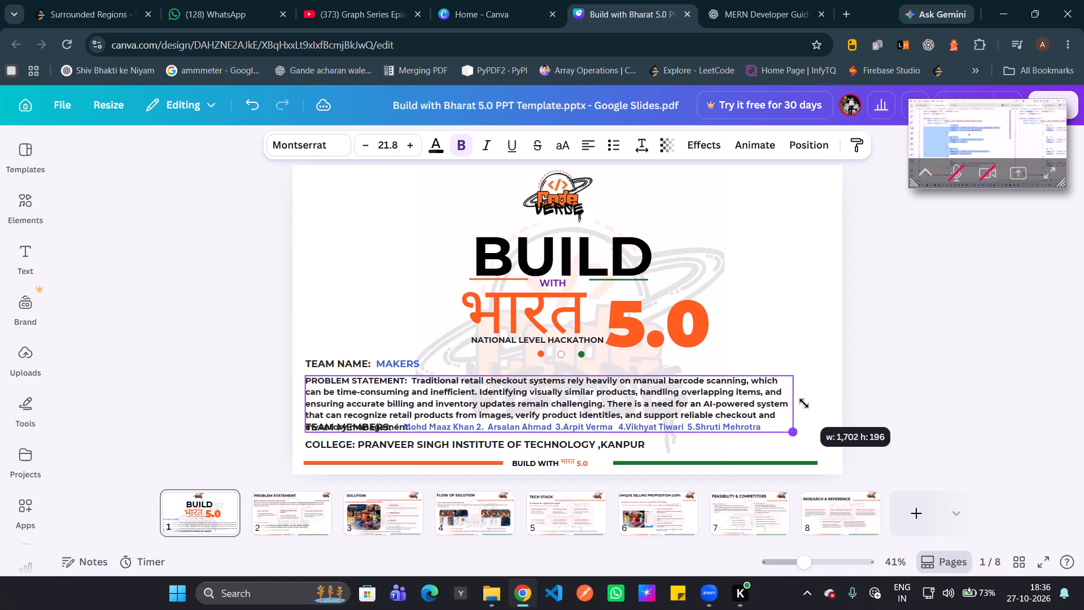
pyautogui.moveTo(804, 403); pyautogui.dragTo(849, 424)
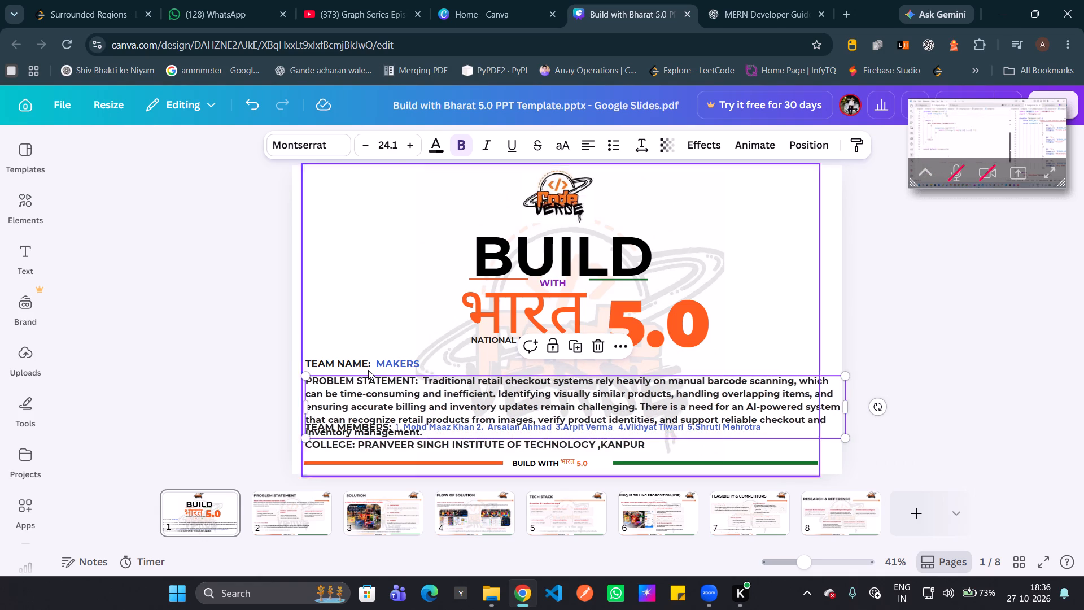
# Move the TEAM NAME line up slightly, keeping its left alignment, and move the problem statement box up close beneath it.
pyautogui.click(309, 359)
pyautogui.moveTo(351, 363); pyautogui.dragTo(344, 349)
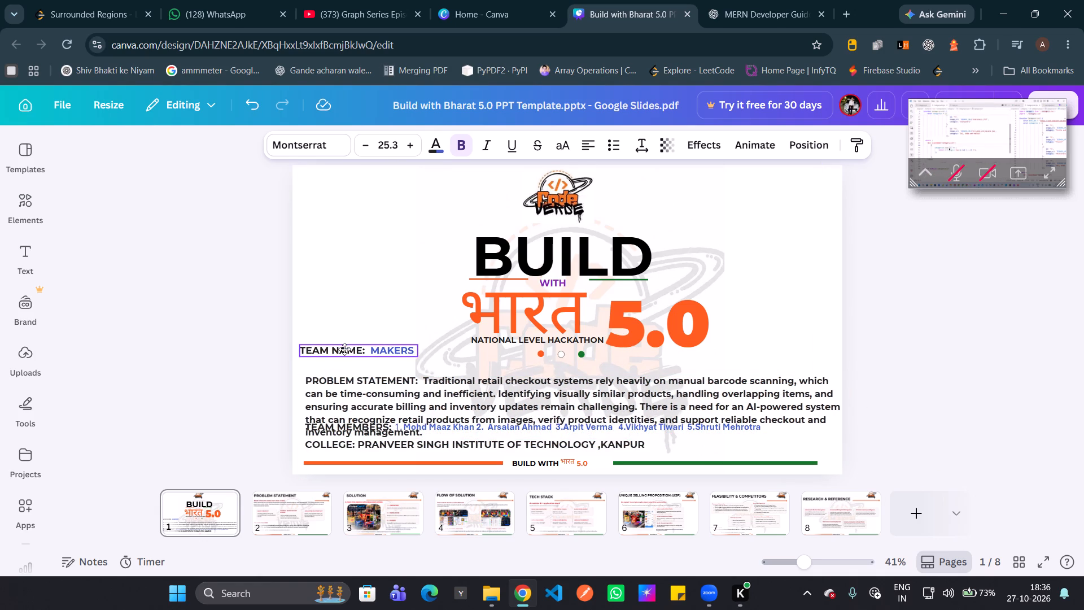
pyautogui.moveTo(344, 349); pyautogui.dragTo(352, 353)
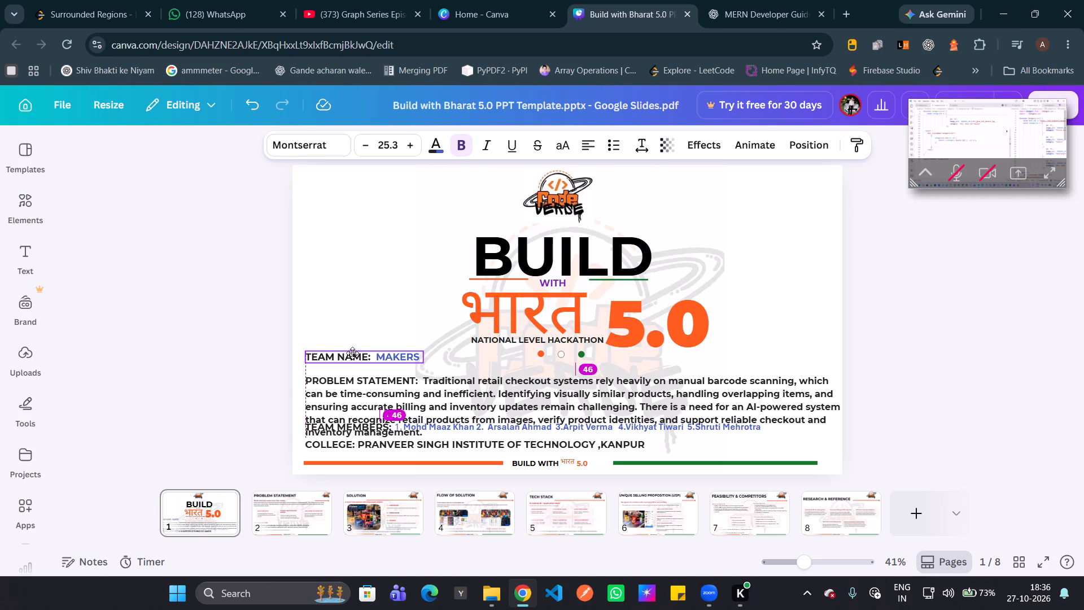
pyautogui.moveTo(352, 353); pyautogui.dragTo(352, 353)
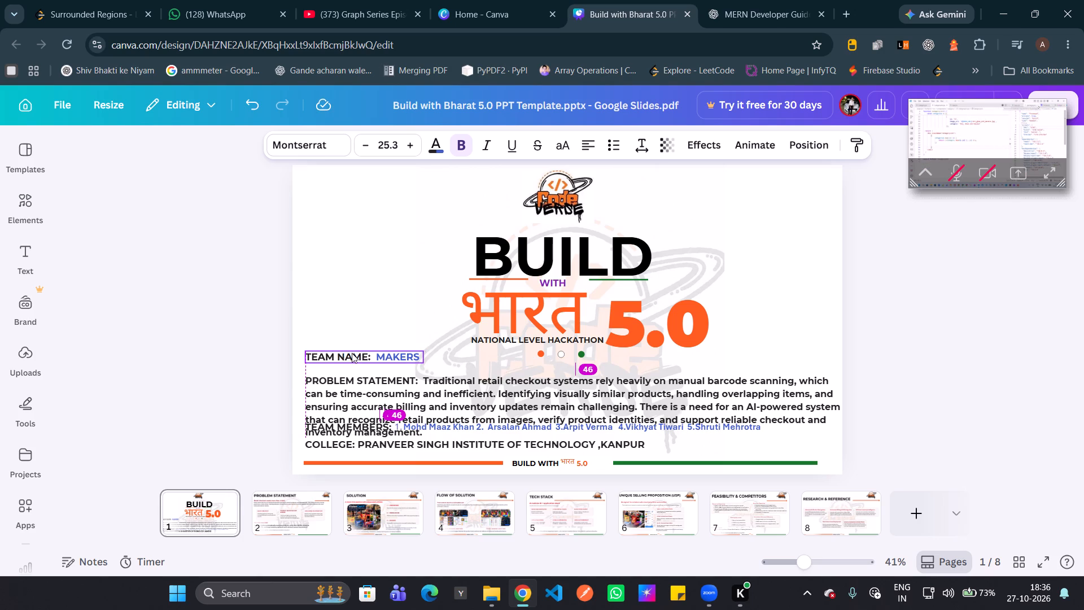
pyautogui.click(301, 378)
pyautogui.moveTo(368, 399); pyautogui.dragTo(366, 389)
# Tighten the problem statement paragraph's line spacing to about 1.2 so that it clears the TEAM MEMBERS line.
pyautogui.click(458, 413)
pyautogui.moveTo(423, 372); pyautogui.dragTo(436, 414)
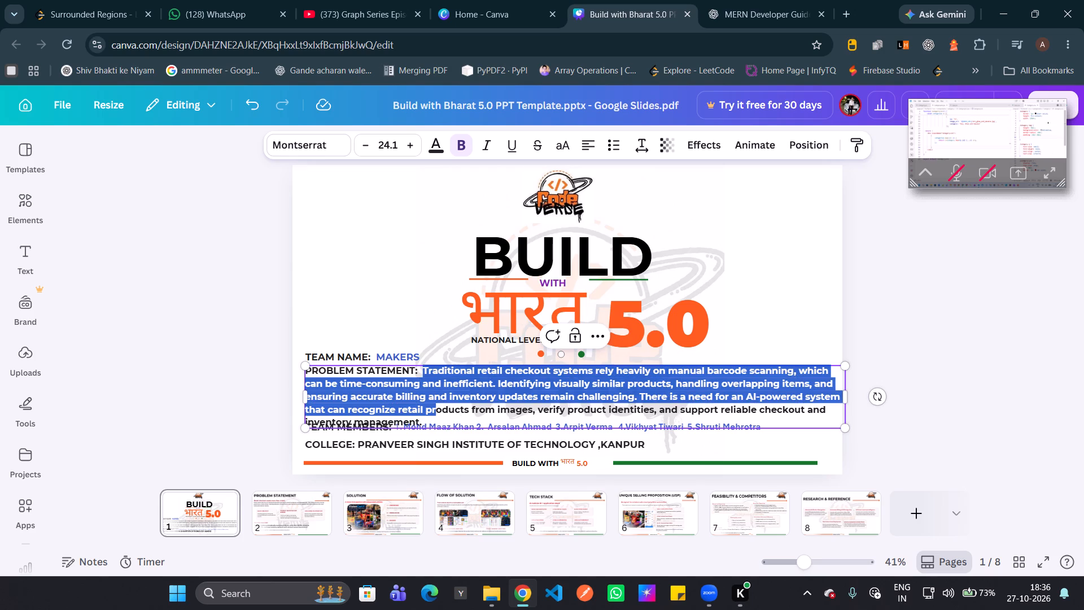
pyautogui.moveTo(436, 414); pyautogui.dragTo(435, 419)
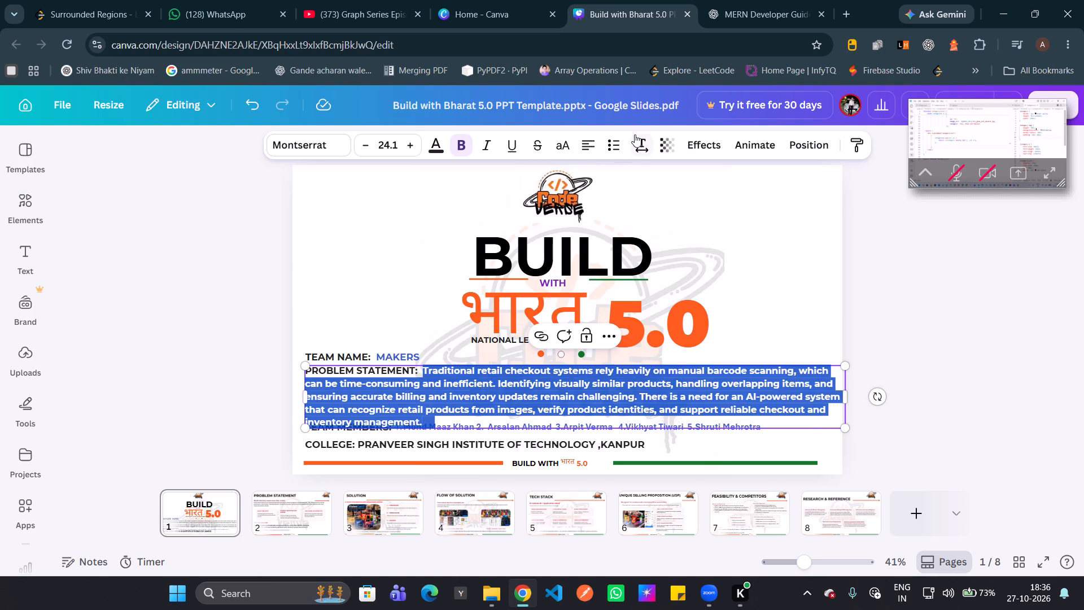
pyautogui.click(635, 134)
pyautogui.click(641, 150)
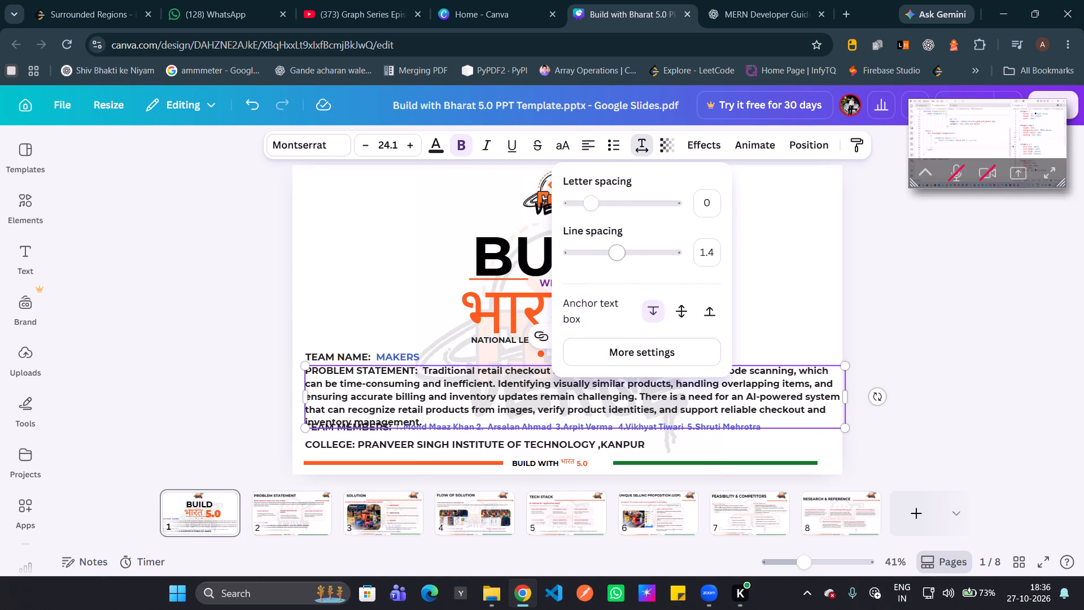
pyautogui.moveTo(617, 245); pyautogui.dragTo(607, 250)
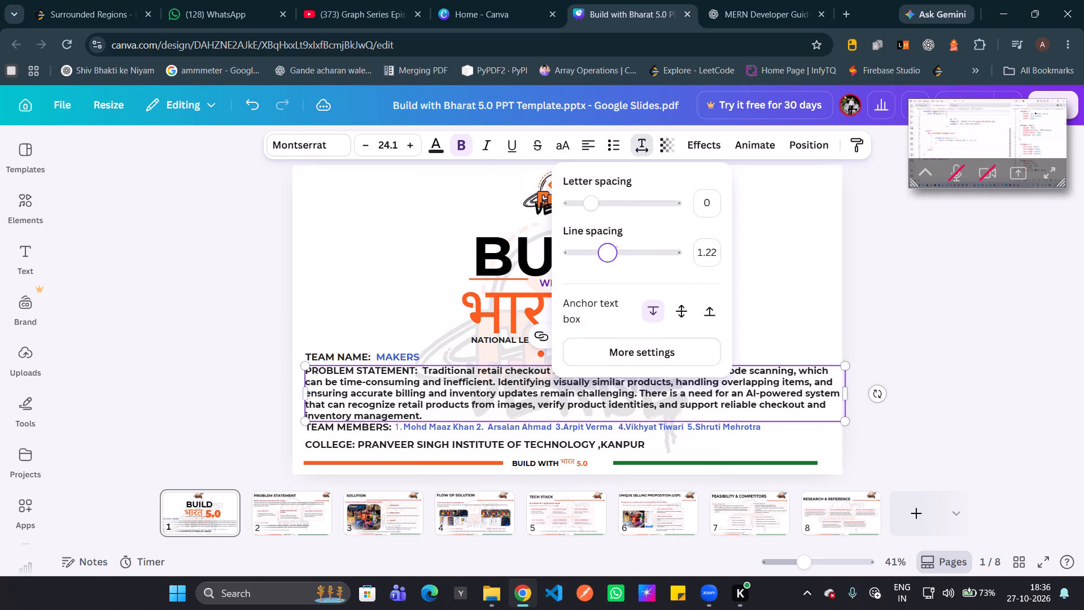
pyautogui.moveTo(607, 250); pyautogui.dragTo(607, 250)
pyautogui.click(468, 382)
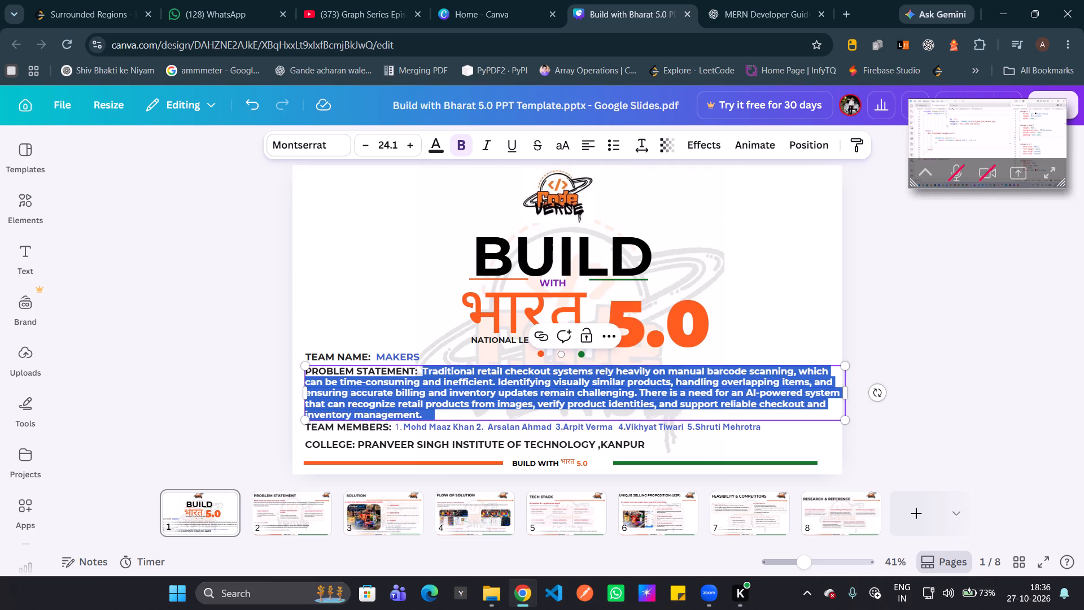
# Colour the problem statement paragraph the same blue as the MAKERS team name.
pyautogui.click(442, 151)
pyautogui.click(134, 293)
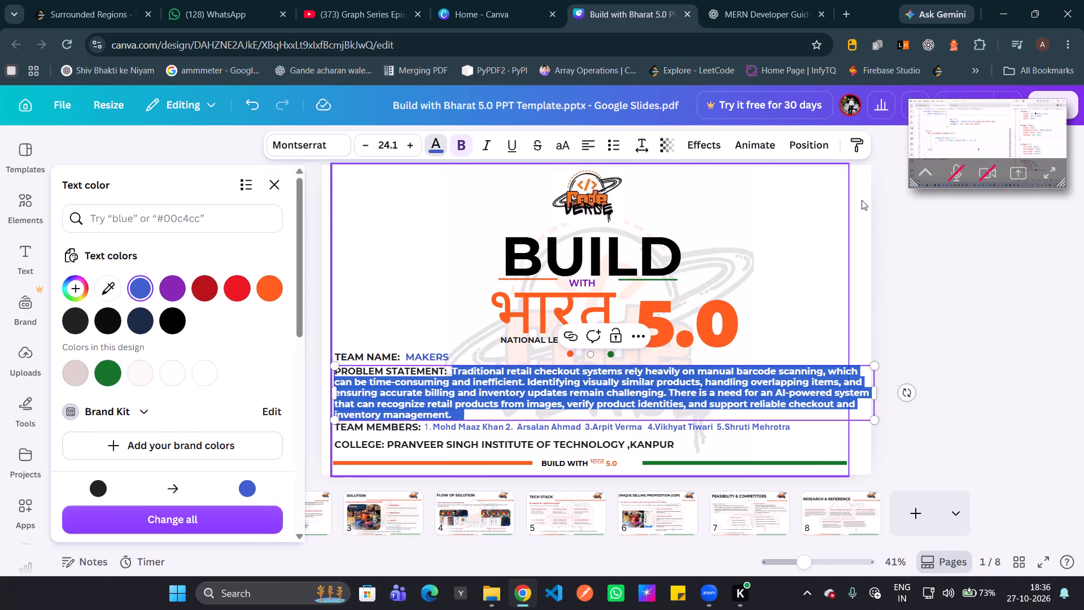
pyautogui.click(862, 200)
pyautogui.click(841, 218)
# Recolour the problem statement paragraph after the label dark navy.
pyautogui.doubleClick(441, 399)
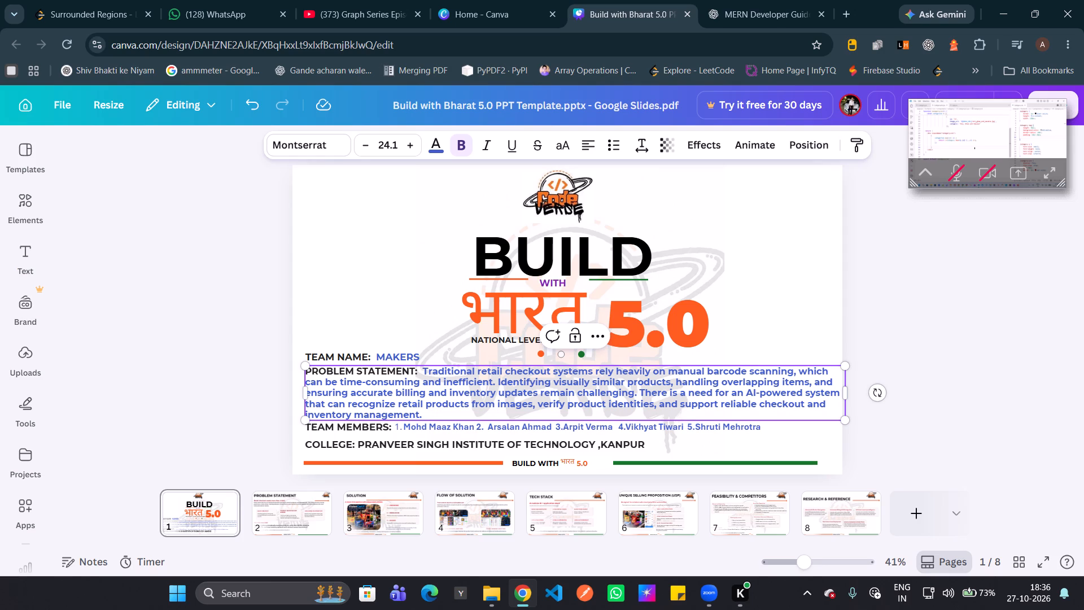
pyautogui.moveTo(423, 373); pyautogui.dragTo(432, 414)
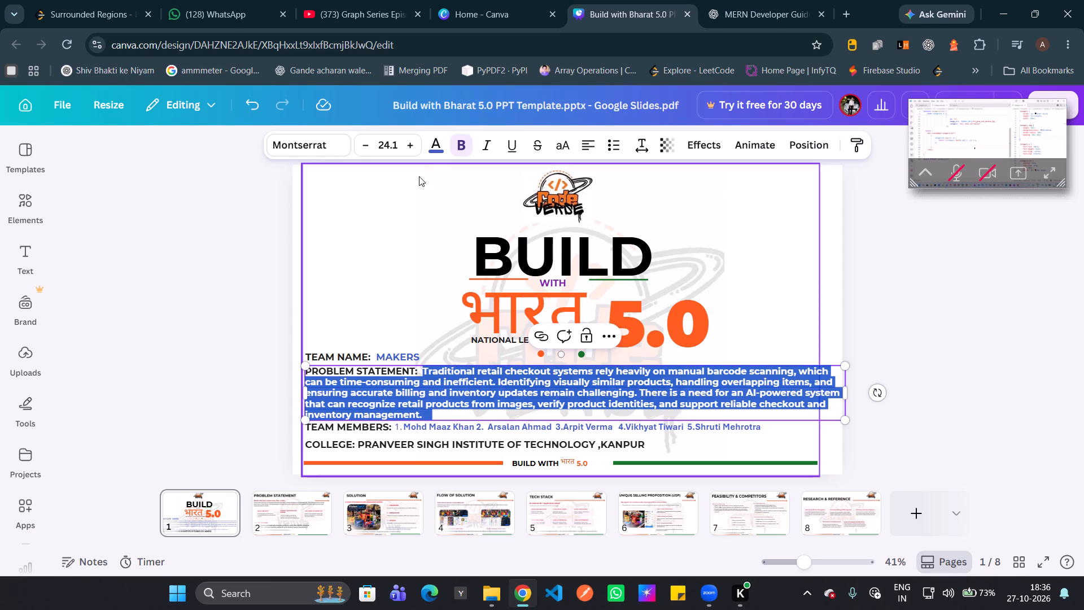
pyautogui.click(441, 131)
pyautogui.click(434, 145)
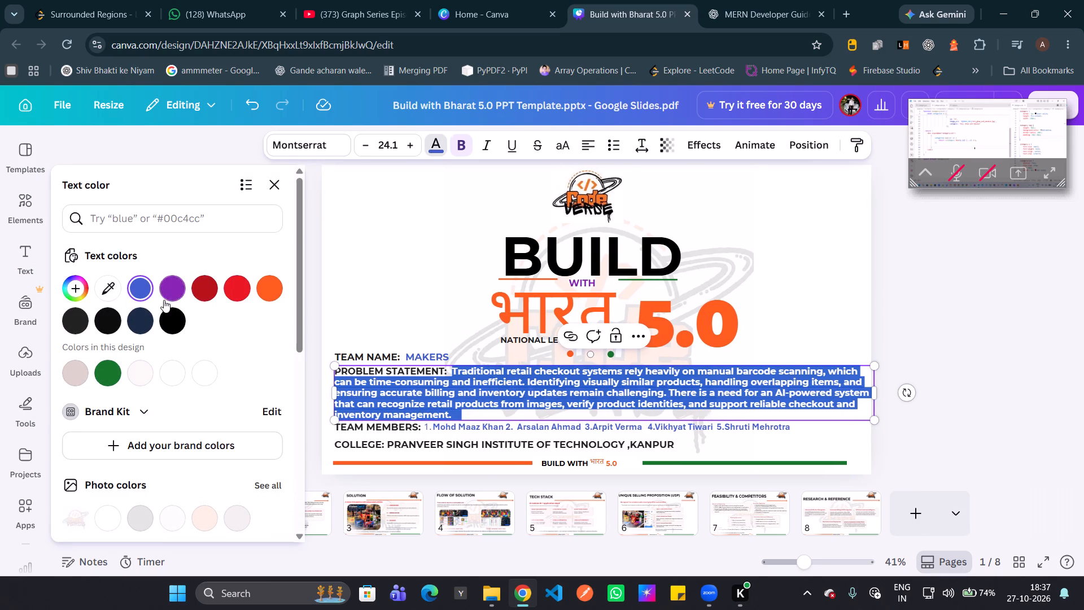
pyautogui.click(143, 326)
pyautogui.click(780, 210)
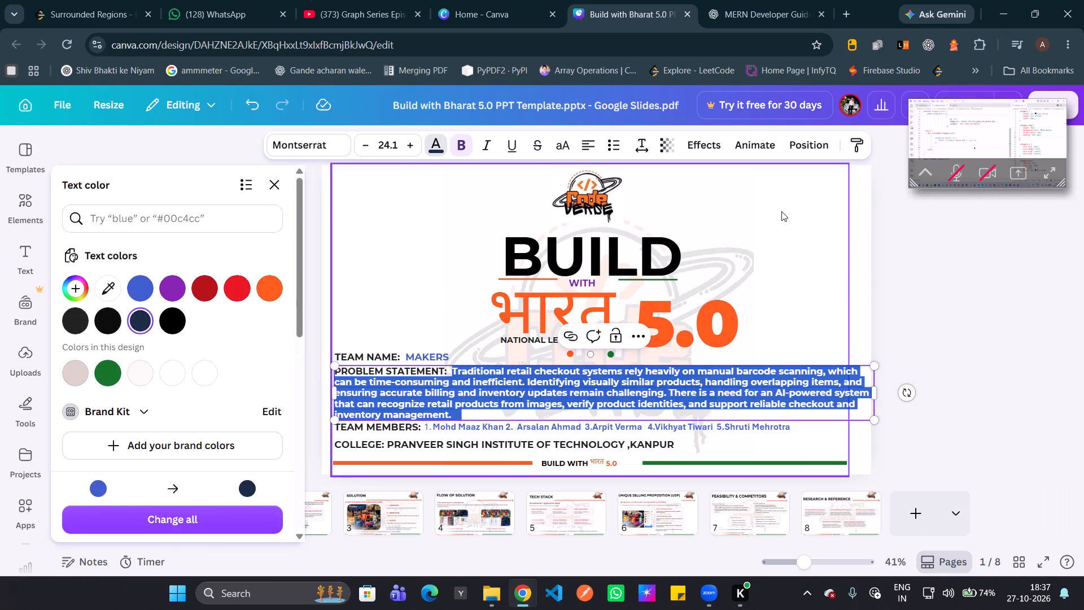
pyautogui.click(257, 337)
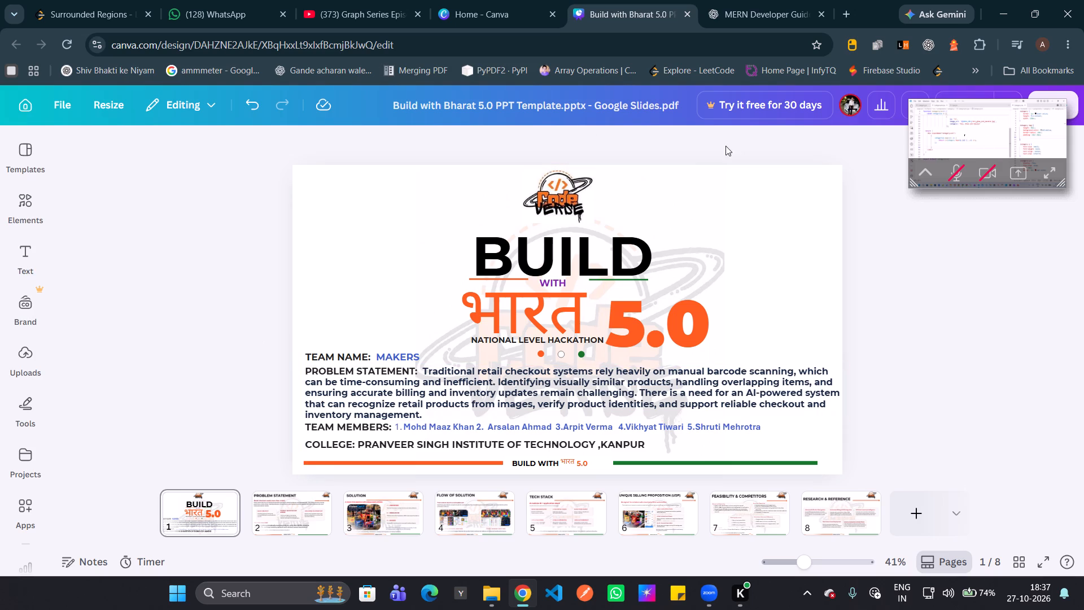
# Remove " - Google Slides" from the design title so that it reads "Build with Bharat 5.0 PPT Template.pptx.pdf".
pyautogui.click(640, 114)
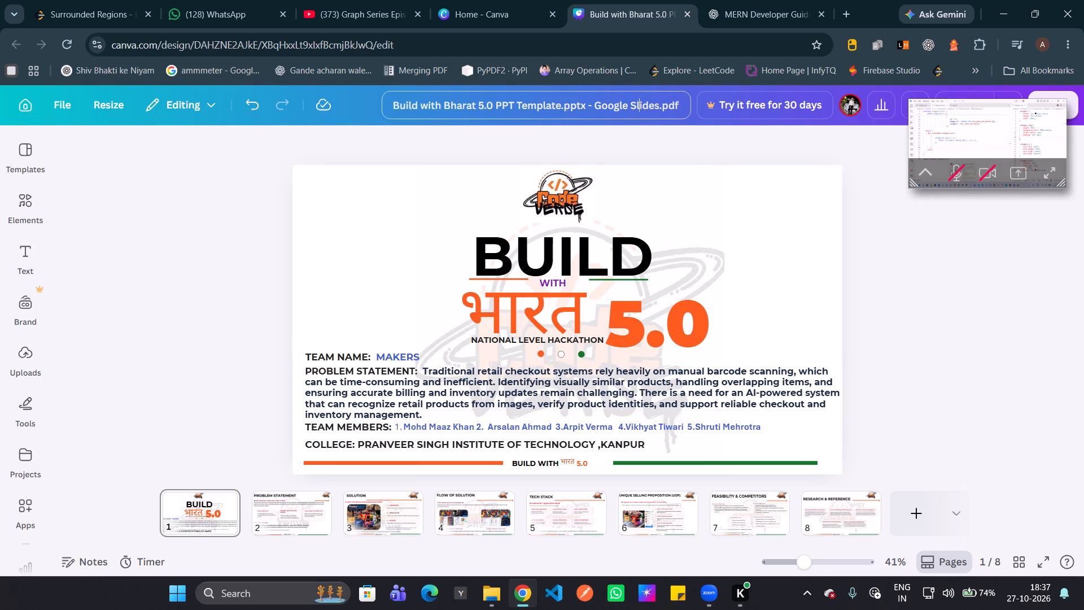
pyautogui.moveTo(659, 106); pyautogui.dragTo(583, 125)
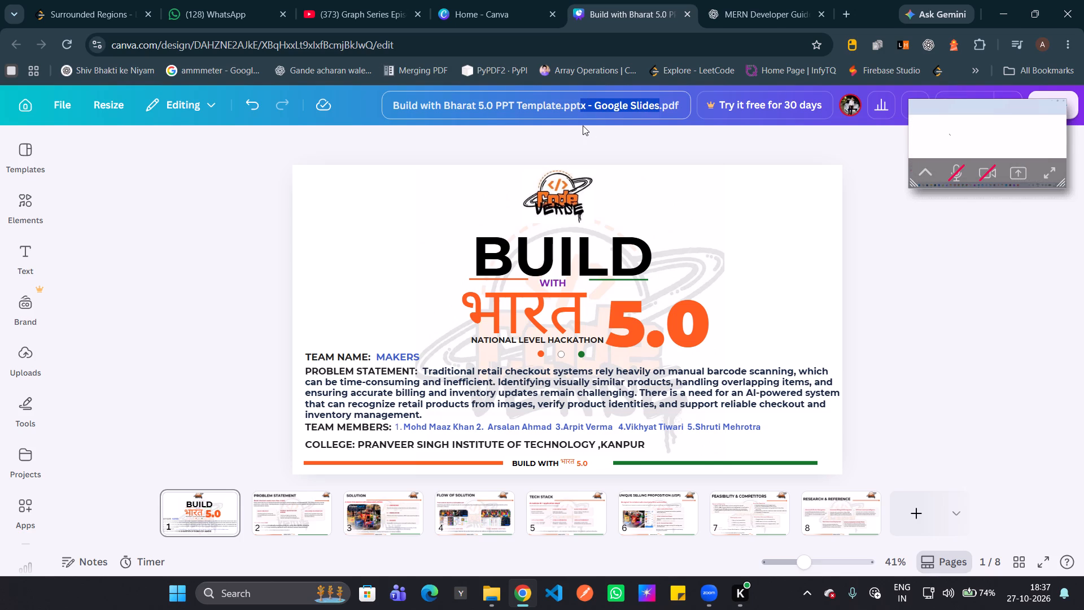
pyautogui.moveTo(583, 125); pyautogui.dragTo(582, 125)
pyautogui.press('BackSpace')
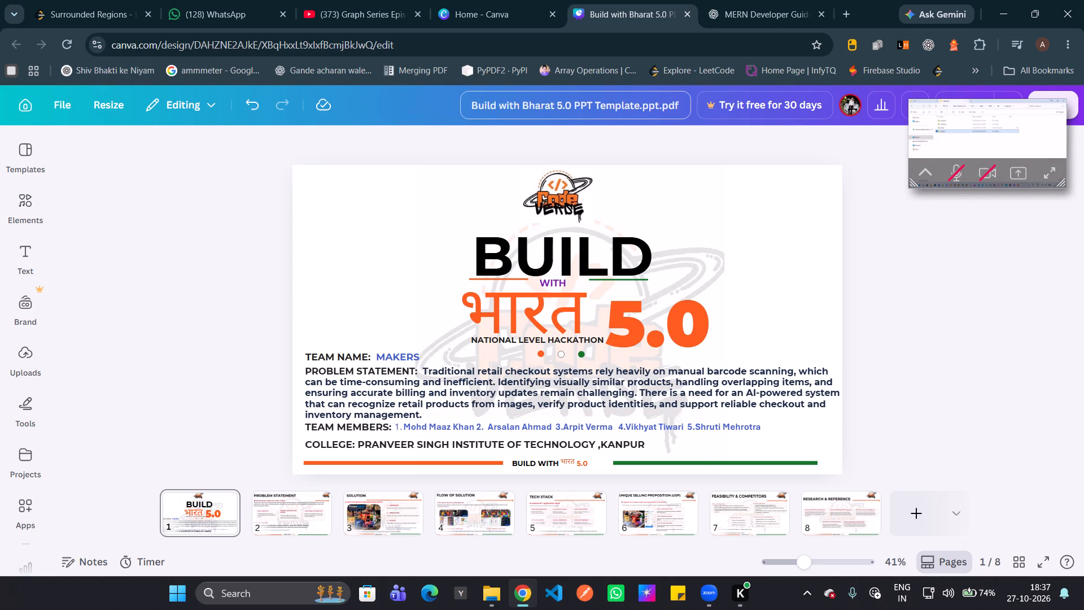
pyautogui.press('x')
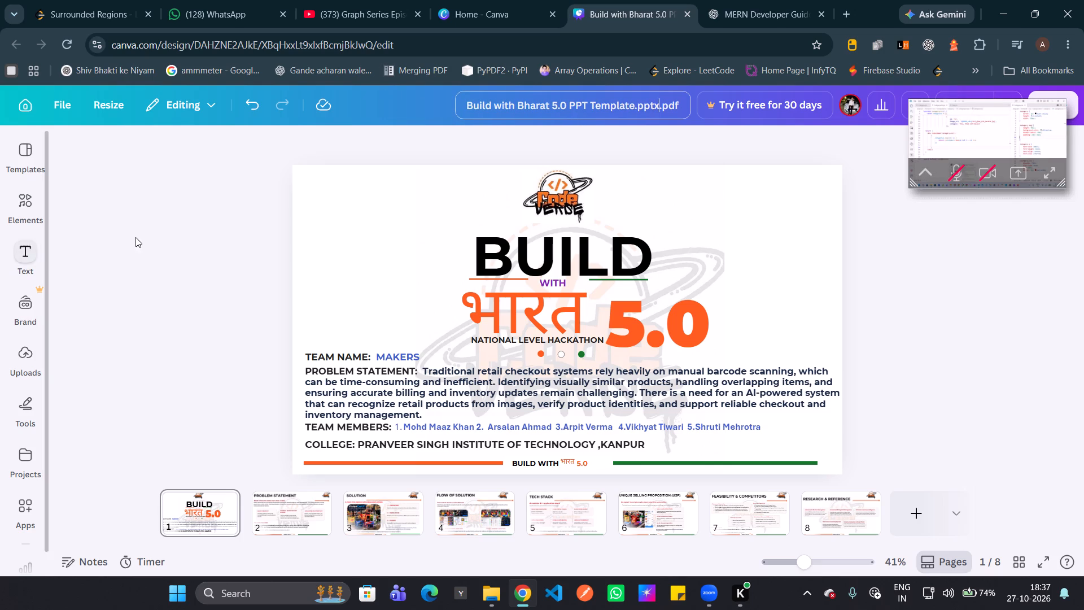
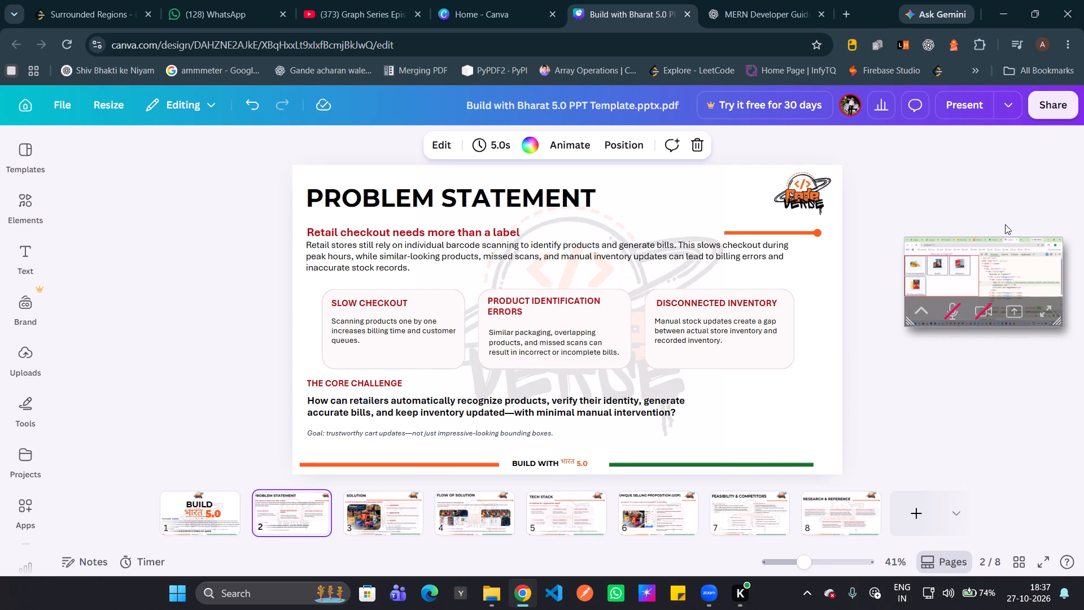
# Download all pages of the design as a PDF with the suggested settings.
pyautogui.click(1052, 111)
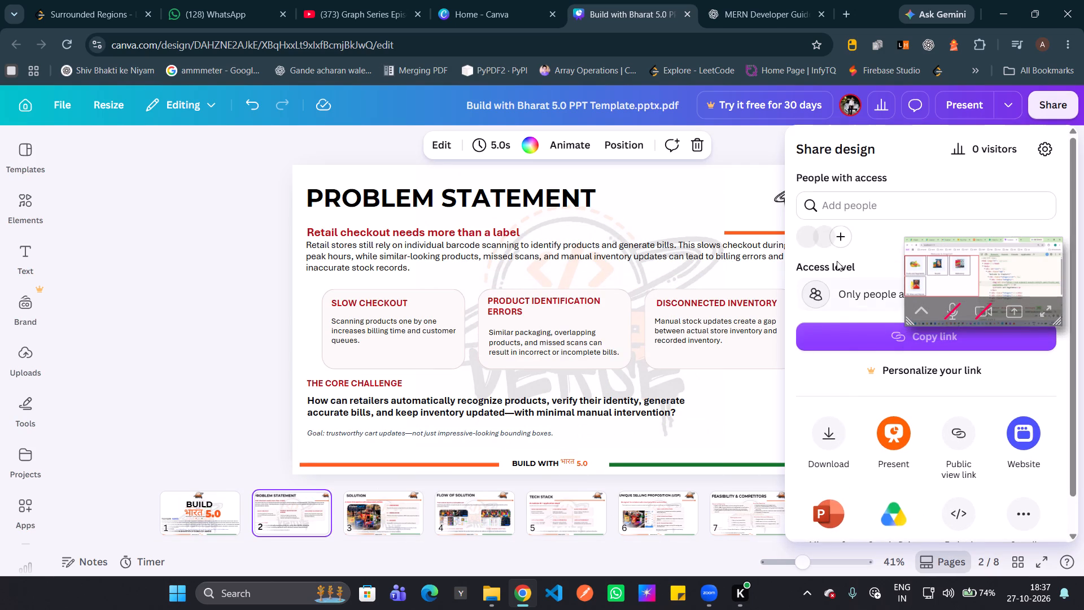
pyautogui.click(824, 422)
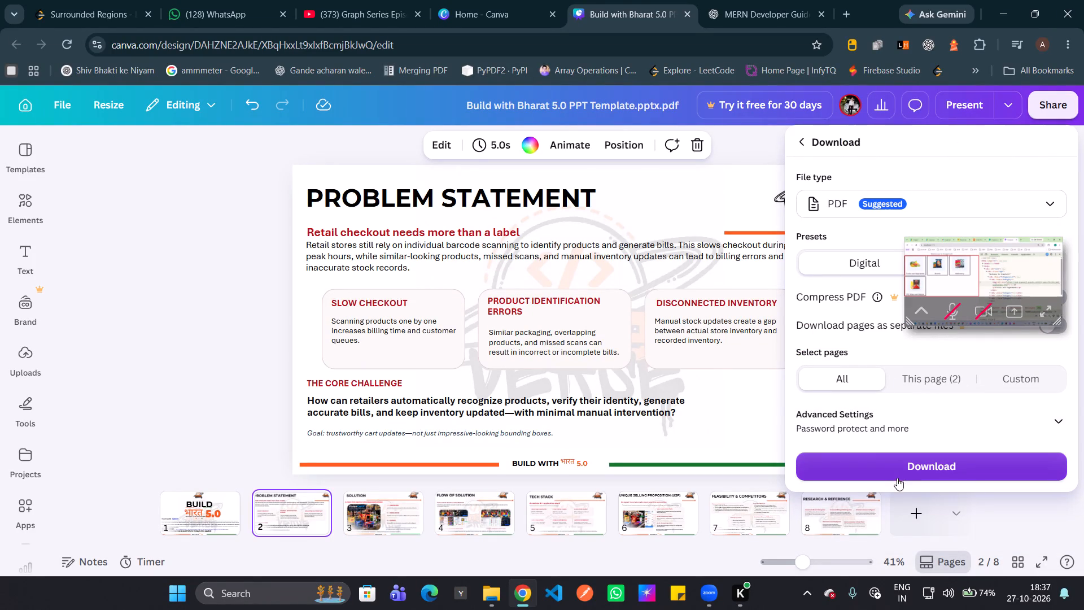
pyautogui.click(920, 461)
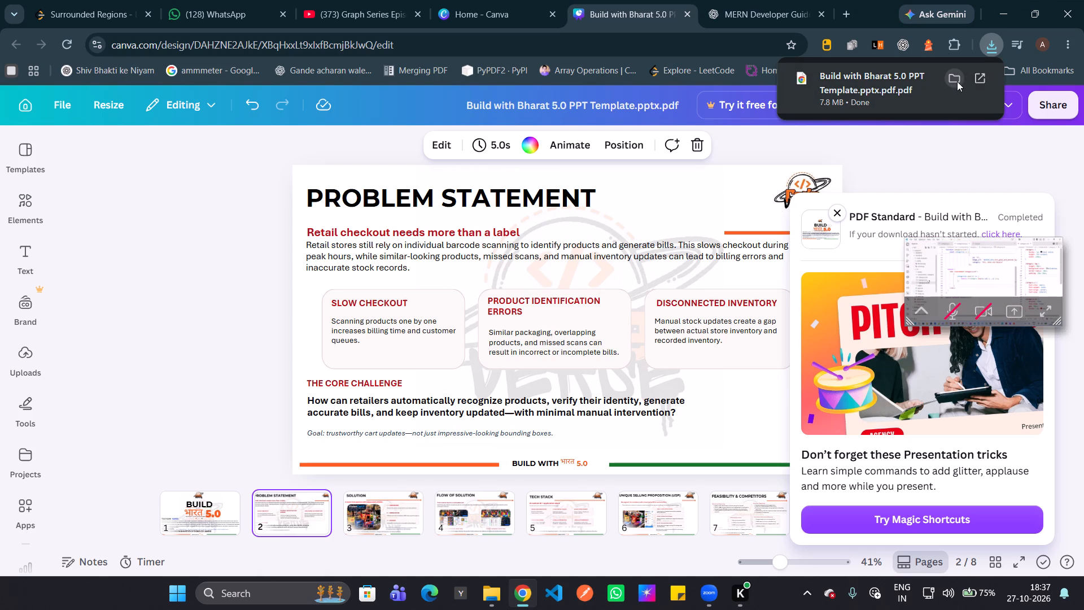
# Replace "Build with Bharat 5.0 PPT Template" in the design title with "MakersBuildwithBharat5.0", ahead of the ".pptx.pdf" ending.
pyautogui.click(652, 99)
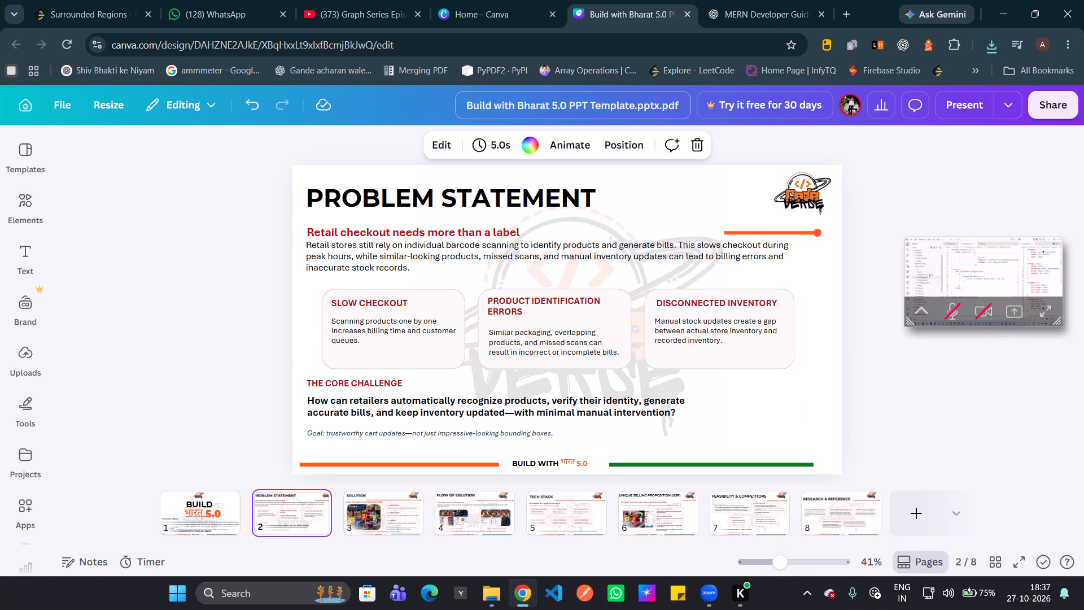
pyautogui.moveTo(467, 106); pyautogui.dragTo(614, 104)
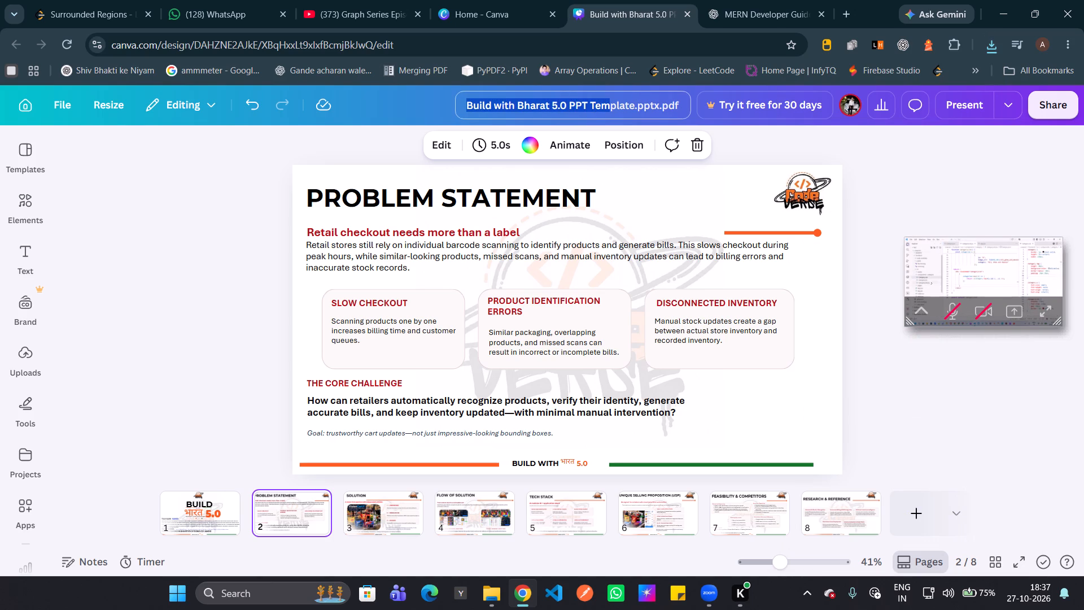
pyautogui.moveTo(614, 104); pyautogui.dragTo(635, 106)
pyautogui.press('BackSpace')
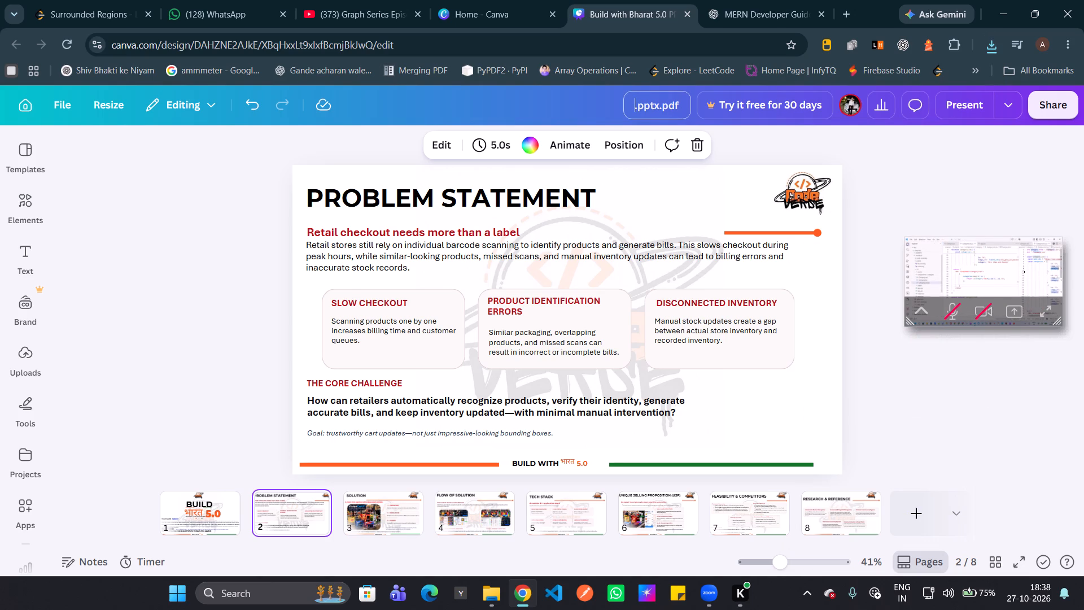
pyautogui.write('akers')
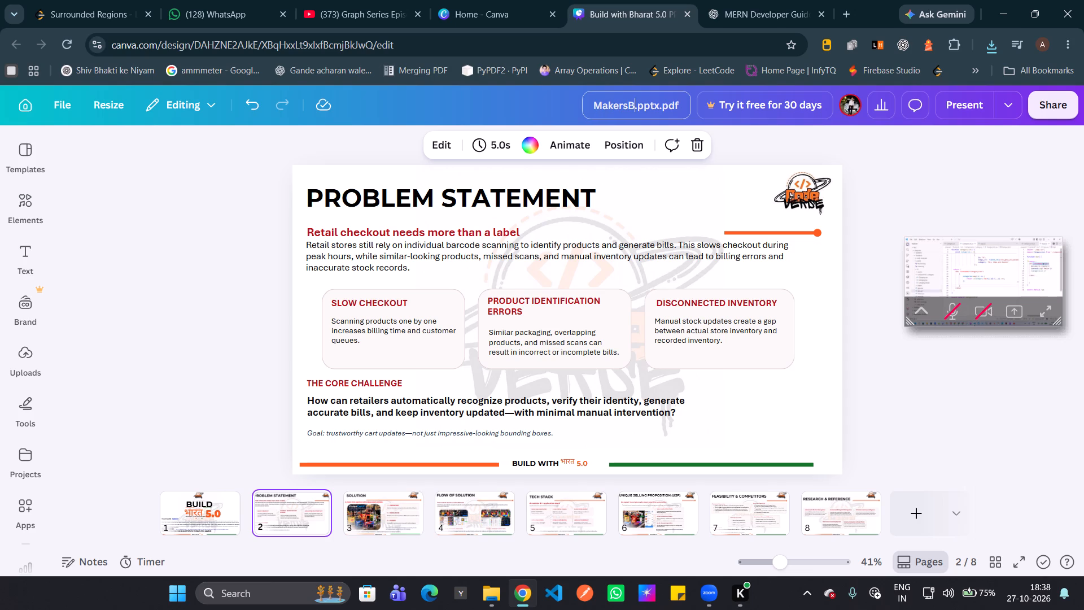
pyautogui.write('uild')
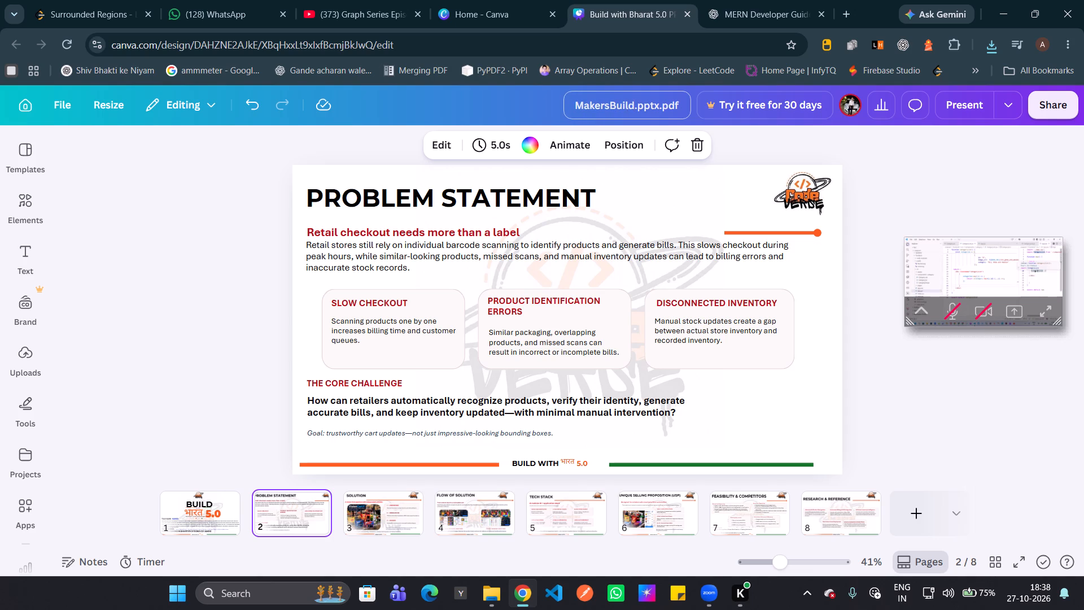
pyautogui.write('wu')
pyautogui.press('BackSpace')
pyautogui.write('ith')
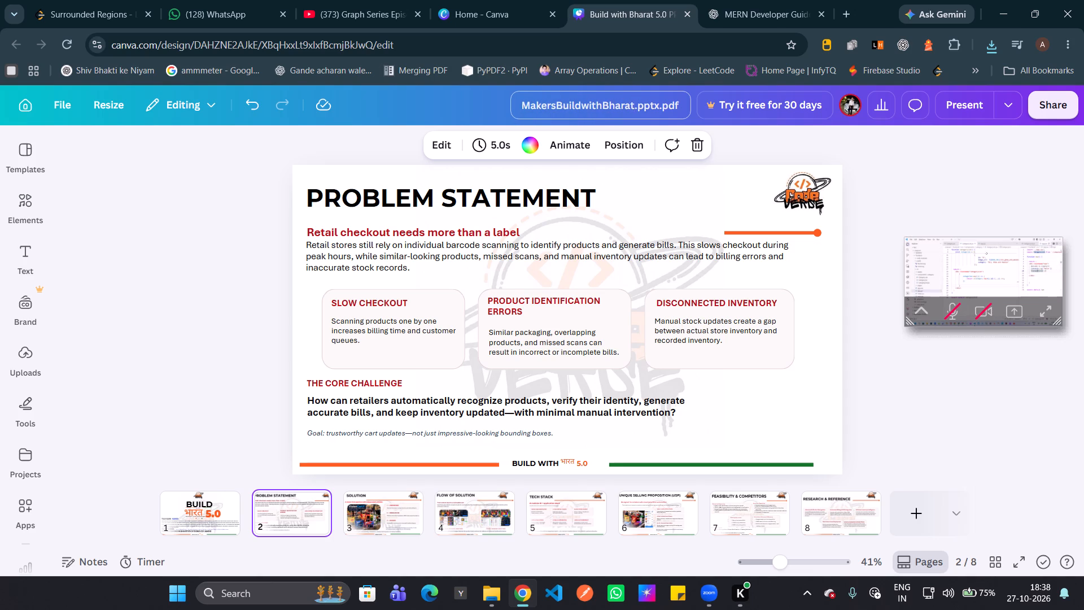
pyautogui.write('5.0')
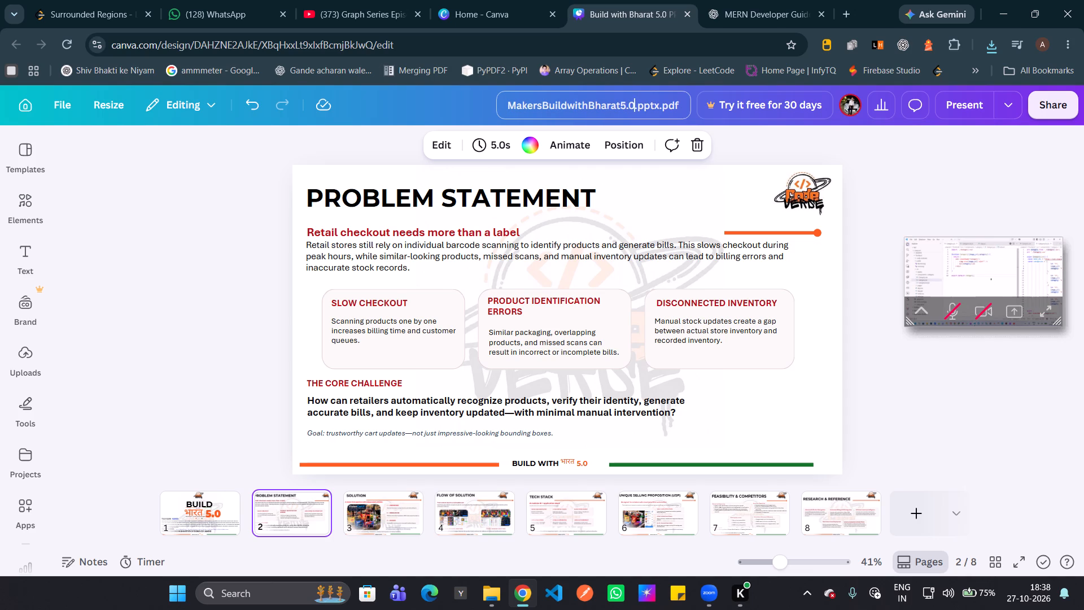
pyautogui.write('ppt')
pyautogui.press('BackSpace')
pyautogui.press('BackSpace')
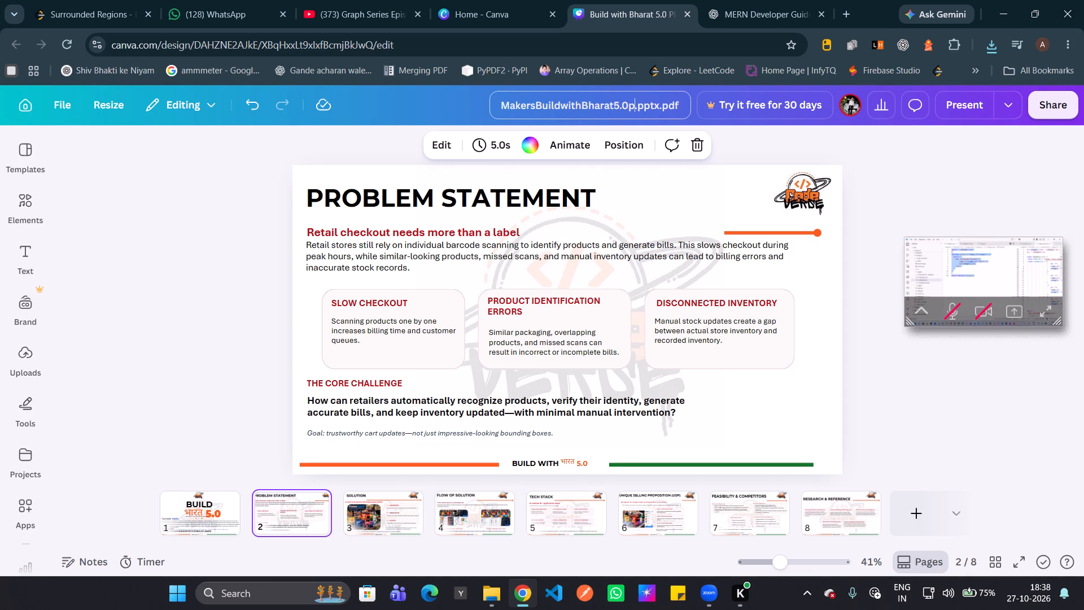
# Add "Idea" after "5.0" in the design title so that it reads "MakersBuildwithBharat5.0Idea.pptx.pdf".
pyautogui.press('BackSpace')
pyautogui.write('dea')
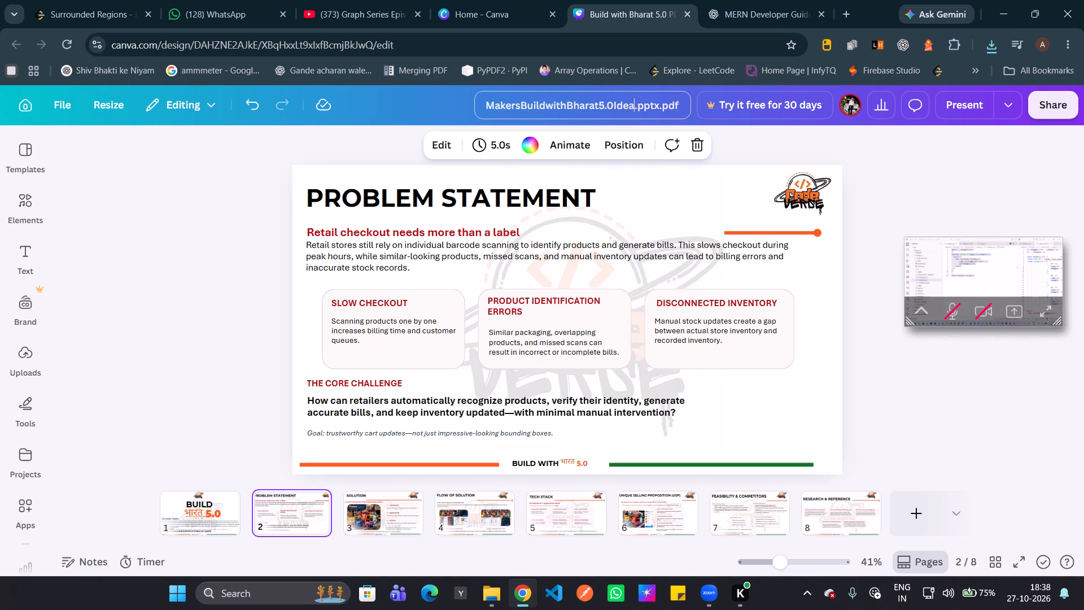
pyautogui.click(487, 107)
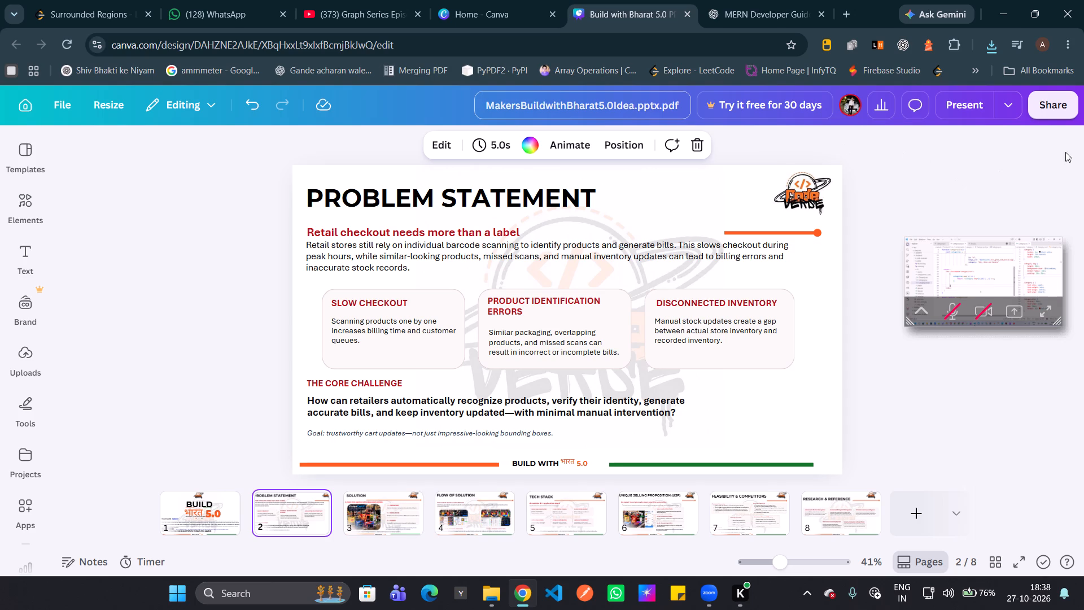
# Download all pages of the renamed design as a PDF with the suggested settings.
pyautogui.click(1051, 103)
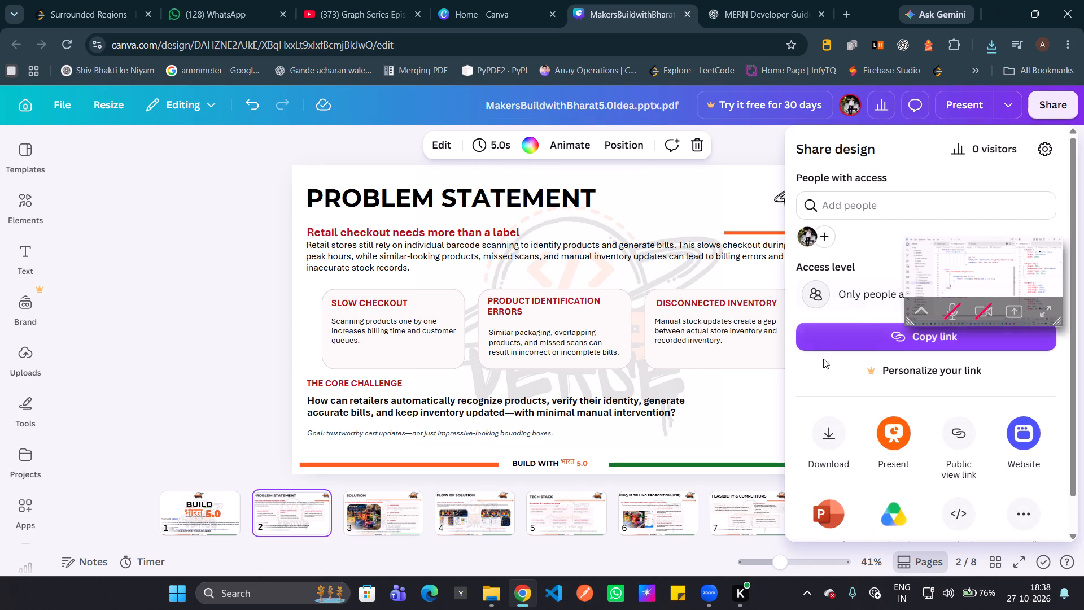
pyautogui.click(821, 420)
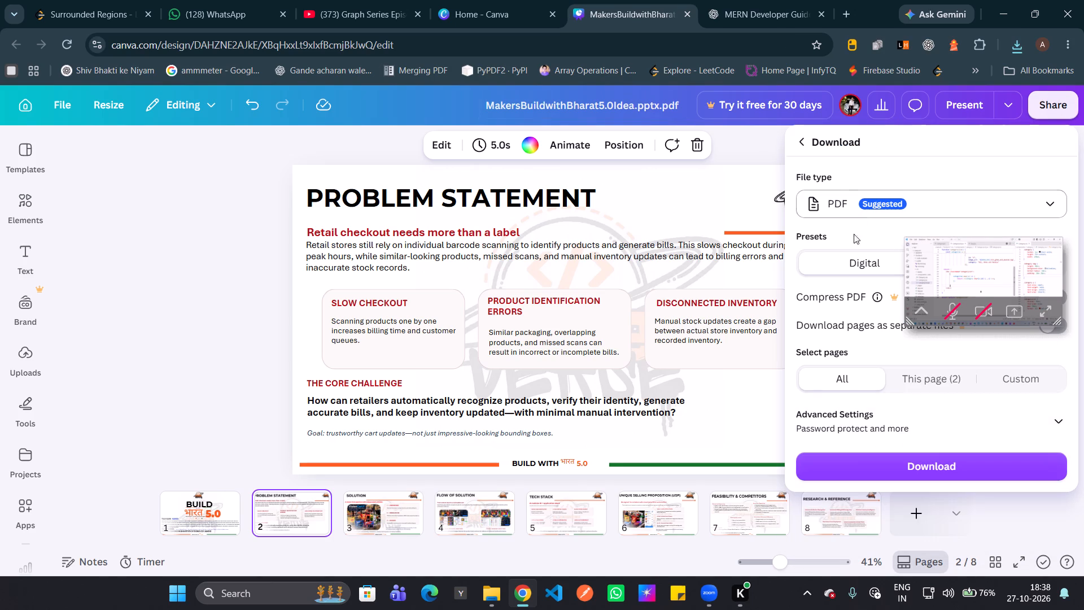
pyautogui.click(851, 455)
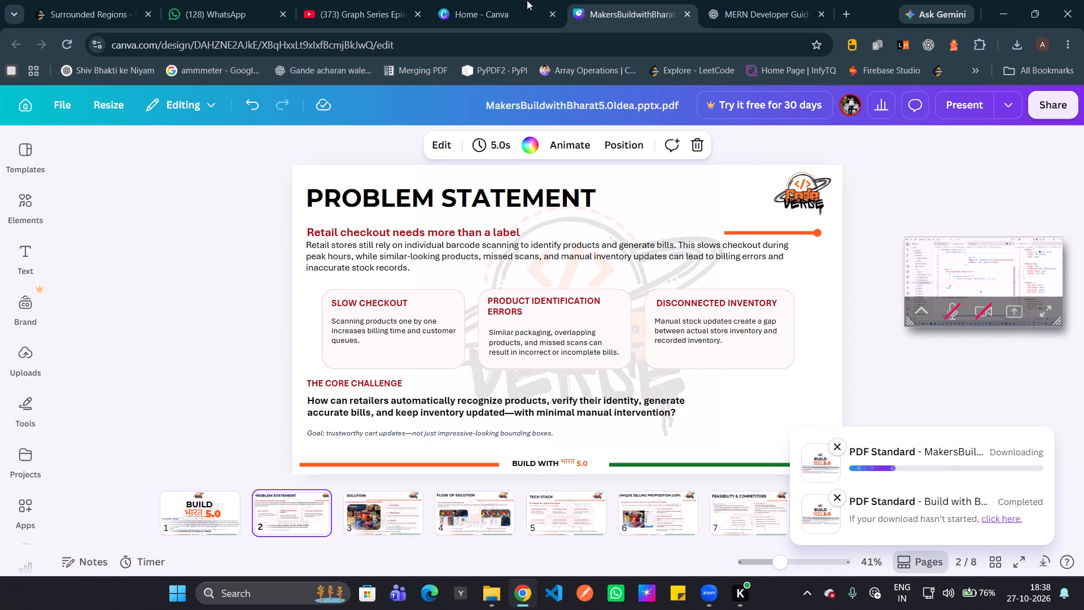
# Open a new browser tab and begin entering an address or search starting with "w".
pyautogui.click(849, 16)
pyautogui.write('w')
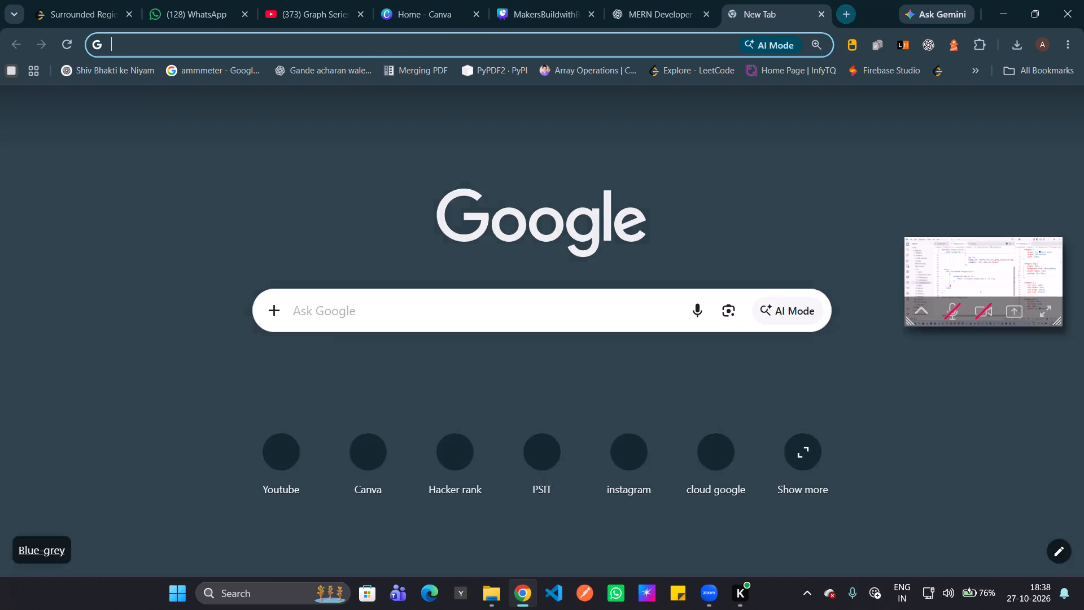
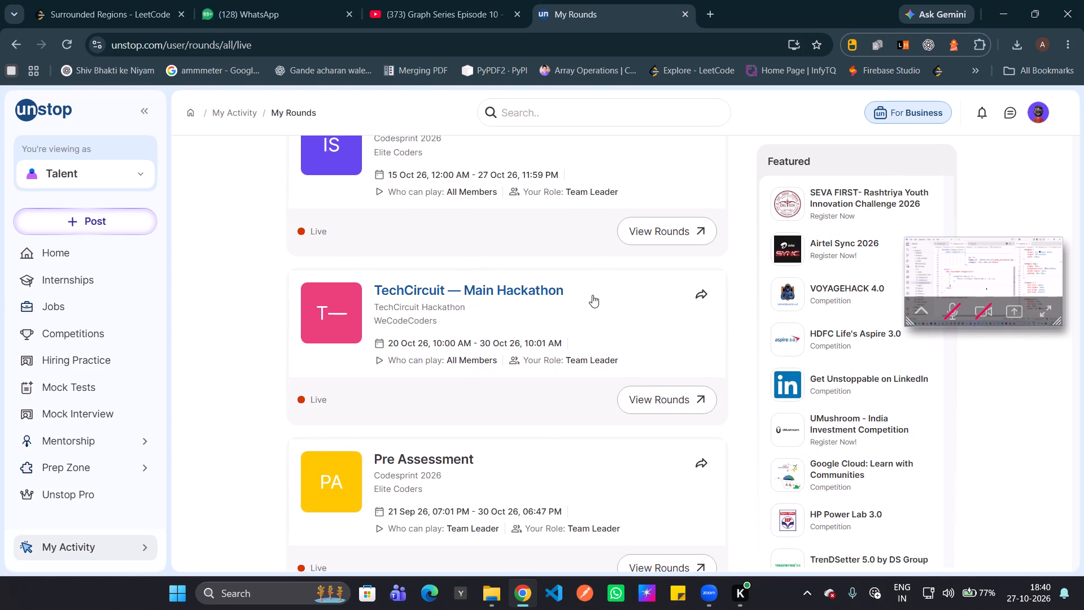
# Look through the live rounds on Unstop for the Build With Bharat 5.0 submission round.
pyautogui.scroll(-7, 592, 295)
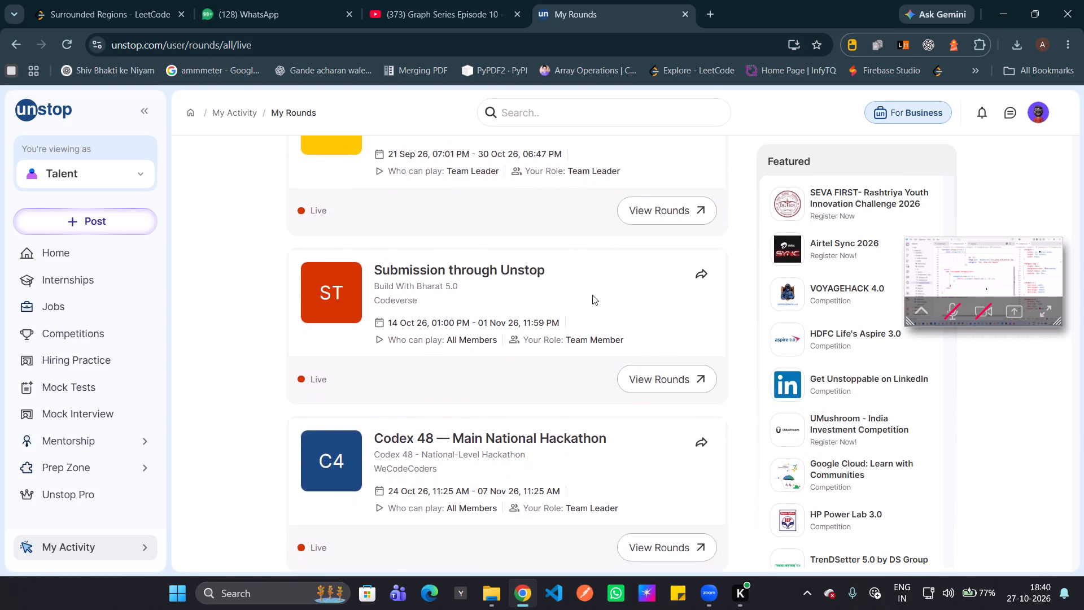
pyautogui.scroll(-8, 592, 295)
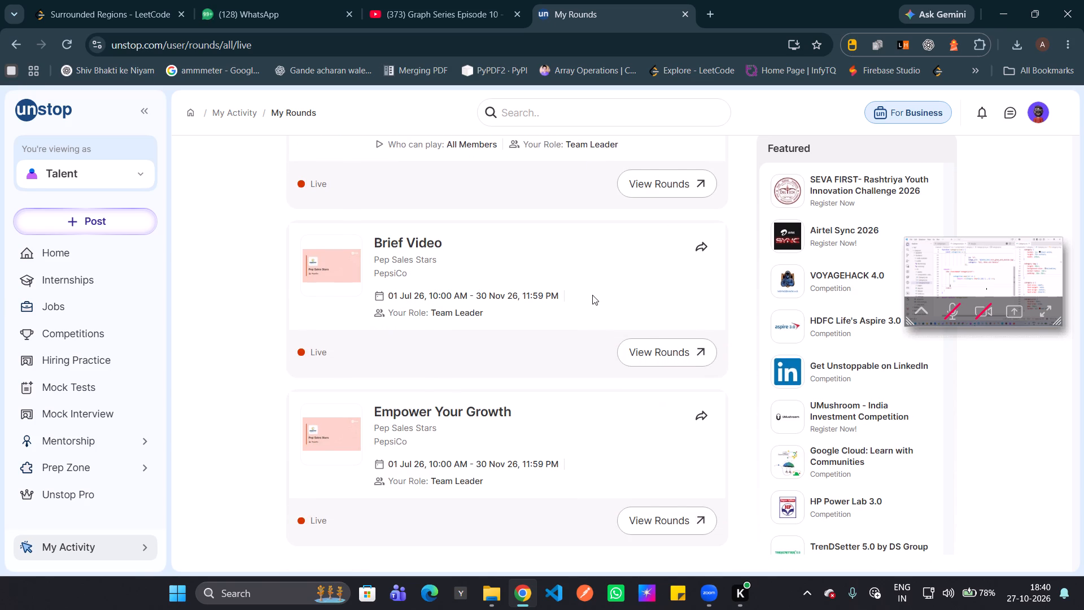
pyautogui.scroll(13, 528, 389)
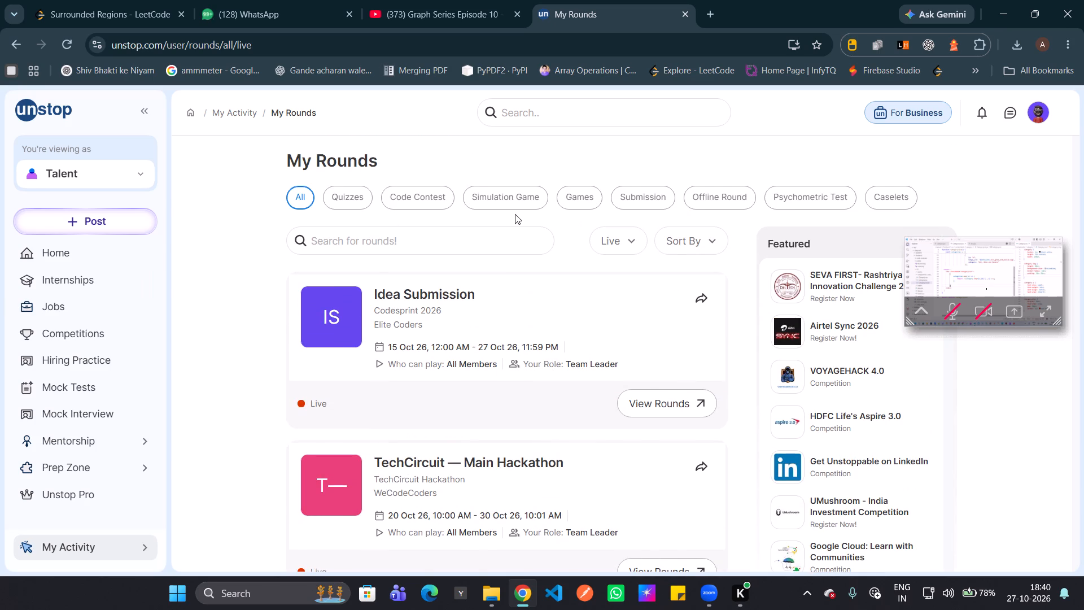
# Go back to the My Activity overview and open the My Applications list with its registration search ready.
pyautogui.click(242, 114)
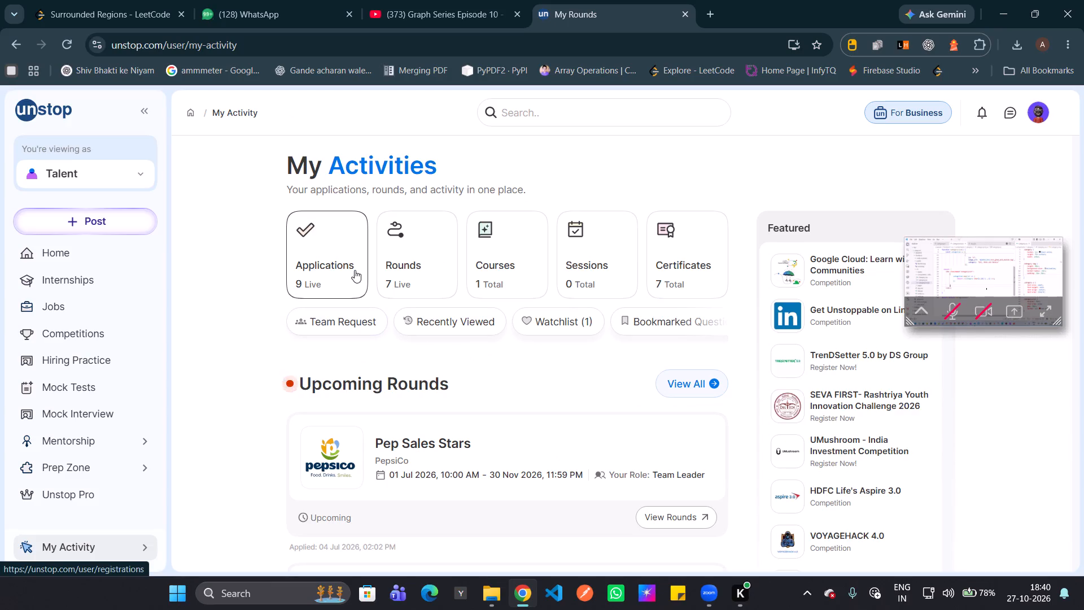
pyautogui.click(327, 264)
pyautogui.click(377, 251)
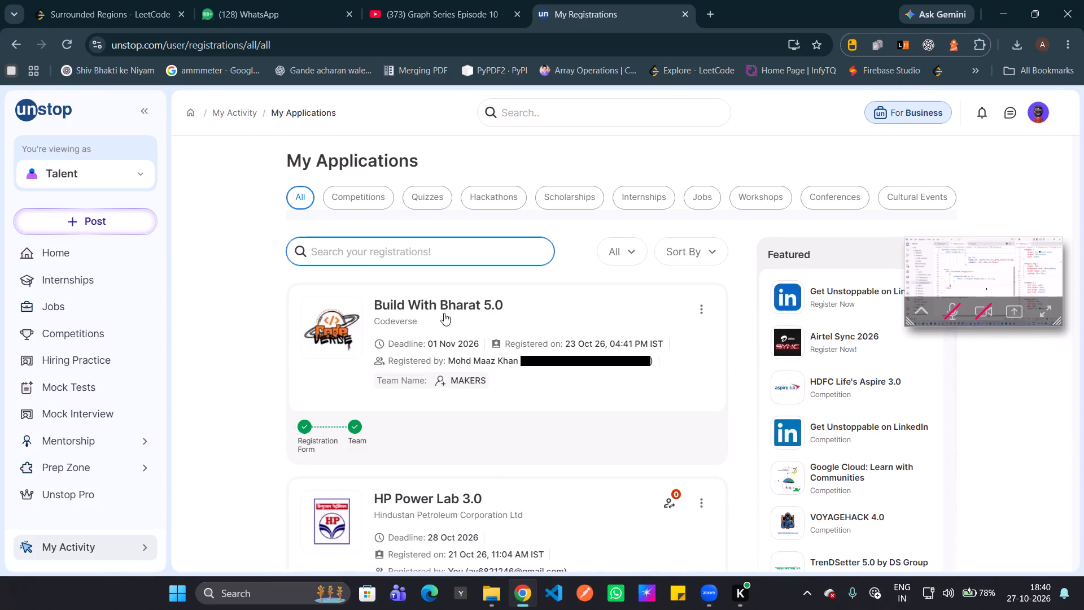
# Open the Build With Bharat 5.0 hackathon from the applications and bring up its live-round submission form.
pyautogui.click(430, 298)
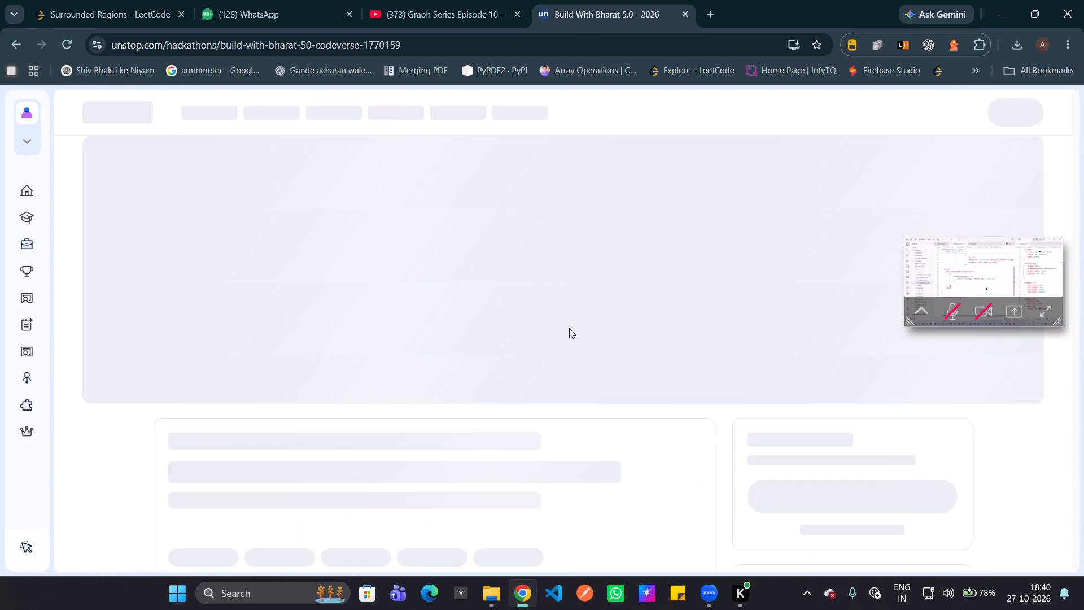
pyautogui.scroll(-3, 535, 330)
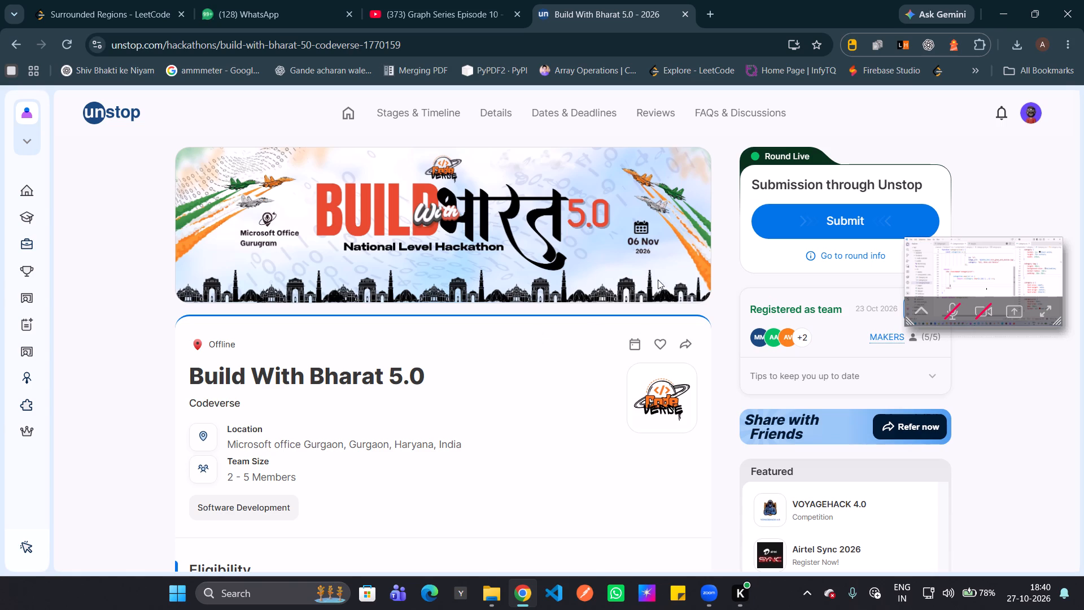
pyautogui.click(825, 220)
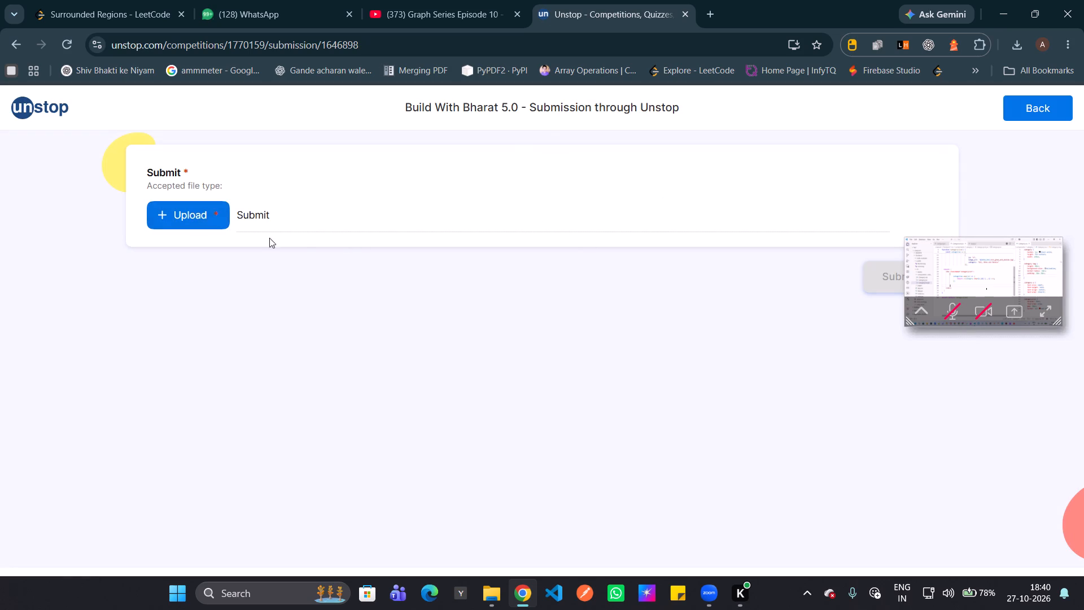
# Upload MakersBuildwithBharat5.0Idea.pptx.pdf from the Downloads folder as the submission file.
pyautogui.click(188, 210)
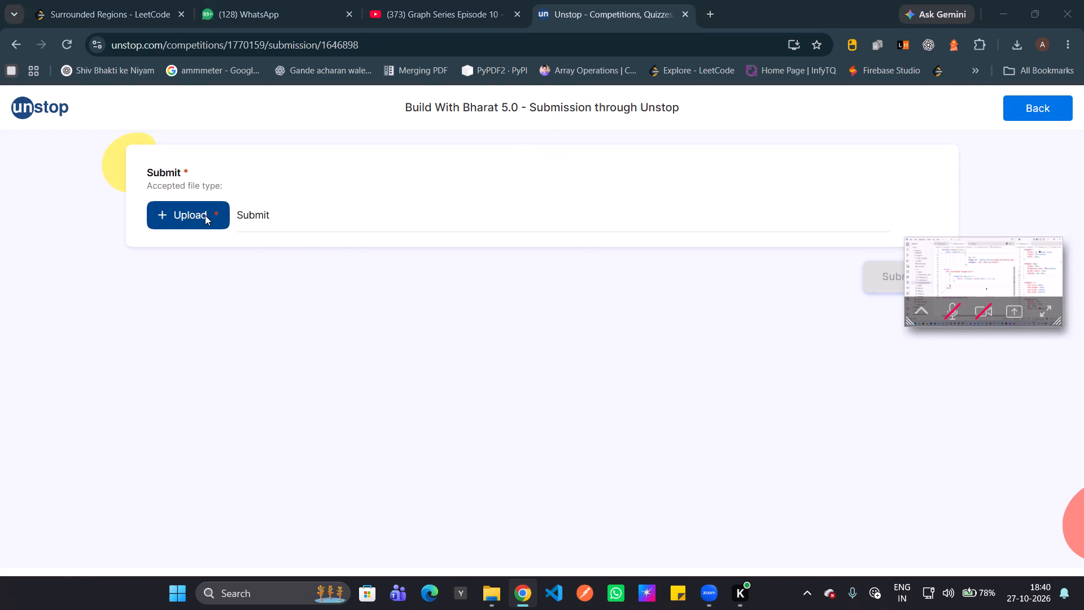
pyautogui.click(233, 133)
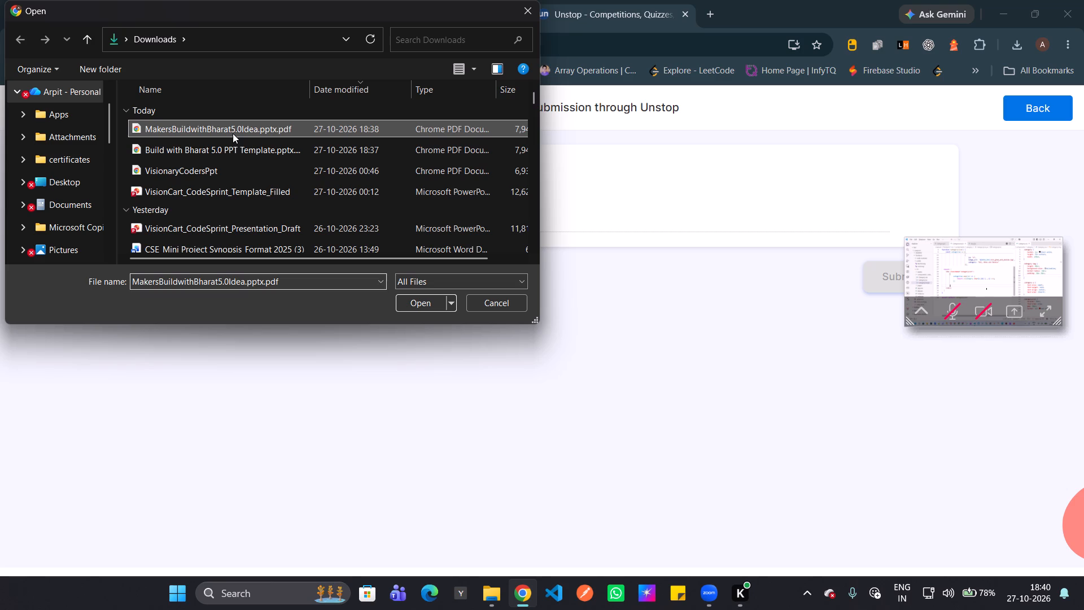
pyautogui.click(421, 305)
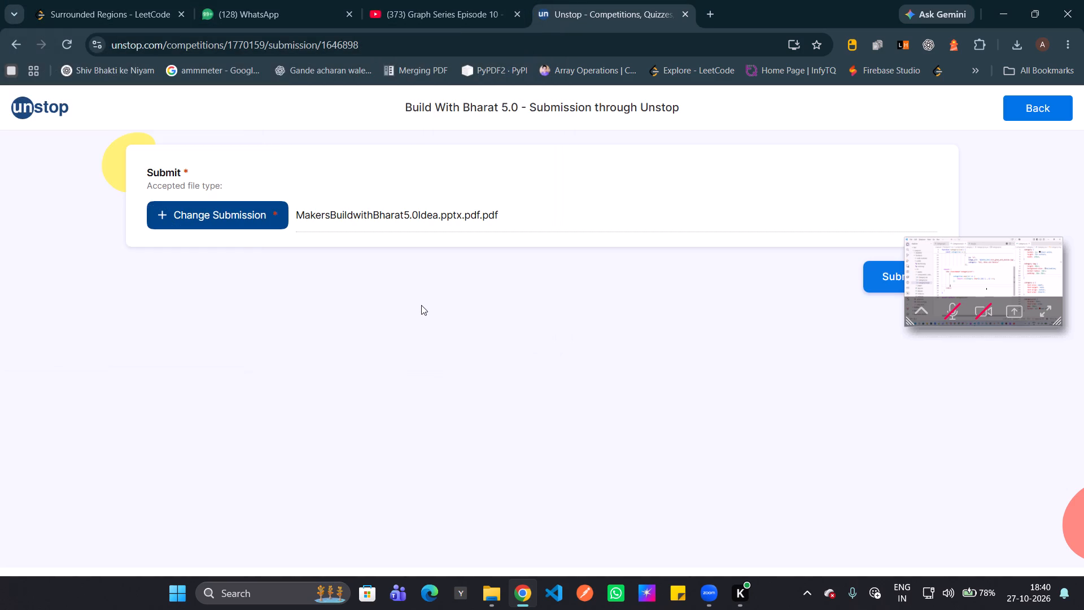
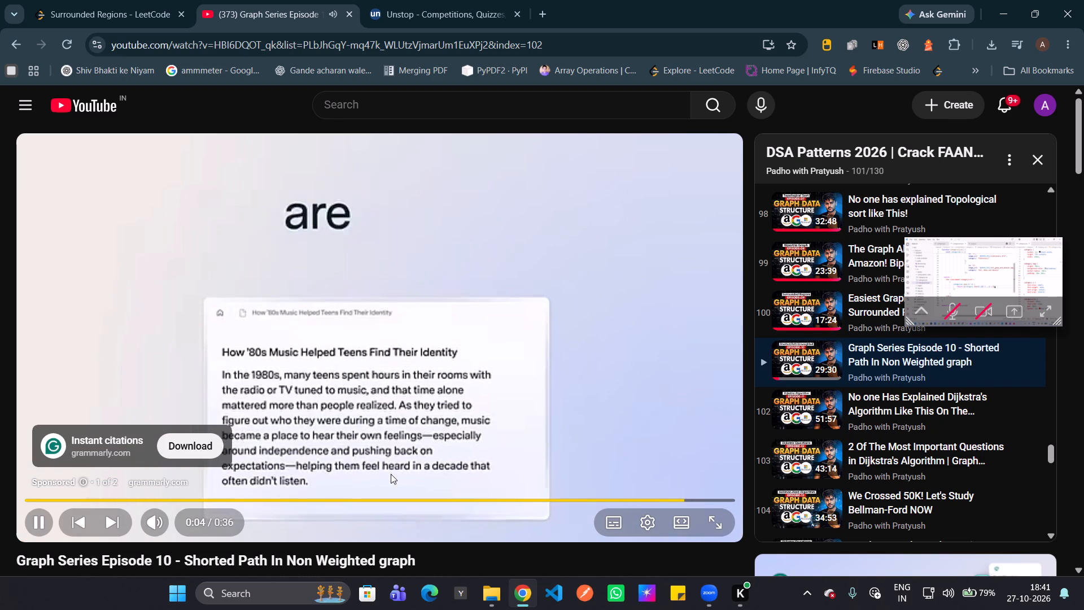
# Skip the advertisement and pause the Graph Series Episode 10 video on the shortest path in a non-weighted graph.
pyautogui.click(688, 479)
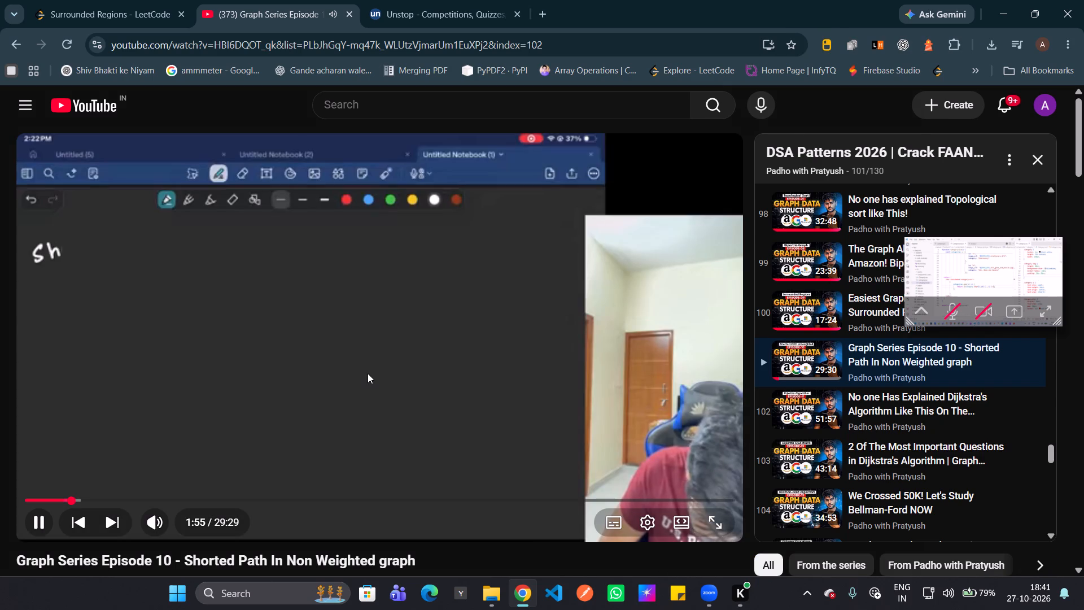
pyautogui.click(368, 373)
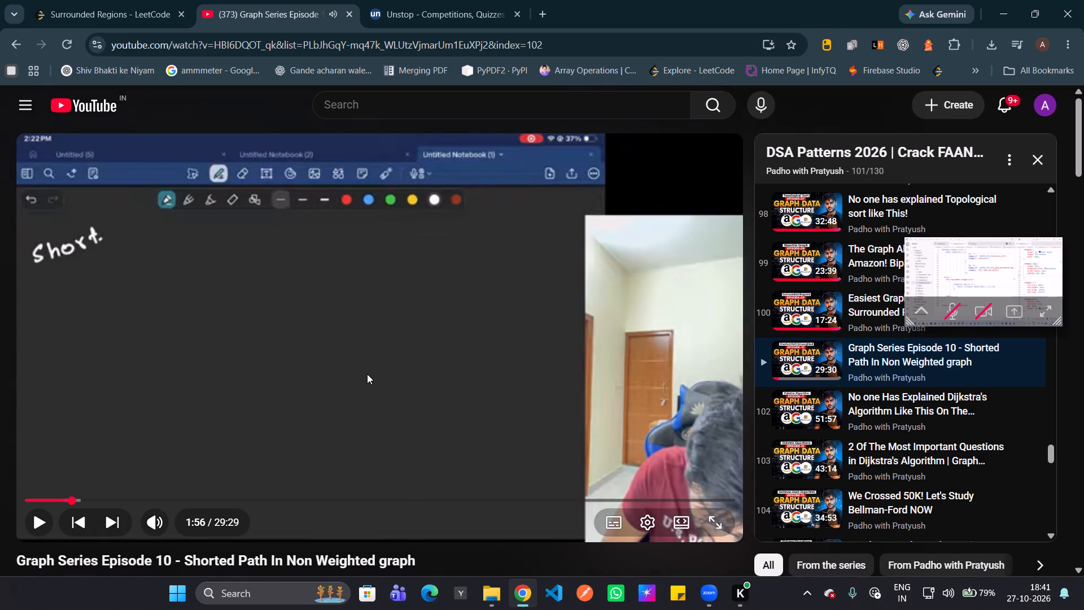
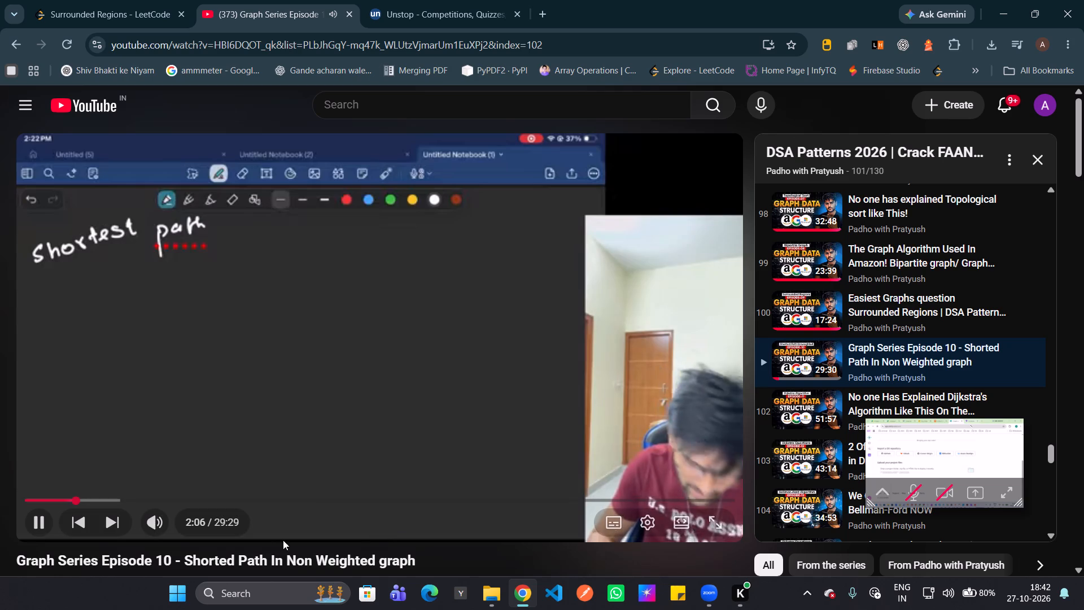
# Adjust the Graph Series Episode 10 video's volume to slightly above the middle of its range and pause playback.
pyautogui.click(186, 518)
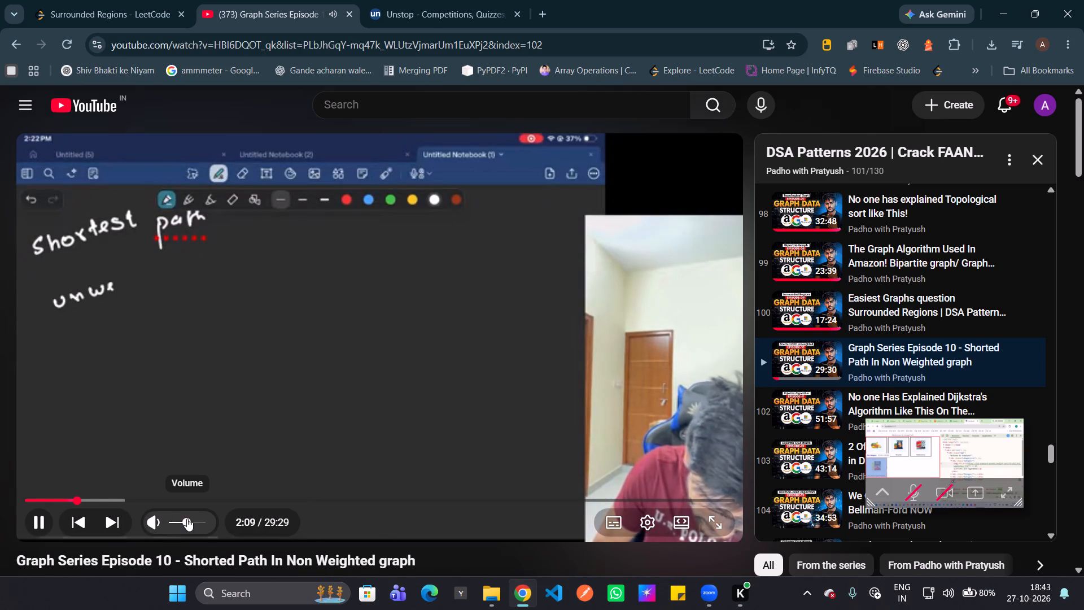
pyautogui.moveTo(186, 520); pyautogui.dragTo(195, 520)
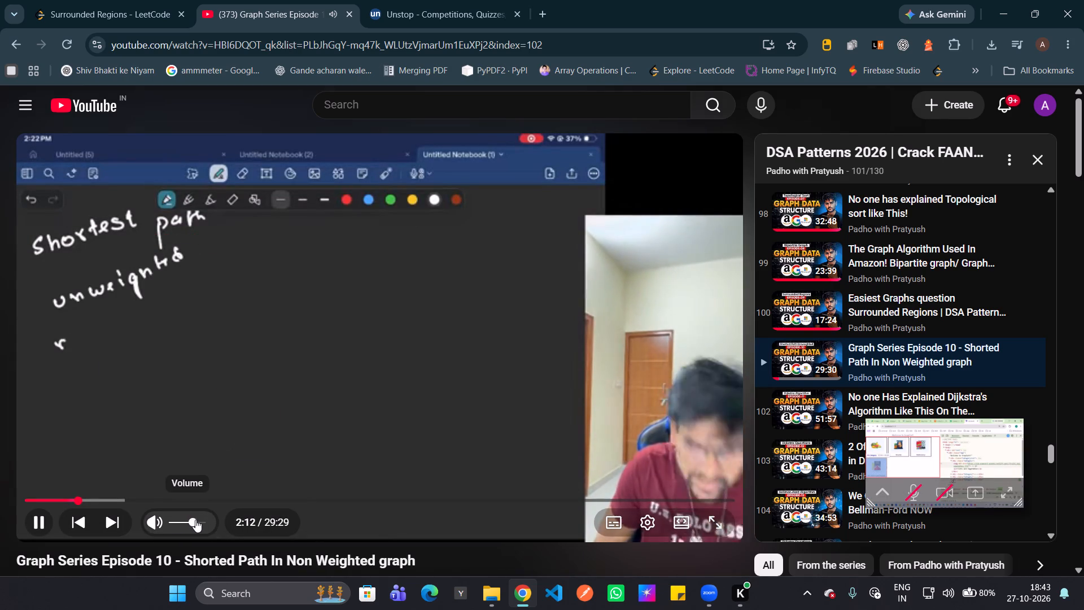
pyautogui.moveTo(195, 520); pyautogui.dragTo(192, 522)
pyautogui.click(168, 436)
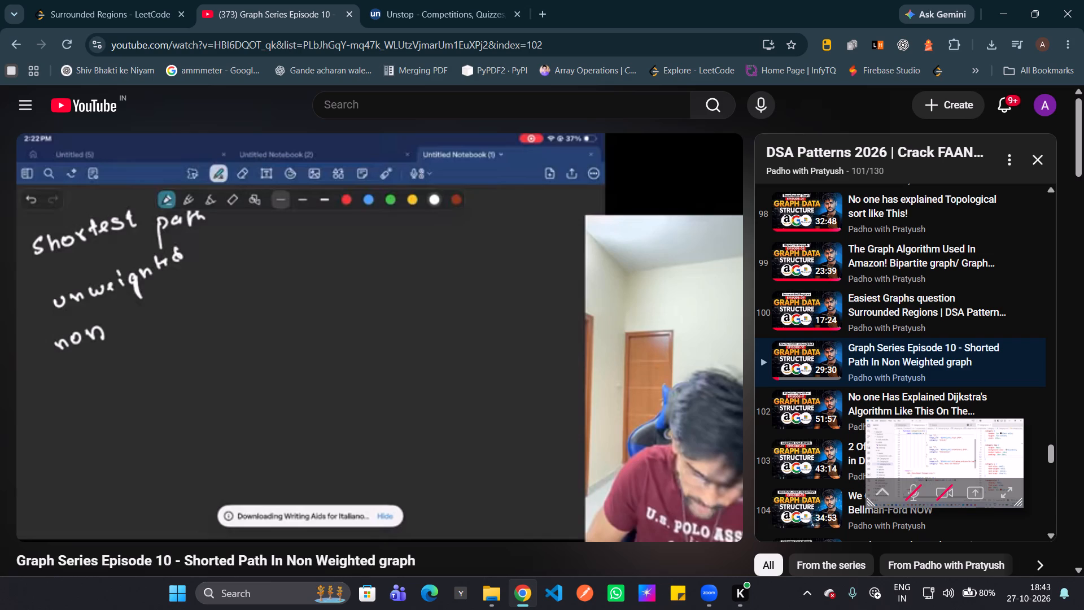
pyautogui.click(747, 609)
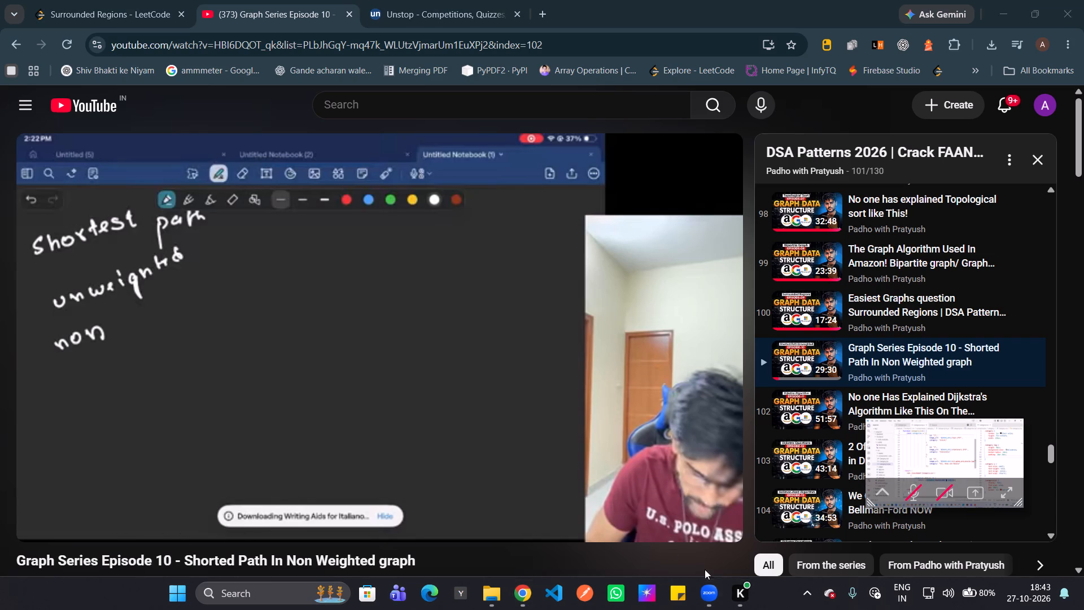